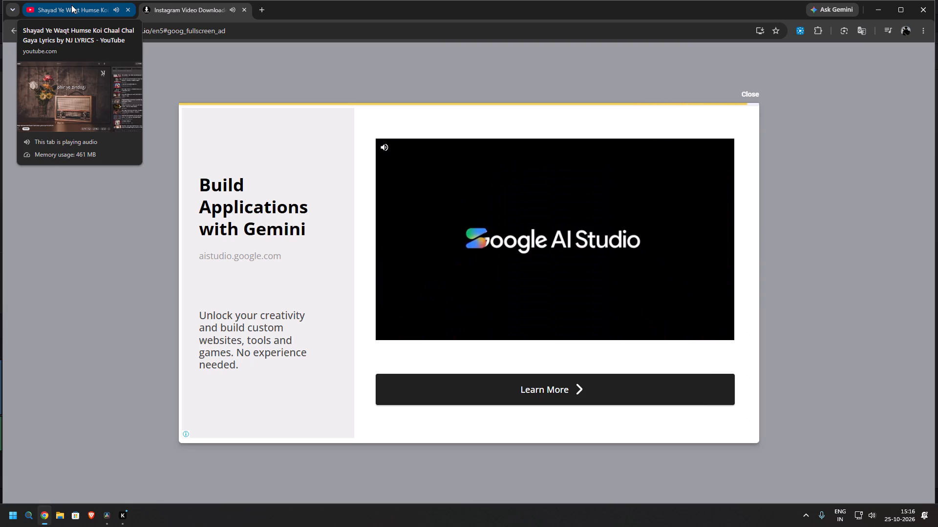
Dismiss the full-screen ad and download the Instagram video of the open book from its preview player.
{"action": "left_click", "coordinate": [753, 94]}
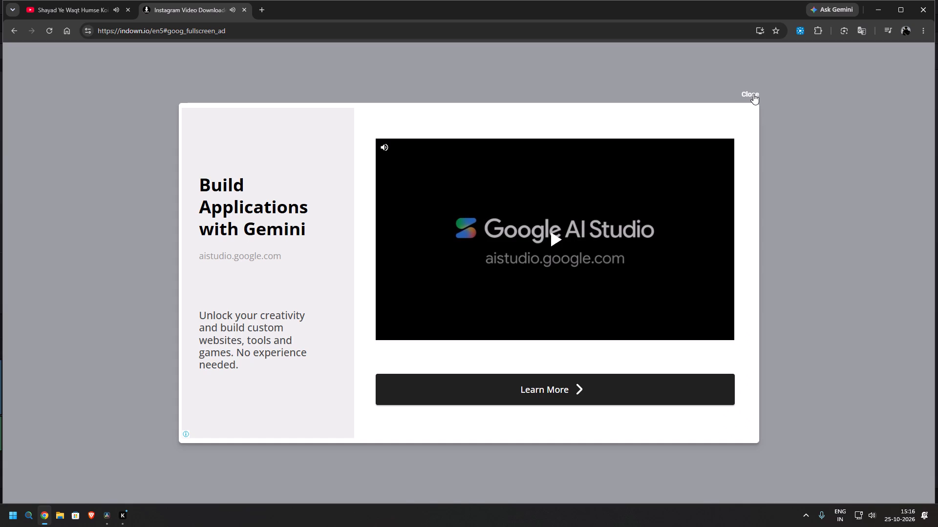
{"action": "scroll", "coordinate": [497, 400], "scroll_direction": "down", "scroll_amount": 4}
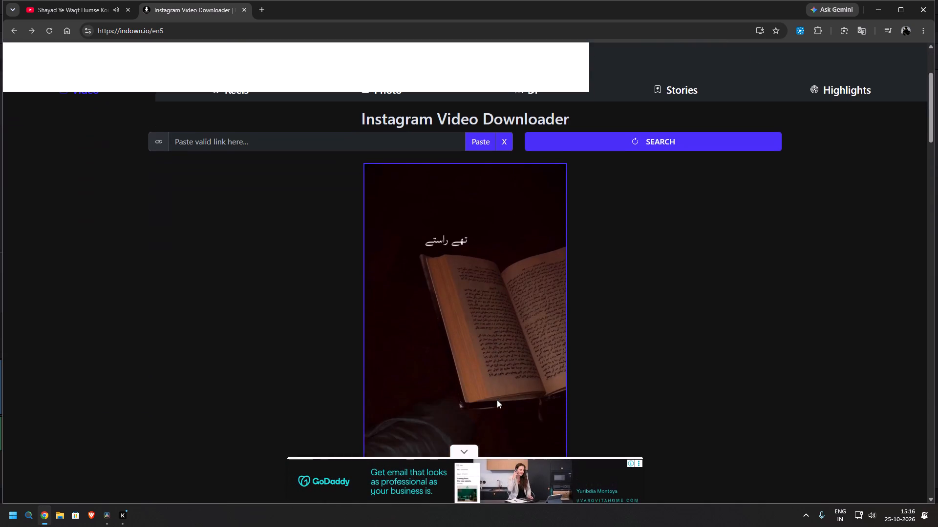
{"action": "scroll", "coordinate": [496, 400], "scroll_direction": "down", "scroll_amount": 5}
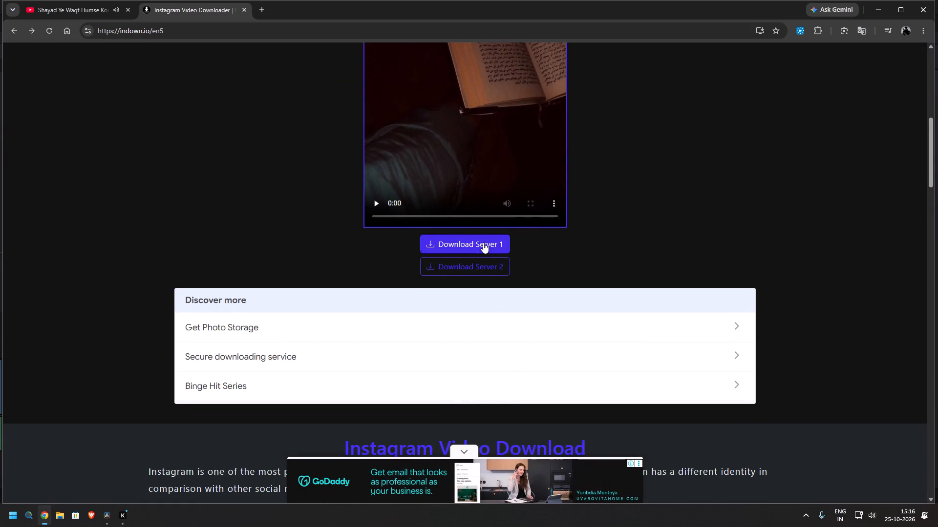
{"action": "left_click", "coordinate": [554, 203]}
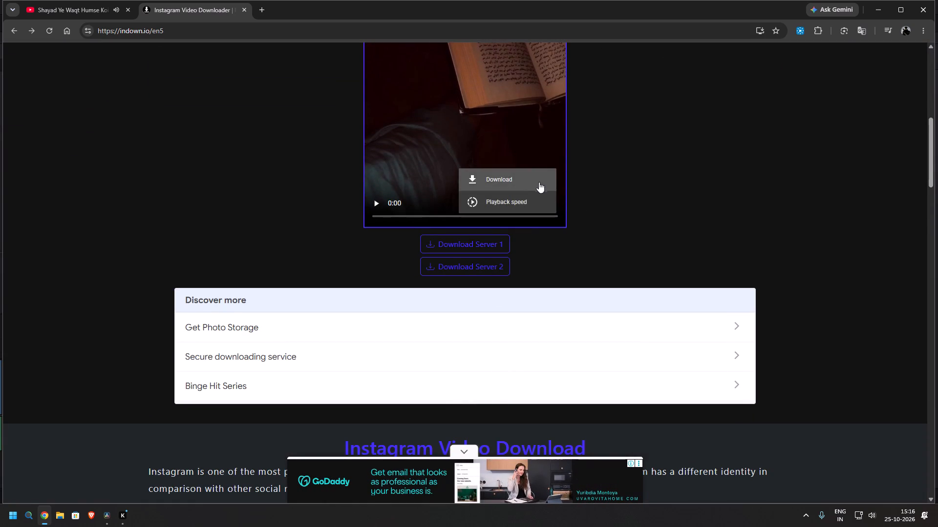
{"action": "left_click", "coordinate": [538, 181]}
Open the browser's recent download history to check the downloaded video.
{"action": "scroll", "coordinate": [641, 218], "scroll_direction": "up", "scroll_amount": 4}
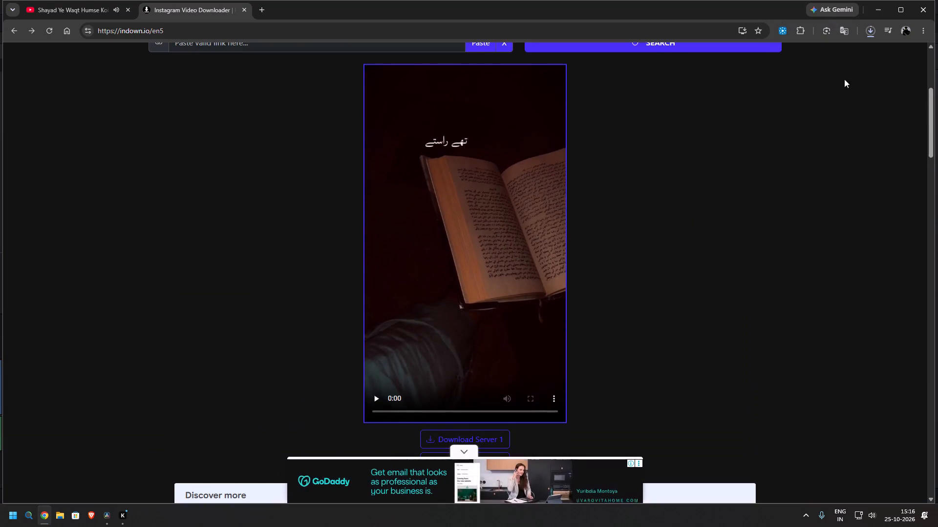
{"action": "left_click", "coordinate": [872, 34]}
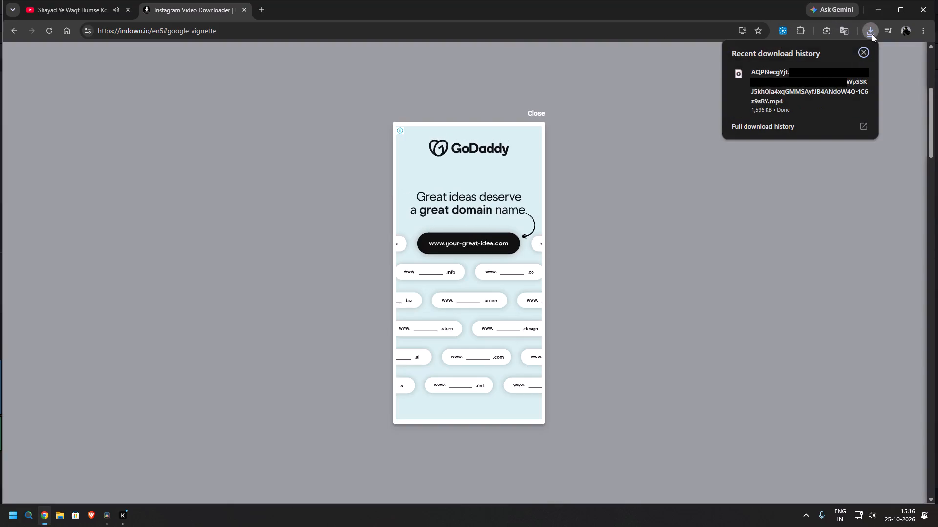
Switch to DaVinci Resolve and import the newest downloaded MP4, the book video, from the Downloads folder into the Master bin.
{"action": "left_click", "coordinate": [749, 222]}
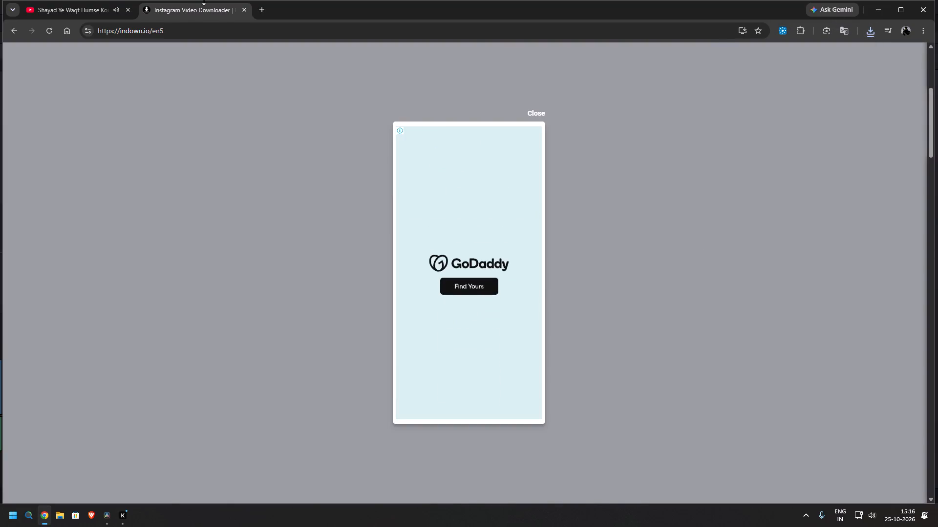
{"action": "left_click", "coordinate": [880, 6]}
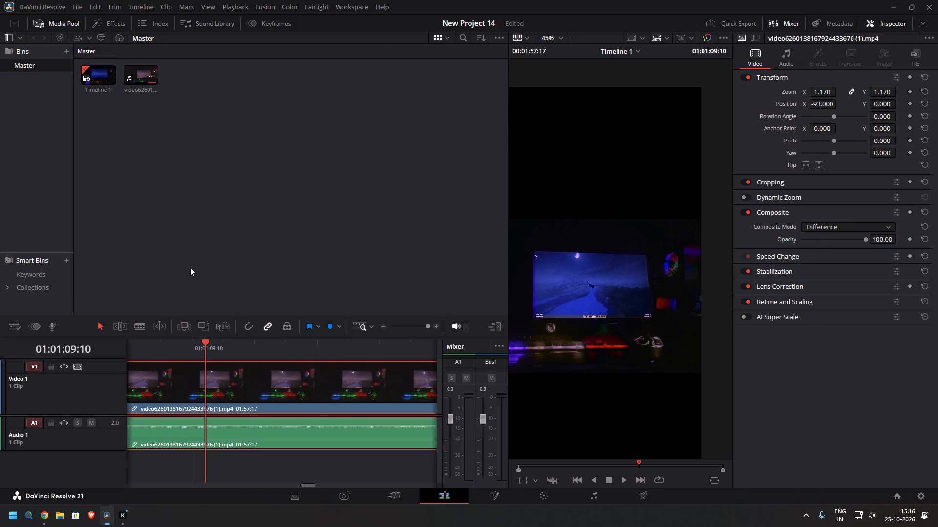
{"action": "right_click", "coordinate": [195, 169]}
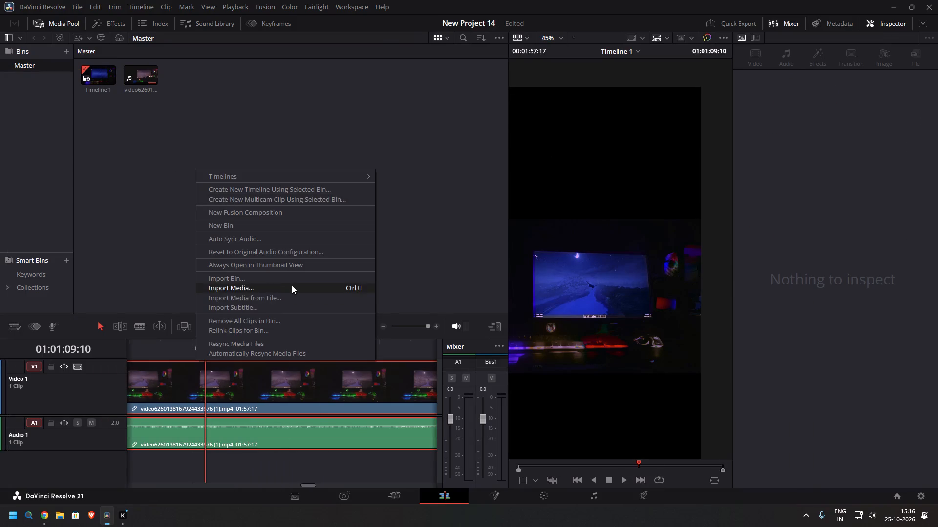
{"action": "left_click", "coordinate": [292, 285]}
{"action": "left_click", "coordinate": [137, 88]}
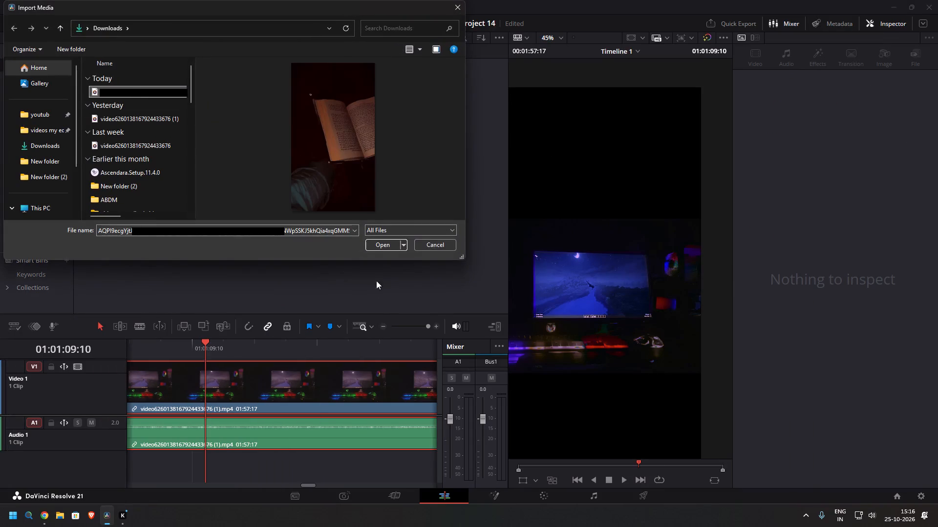
{"action": "left_click", "coordinate": [383, 248]}
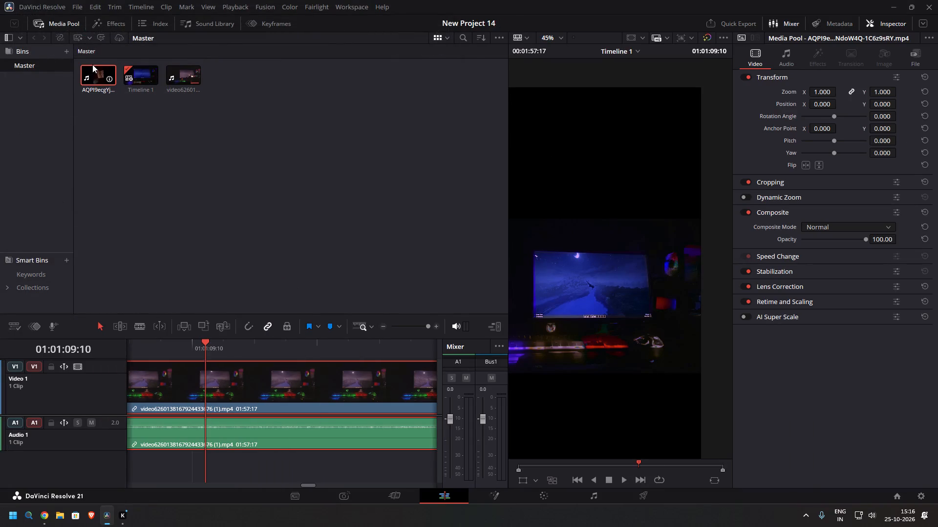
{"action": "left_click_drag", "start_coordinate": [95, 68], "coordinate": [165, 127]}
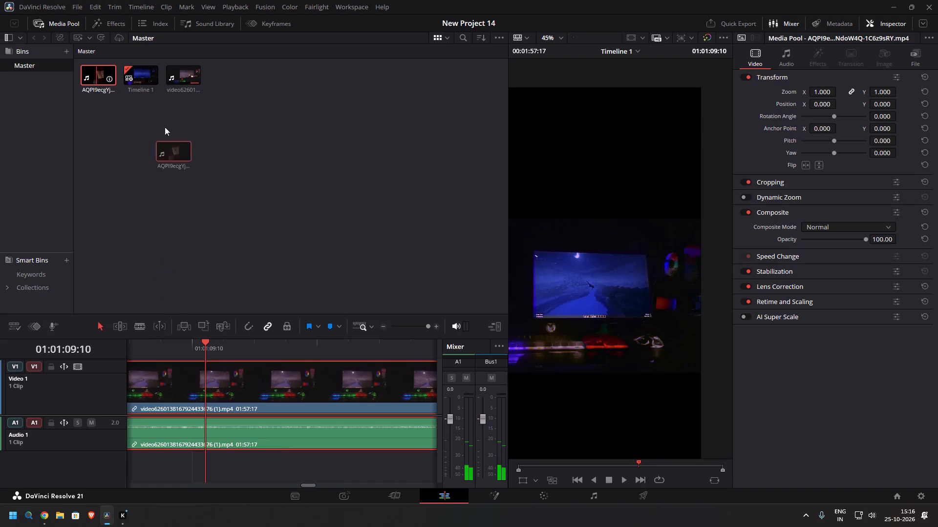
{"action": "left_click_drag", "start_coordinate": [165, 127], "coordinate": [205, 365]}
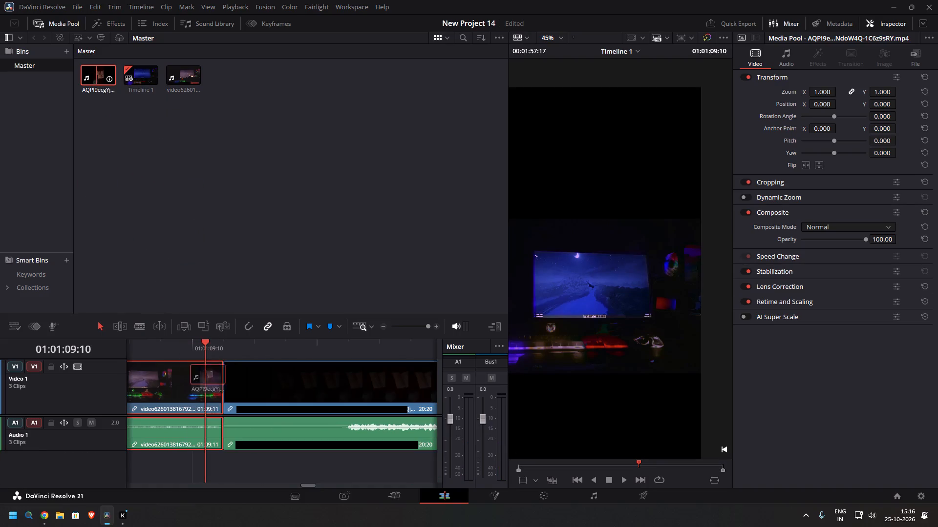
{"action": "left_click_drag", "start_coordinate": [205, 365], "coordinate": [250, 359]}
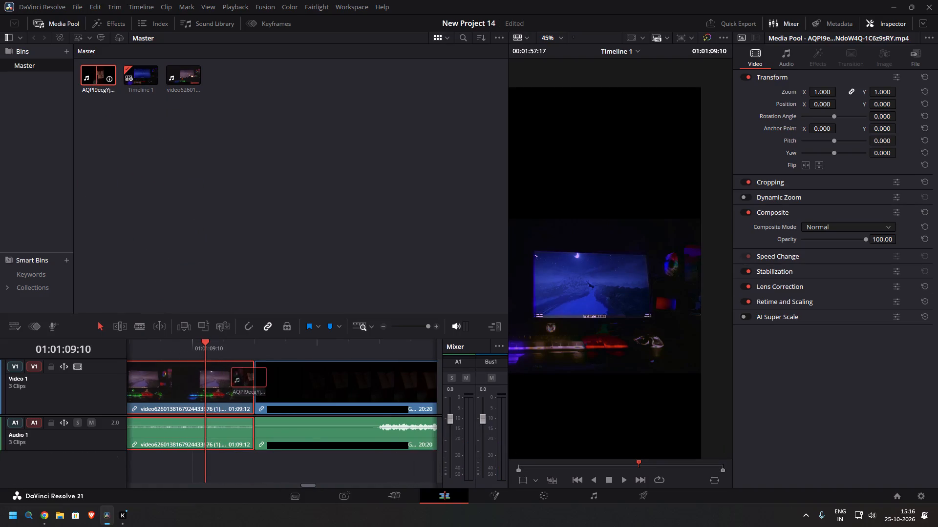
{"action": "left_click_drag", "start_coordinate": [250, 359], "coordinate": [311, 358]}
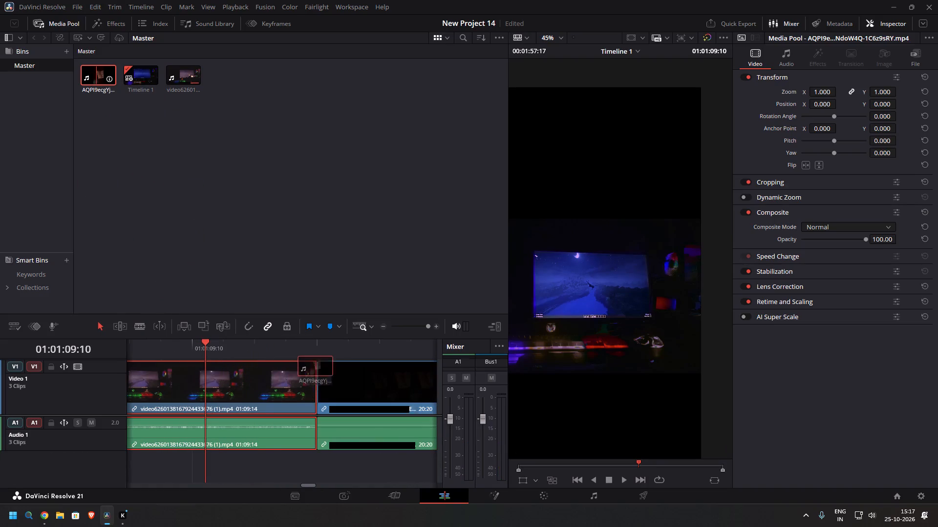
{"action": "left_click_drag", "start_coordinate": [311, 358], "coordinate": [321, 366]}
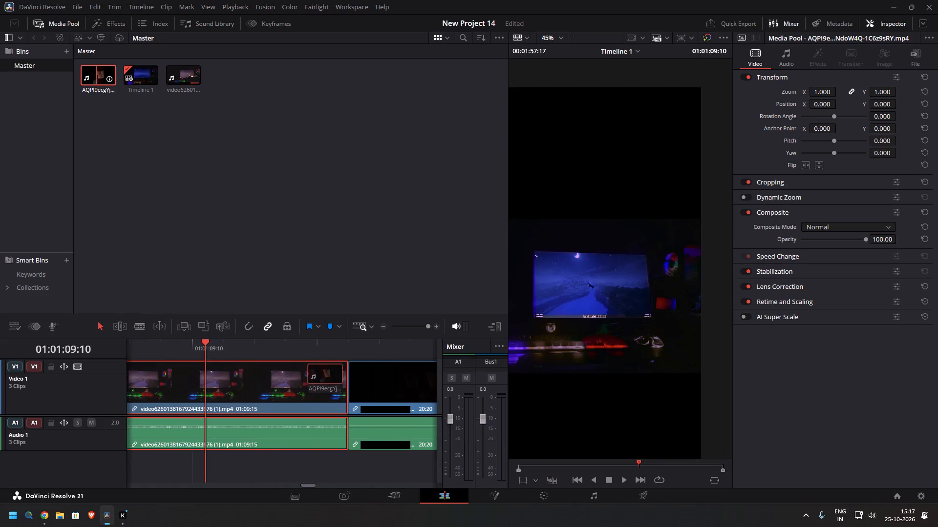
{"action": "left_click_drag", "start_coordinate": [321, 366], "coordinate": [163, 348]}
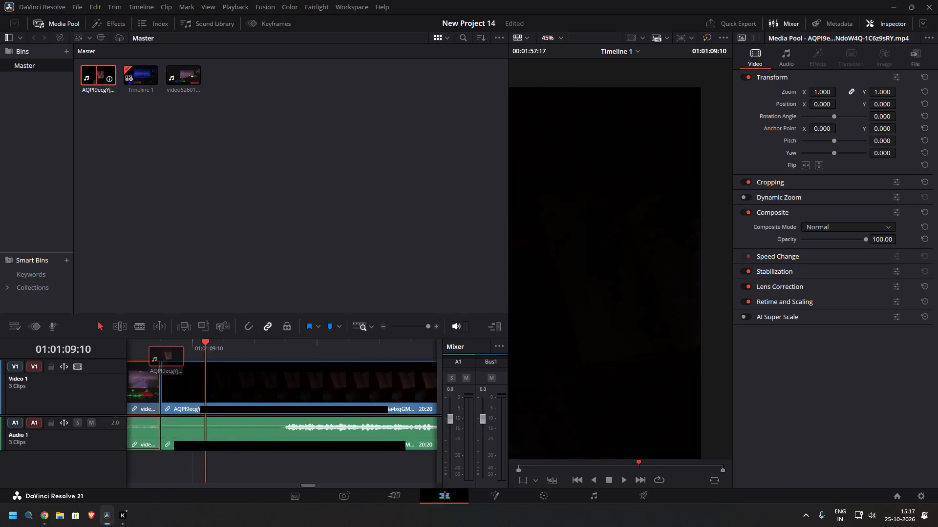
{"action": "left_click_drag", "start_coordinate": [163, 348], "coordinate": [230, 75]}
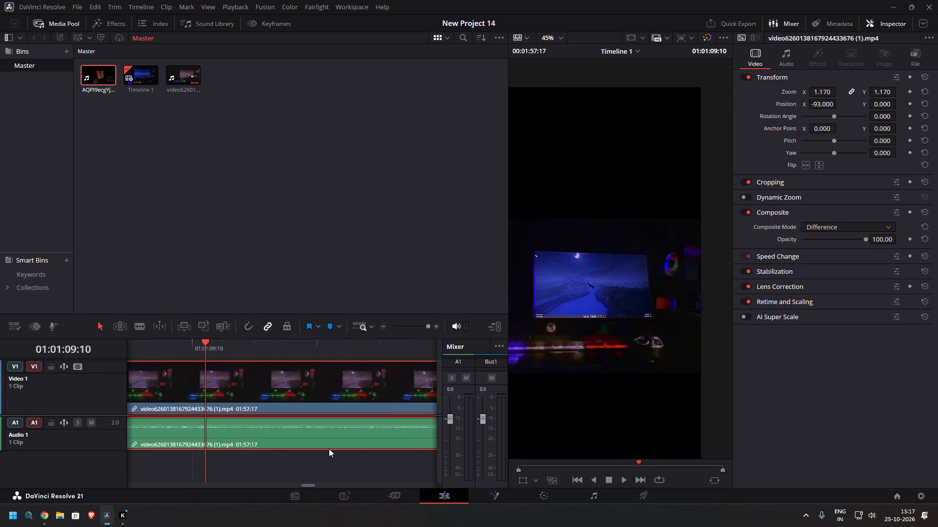
Add a second video track above Video 1 in the timeline.
{"action": "scroll", "coordinate": [327, 448], "scroll_direction": "up", "scroll_amount": 3}
{"action": "right_click", "coordinate": [91, 365]}
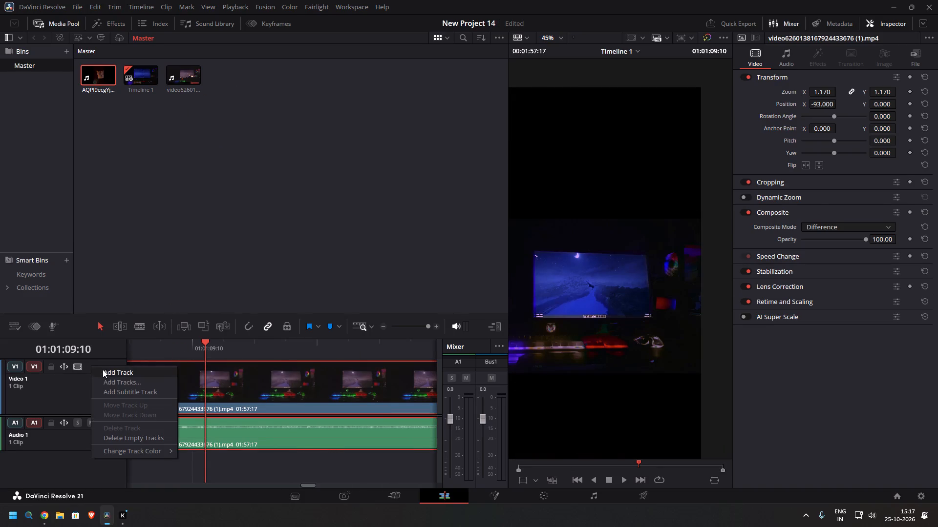
{"action": "left_click", "coordinate": [107, 373]}
Place the imported book clip with its audio on the empty Video 2 track, starting just before the playhead at 01:01:09:10.
{"action": "scroll", "coordinate": [159, 422], "scroll_direction": "up", "scroll_amount": 5}
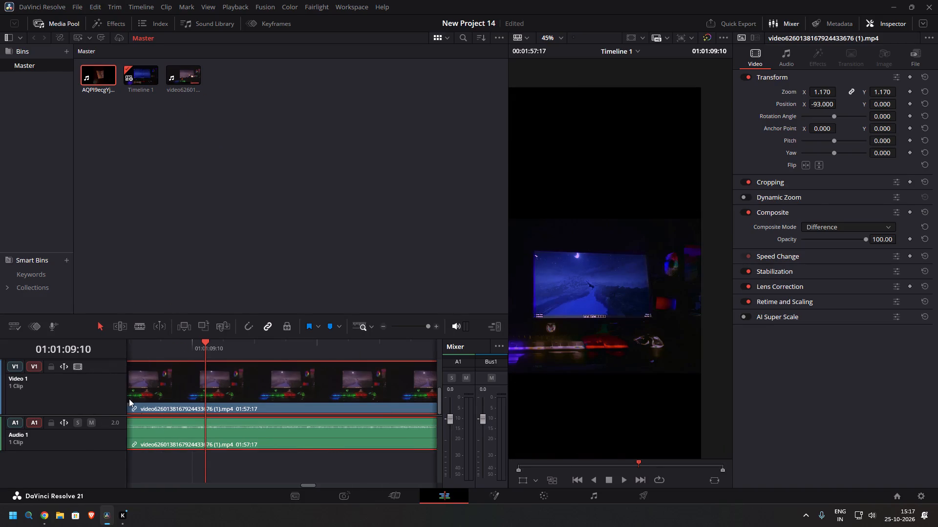
{"action": "scroll", "coordinate": [104, 342], "scroll_direction": "up", "scroll_amount": 4}
{"action": "scroll", "coordinate": [168, 380], "scroll_direction": "down", "scroll_amount": 1}
{"action": "scroll", "coordinate": [188, 387], "scroll_direction": "up", "scroll_amount": 1}
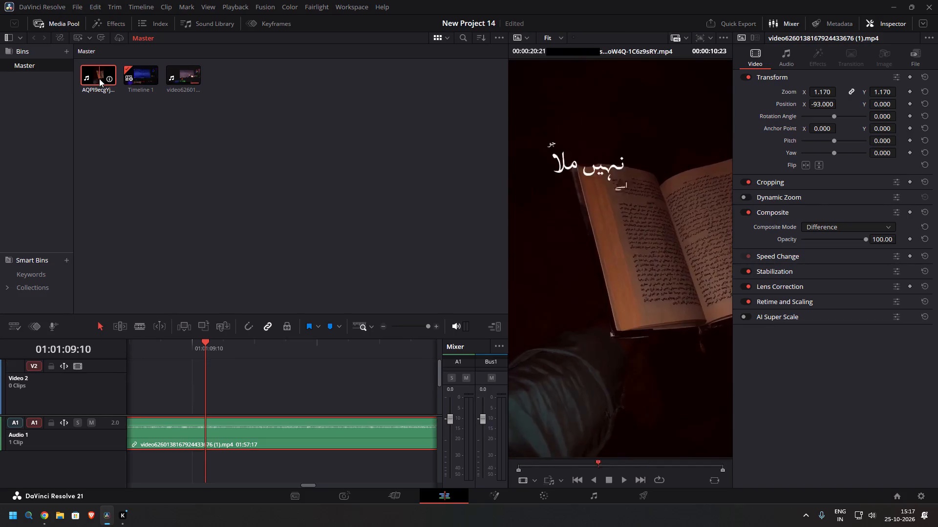
{"action": "left_click_drag", "start_coordinate": [100, 78], "coordinate": [143, 379]}
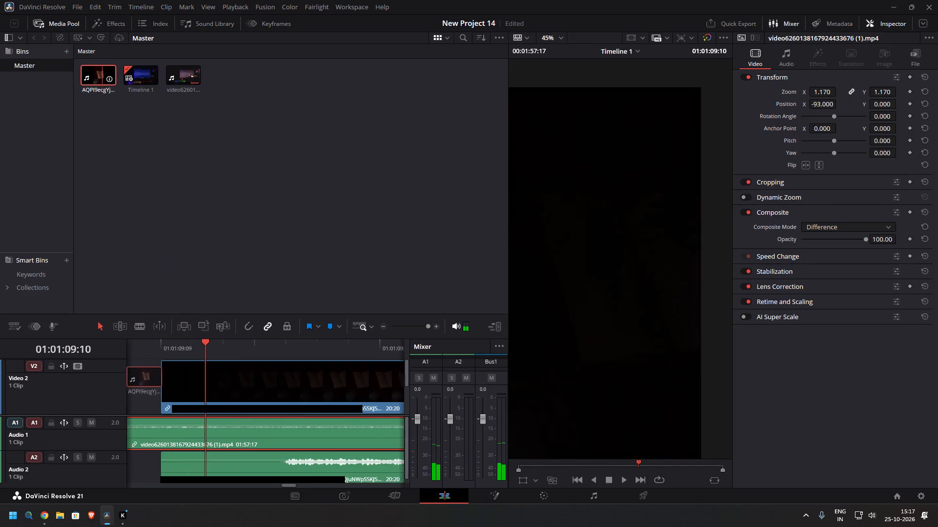
{"action": "left_click_drag", "start_coordinate": [143, 379], "coordinate": [147, 376]}
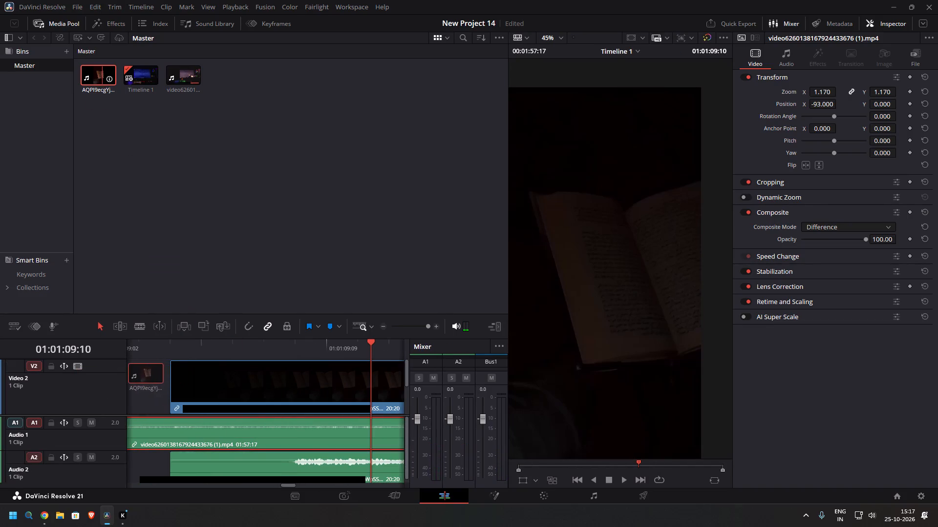
{"action": "left_click_drag", "start_coordinate": [147, 376], "coordinate": [164, 378]}
Move the book clip earlier along Video 2 so it starts at about 01:00:59.
{"action": "left_click_drag", "start_coordinate": [239, 393], "coordinate": [203, 391]}
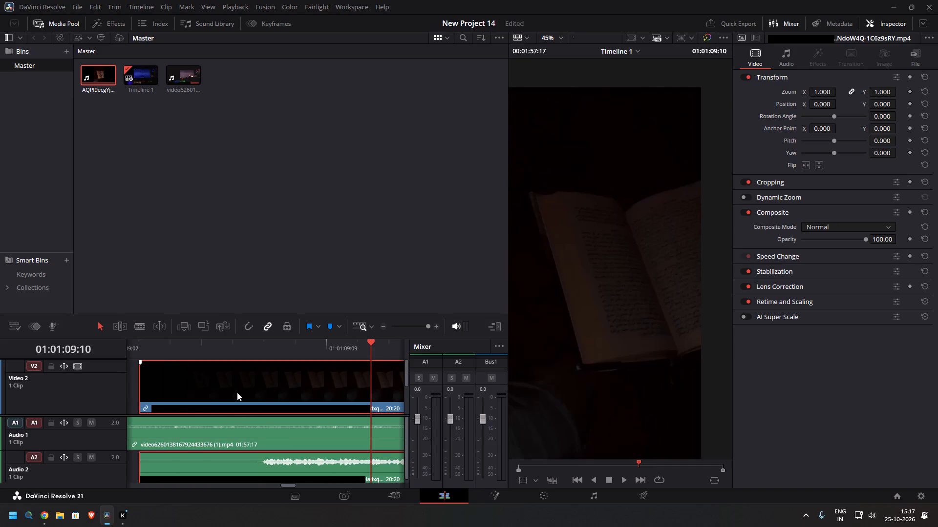
{"action": "left_click_drag", "start_coordinate": [237, 392], "coordinate": [102, 388]}
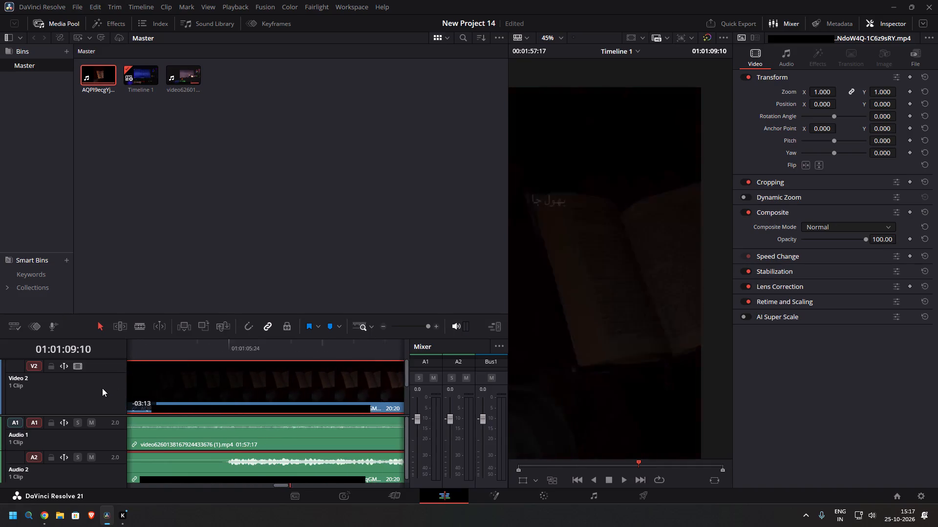
{"action": "left_click_drag", "start_coordinate": [102, 388], "coordinate": [61, 387]}
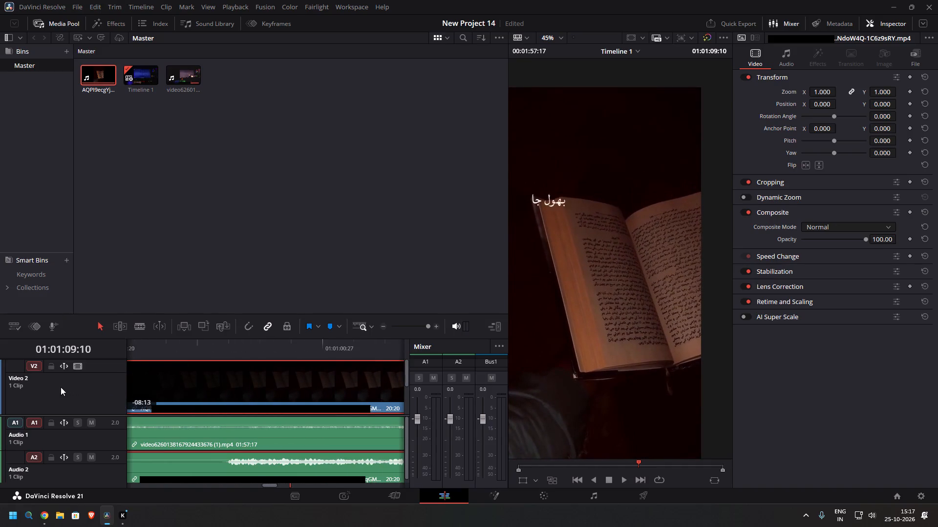
{"action": "left_click_drag", "start_coordinate": [61, 387], "coordinate": [44, 386]}
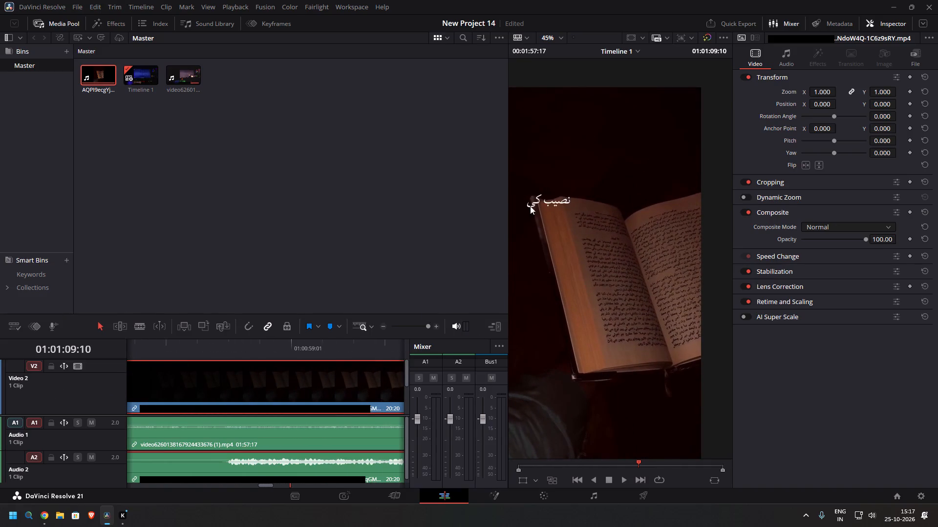
Hide the Inspector and the Mixer to widen the timeline.
{"action": "left_click", "coordinate": [891, 22]}
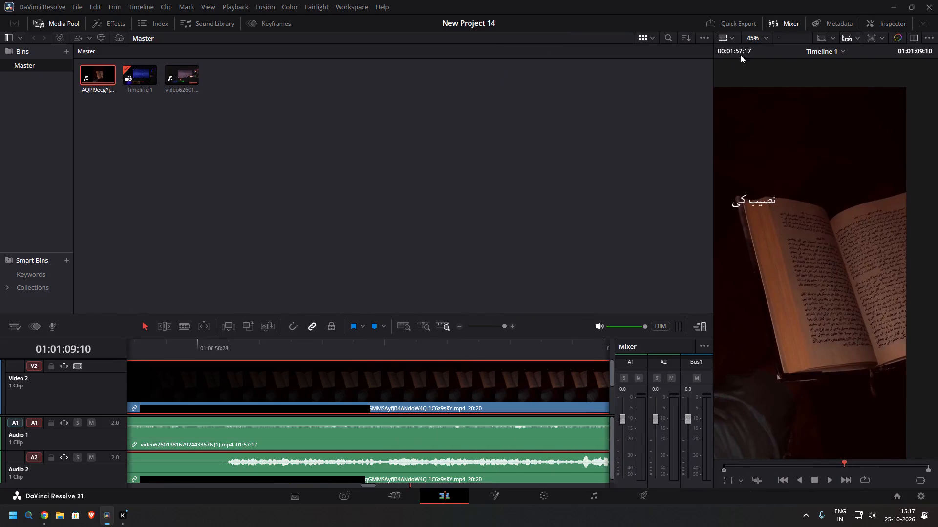
{"action": "left_click", "coordinate": [787, 25]}
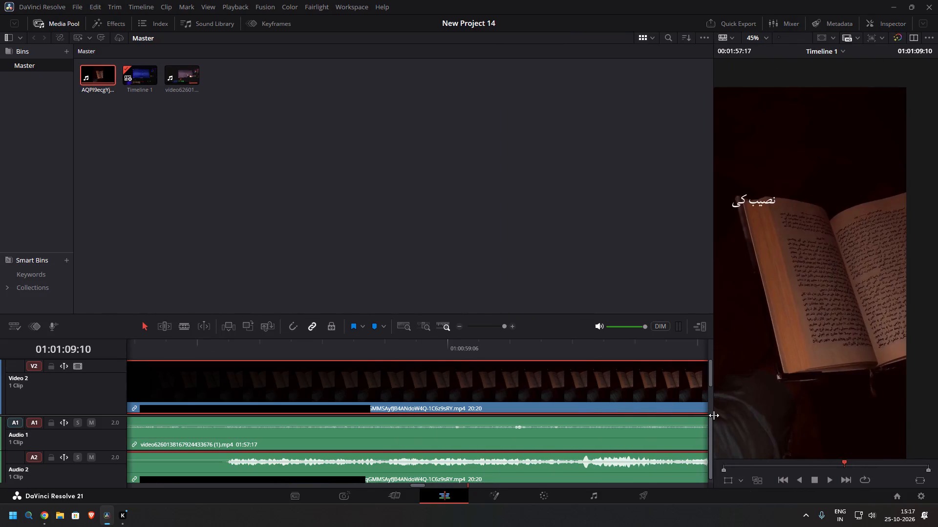
Fit the timeline image to the viewer area.
{"action": "left_click_drag", "start_coordinate": [714, 415], "coordinate": [727, 417]}
{"action": "left_click_drag", "start_coordinate": [714, 406], "coordinate": [735, 408]}
{"action": "scroll", "coordinate": [853, 350], "scroll_direction": "down", "scroll_amount": 4}
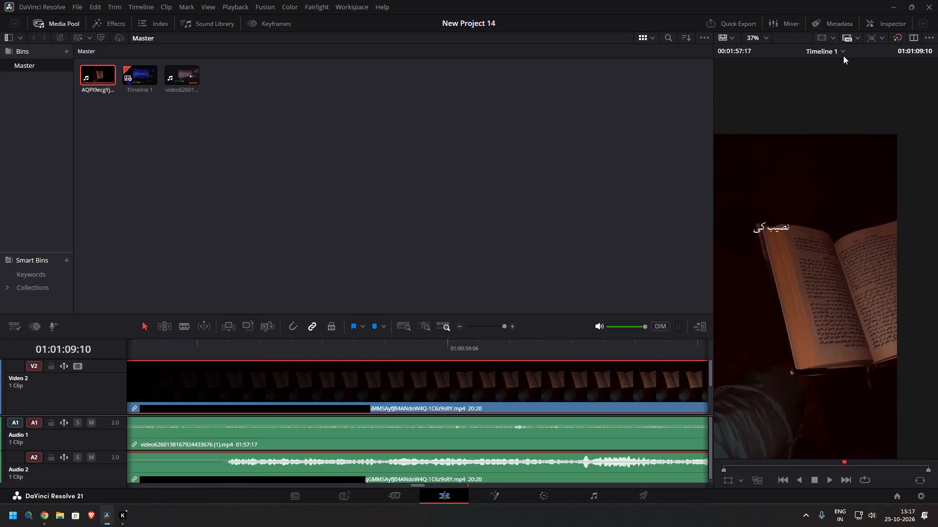
{"action": "left_click", "coordinate": [844, 55]}
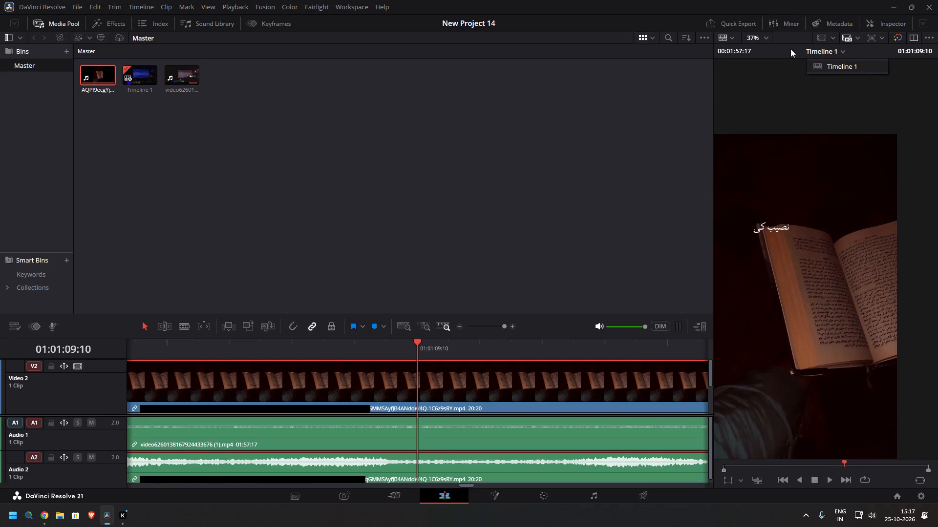
{"action": "left_click", "coordinate": [760, 36]}
{"action": "left_click", "coordinate": [774, 47]}
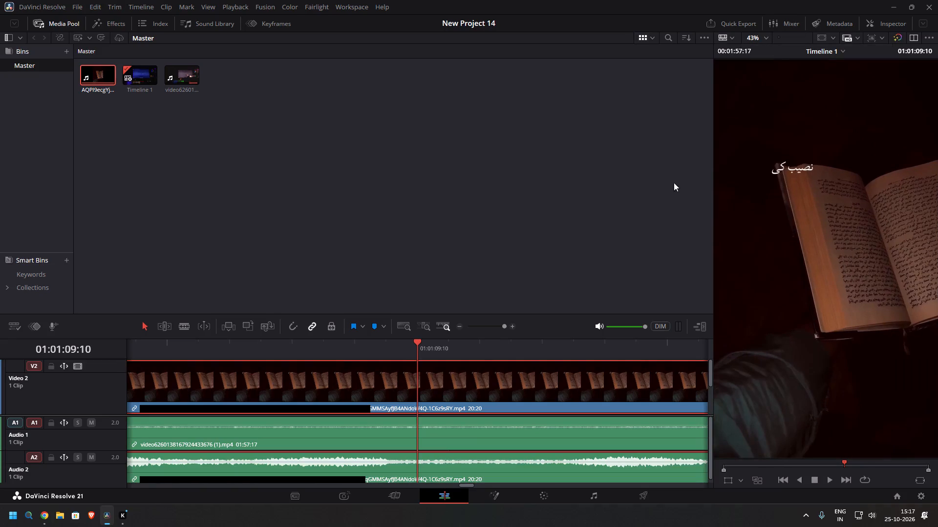
Unlink the book clip's video on Video 2 from its audio on Audio 2.
{"action": "scroll", "coordinate": [479, 366], "scroll_direction": "down", "scroll_amount": 1}
{"action": "scroll", "coordinate": [493, 401], "scroll_direction": "up", "scroll_amount": 2}
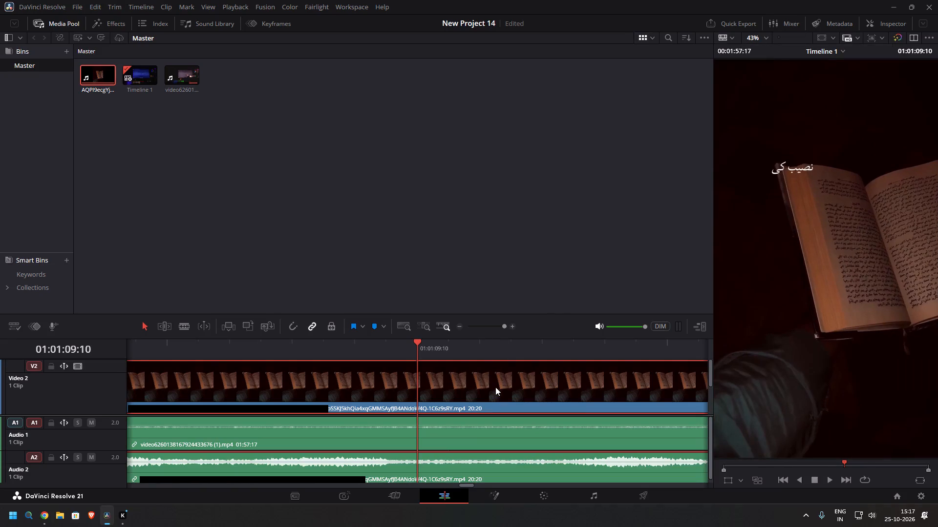
{"action": "right_click", "coordinate": [495, 387]}
{"action": "left_click", "coordinate": [510, 379]}
{"action": "left_click", "coordinate": [512, 469]}
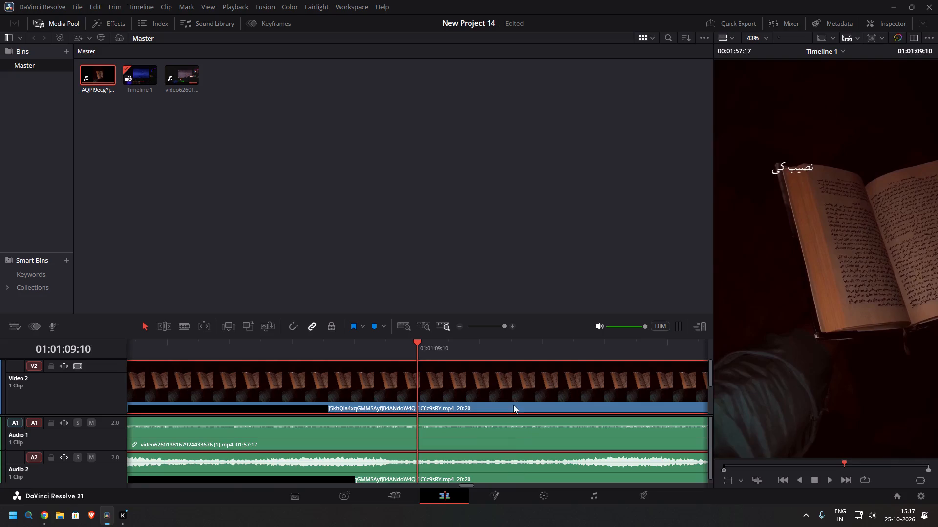
Delete the book clip's video from Video 2, leaving its audio in place on Audio 2.
{"action": "left_click", "coordinate": [572, 346]}
{"action": "left_click", "coordinate": [525, 344]}
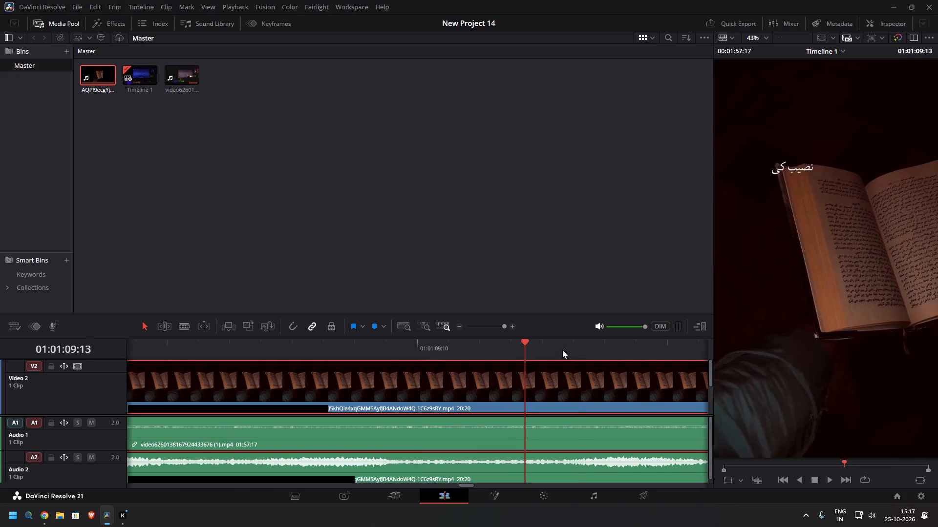
{"action": "left_click", "coordinate": [577, 348]}
{"action": "left_click", "coordinate": [504, 469]}
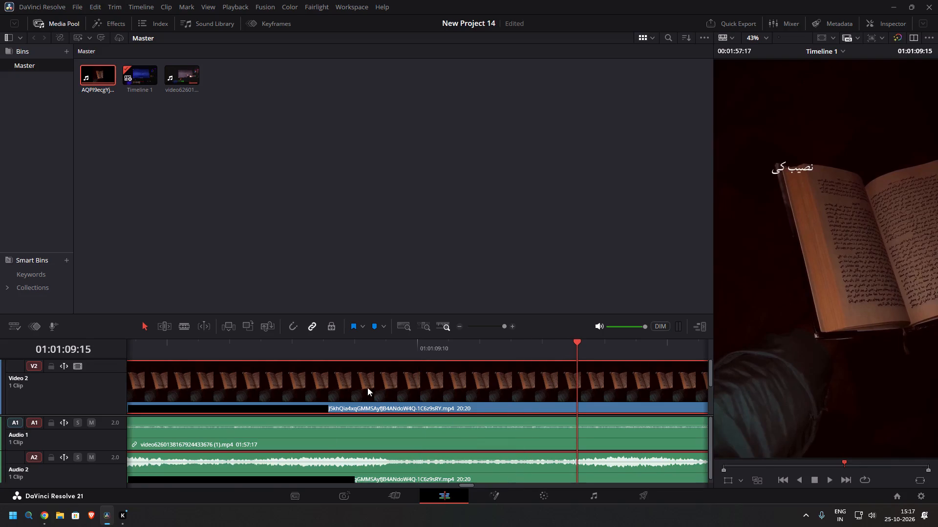
{"action": "left_click", "coordinate": [181, 136]}
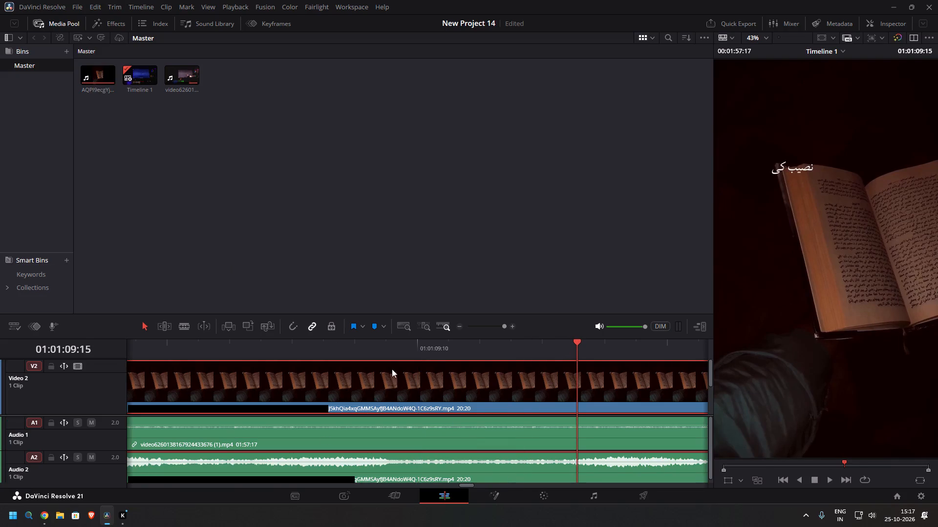
{"action": "left_click", "coordinate": [384, 395]}
{"action": "left_click", "coordinate": [493, 350]}
{"action": "scroll", "coordinate": [487, 388], "scroll_direction": "down", "scroll_amount": 2}
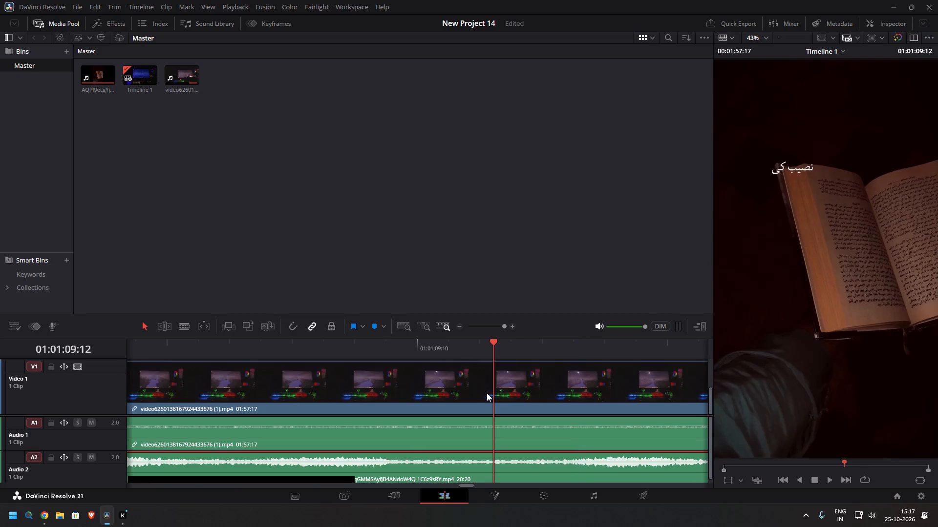
{"action": "left_click", "coordinate": [487, 393]}
{"action": "scroll", "coordinate": [518, 408], "scroll_direction": "up", "scroll_amount": 1}
{"action": "left_click", "coordinate": [535, 387]}
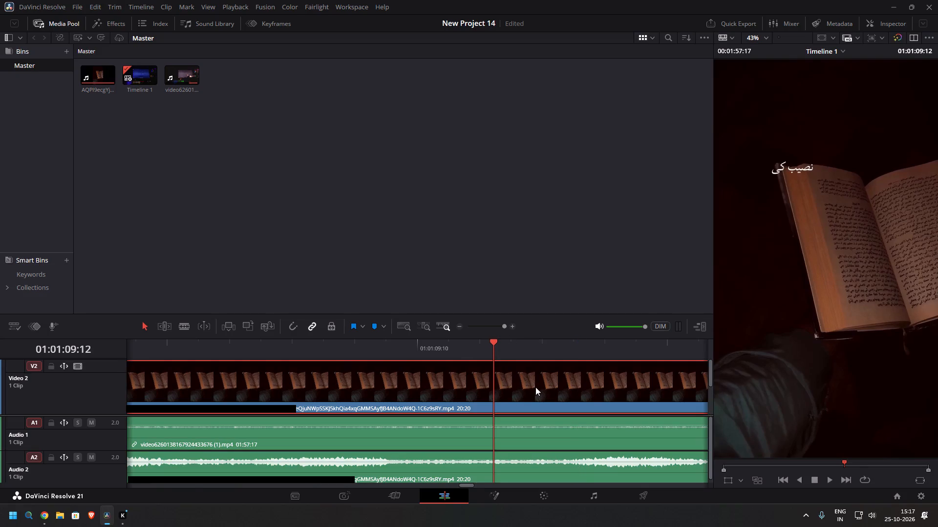
{"action": "key", "text": "BackSpace"}
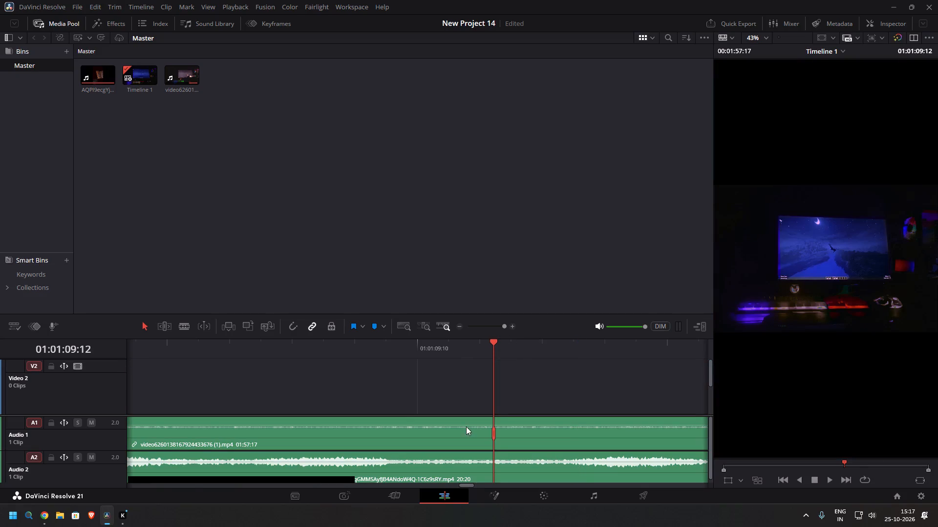
Scrub the footage for a suitable spot and move the book clip's audio on Audio 2 later to start at about 01:01:16.
{"action": "left_click_drag", "start_coordinate": [490, 347], "coordinate": [120, 354]}
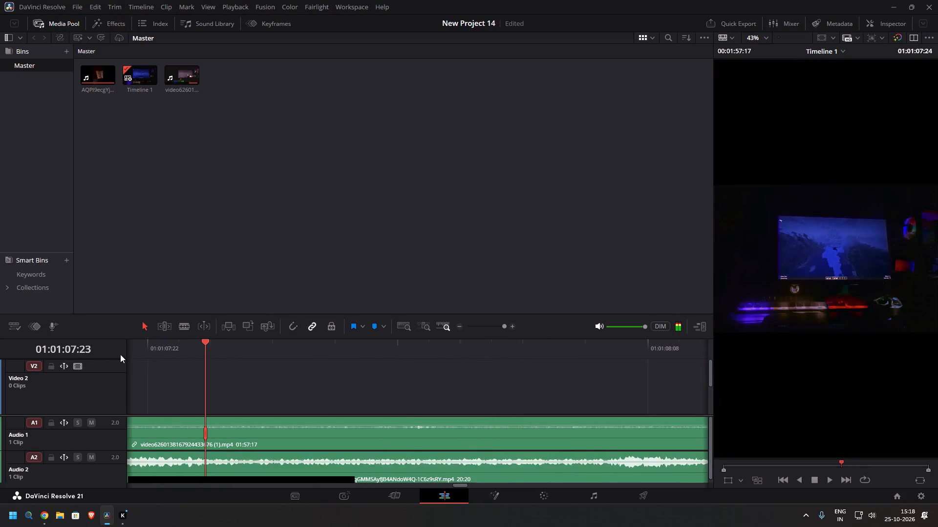
{"action": "left_click_drag", "start_coordinate": [120, 354], "coordinate": [59, 365]}
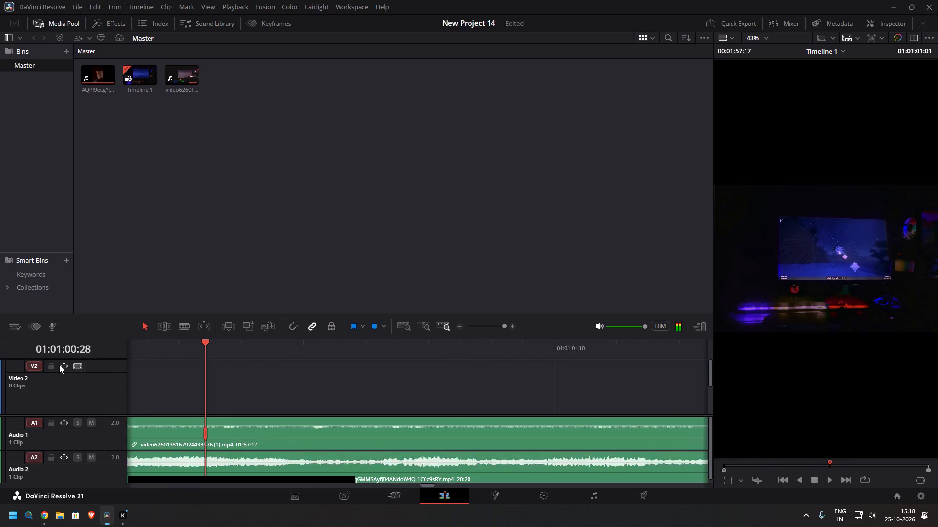
{"action": "left_click_drag", "start_coordinate": [59, 365], "coordinate": [49, 370]}
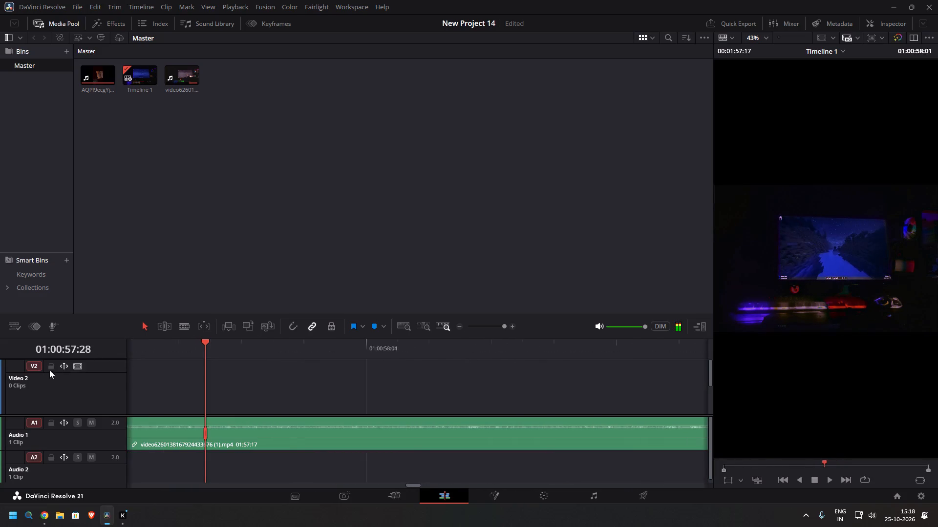
{"action": "left_click_drag", "start_coordinate": [49, 370], "coordinate": [708, 403]}
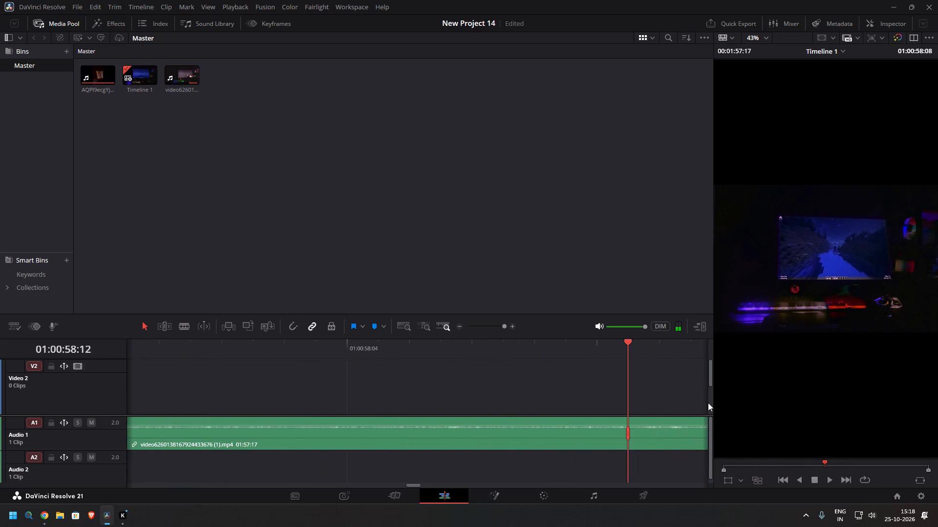
{"action": "left_click_drag", "start_coordinate": [708, 403], "coordinate": [624, 400]}
{"action": "left_click_drag", "start_coordinate": [506, 328], "coordinate": [490, 341]}
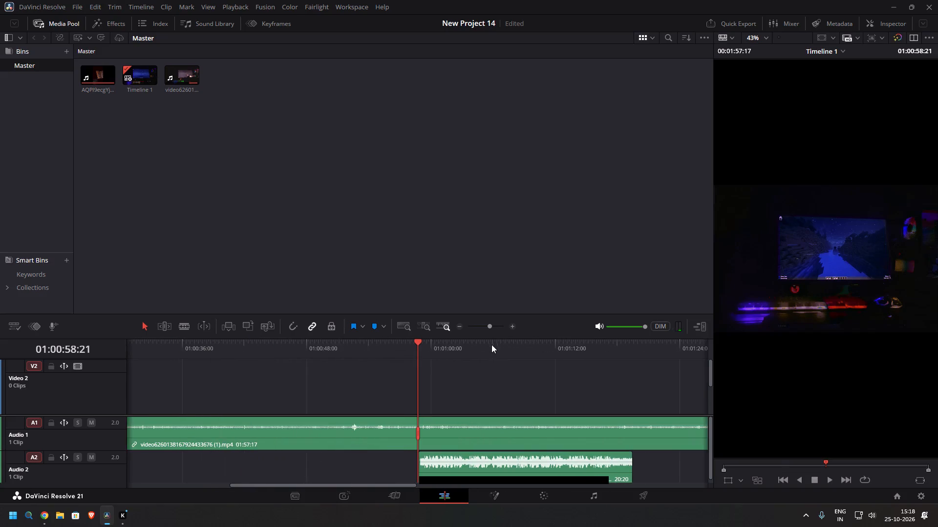
{"action": "left_click_drag", "start_coordinate": [419, 344], "coordinate": [457, 355]}
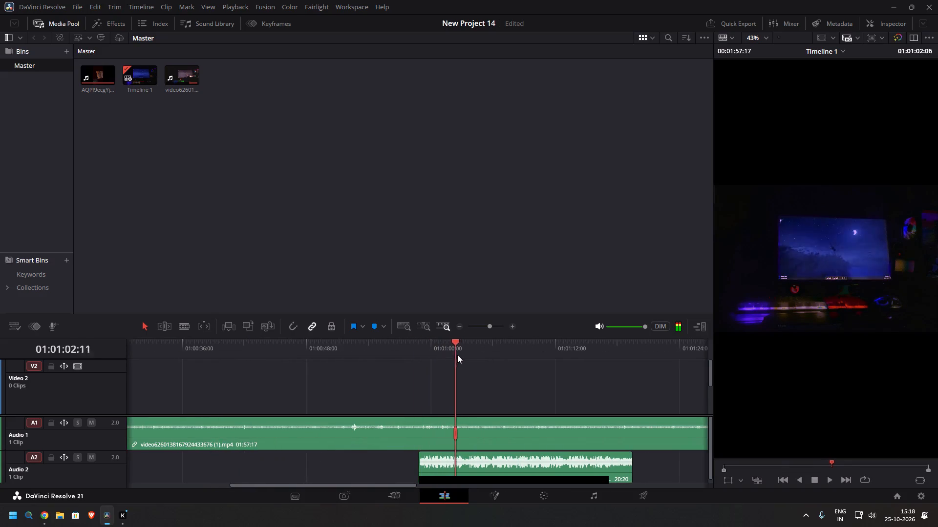
{"action": "left_click_drag", "start_coordinate": [457, 355], "coordinate": [485, 357]}
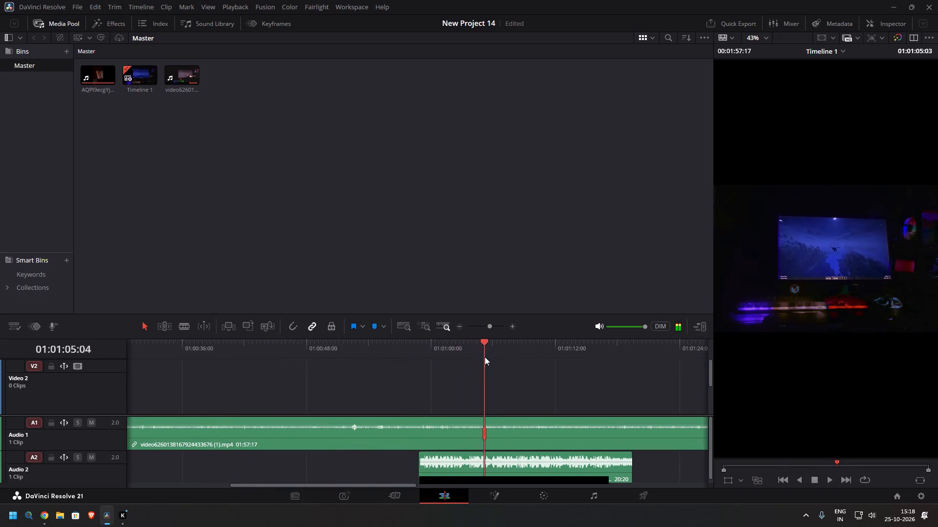
{"action": "left_click_drag", "start_coordinate": [485, 357], "coordinate": [560, 364]}
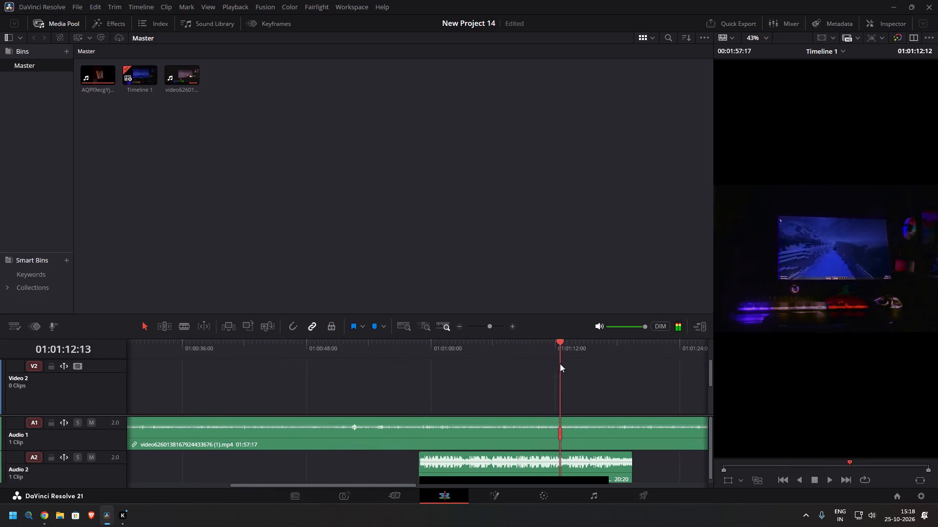
{"action": "left_click_drag", "start_coordinate": [560, 364], "coordinate": [592, 366]}
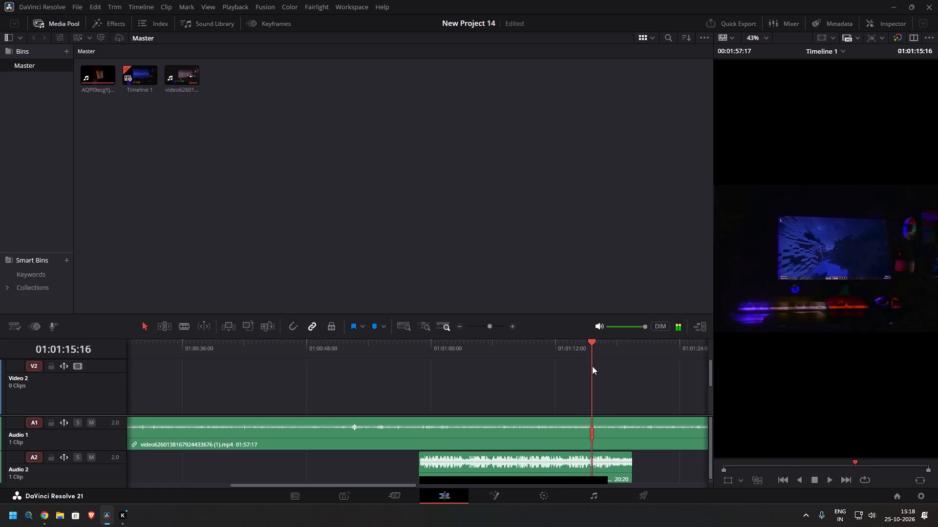
{"action": "left_click_drag", "start_coordinate": [592, 366], "coordinate": [658, 365]}
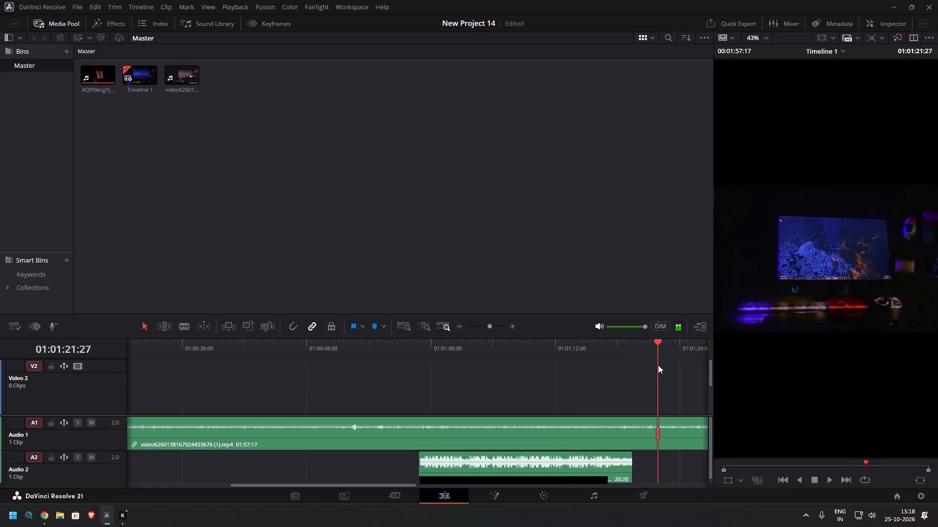
{"action": "left_click_drag", "start_coordinate": [658, 365], "coordinate": [591, 364]}
{"action": "left_click_drag", "start_coordinate": [499, 468], "coordinate": [522, 468]}
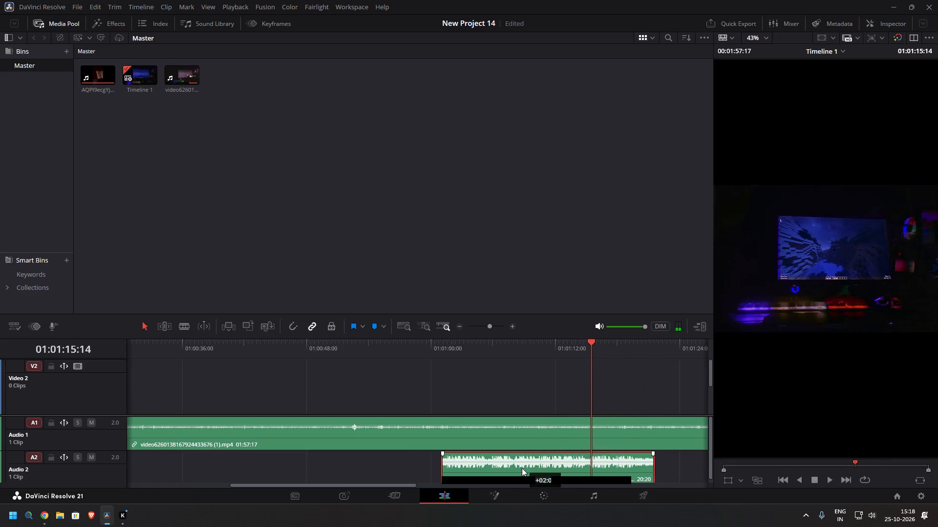
{"action": "left_click_drag", "start_coordinate": [522, 468], "coordinate": [518, 458]}
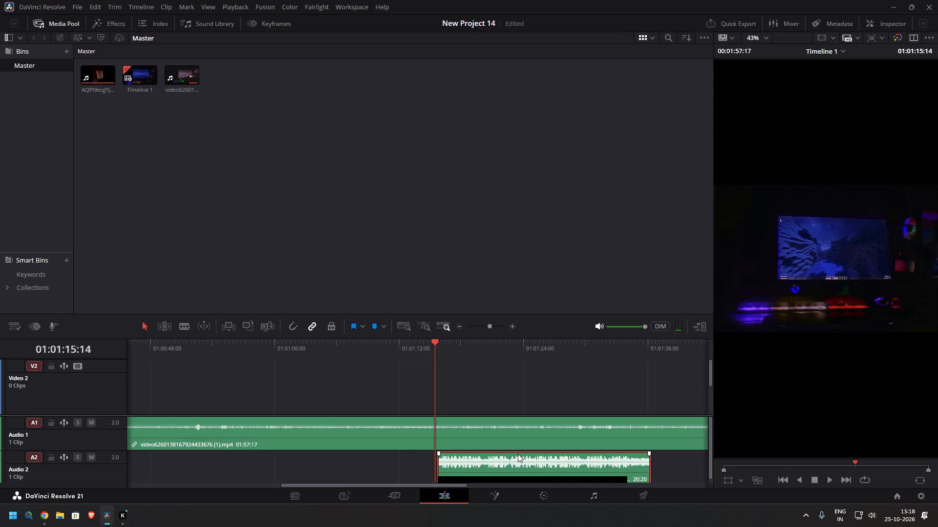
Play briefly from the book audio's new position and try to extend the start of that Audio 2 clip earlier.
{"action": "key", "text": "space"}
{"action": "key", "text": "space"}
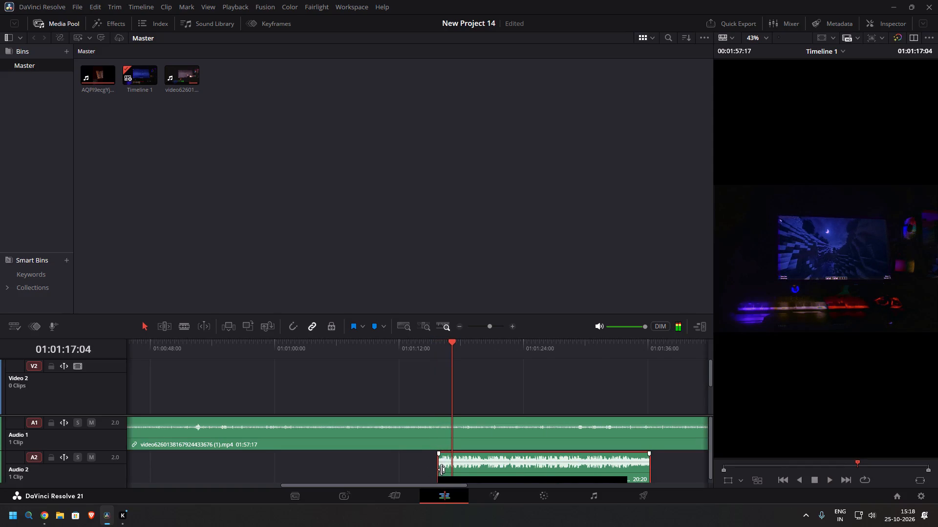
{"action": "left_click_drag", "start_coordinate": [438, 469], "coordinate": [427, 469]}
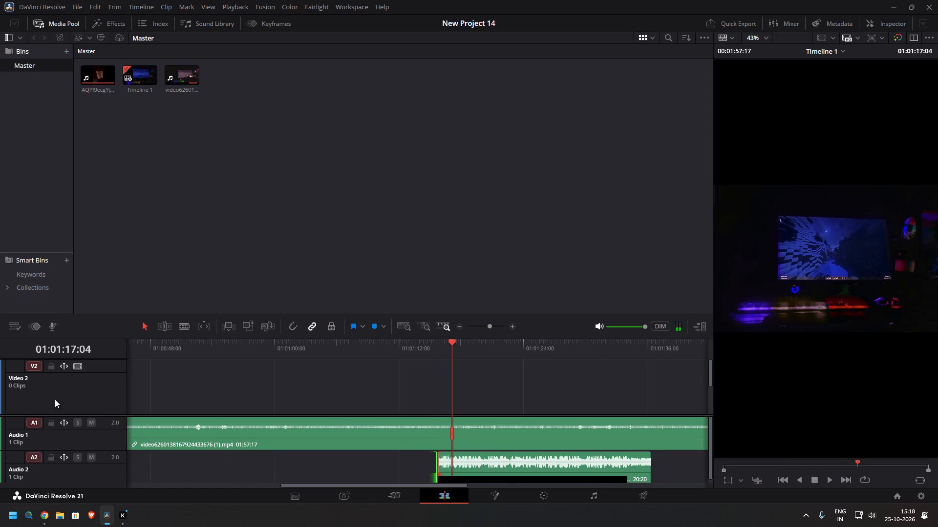
Switch to Chrome, pause the Rafta Rafta Wo Meri video on YouTube, and return to DaVinci Resolve.
{"action": "left_click", "coordinate": [40, 514]}
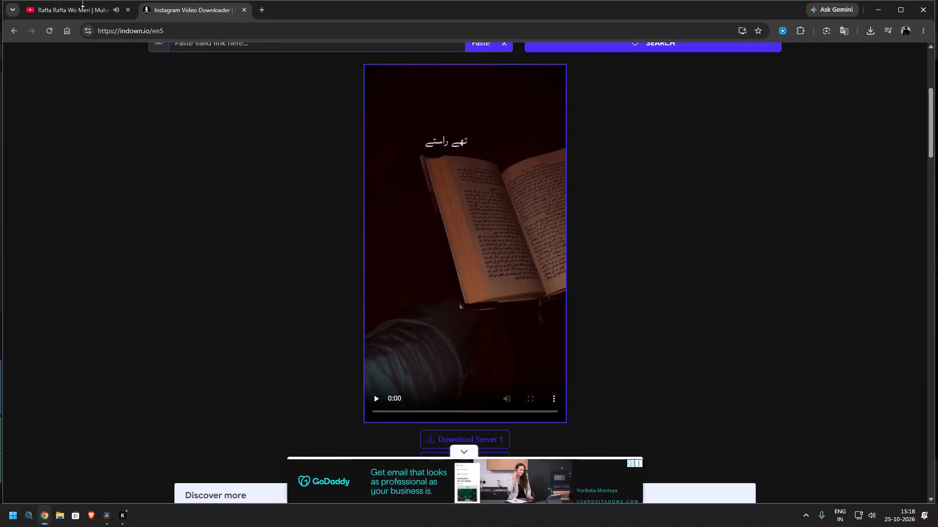
{"action": "left_click", "coordinate": [98, 5]}
{"action": "left_click", "coordinate": [363, 209]}
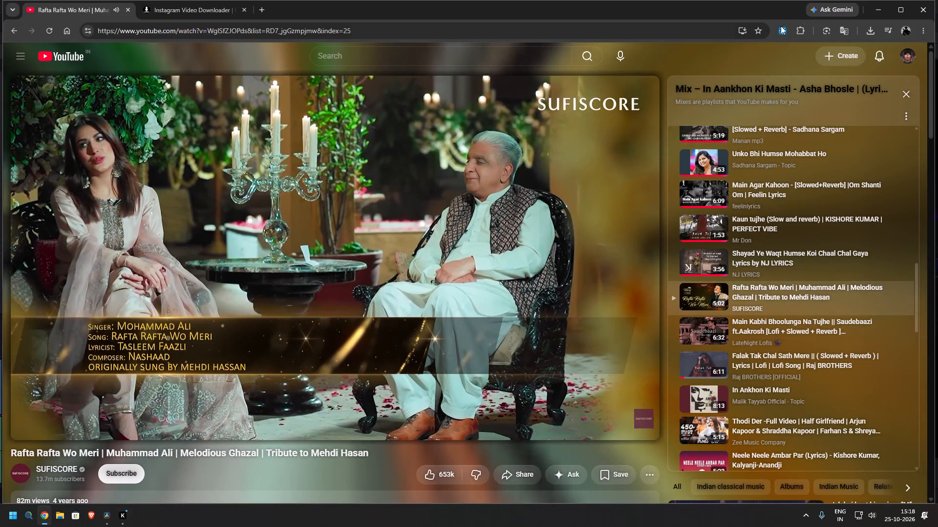
{"action": "left_click", "coordinate": [876, 9]}
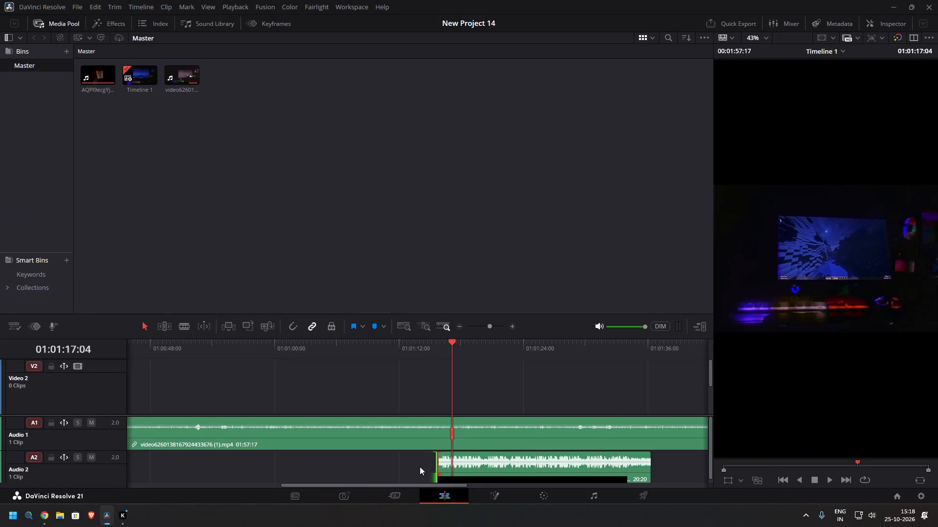
Play through to the end of the book audio and split the main video and its linked audio at 01:01:36:12.
{"action": "key", "text": "space"}
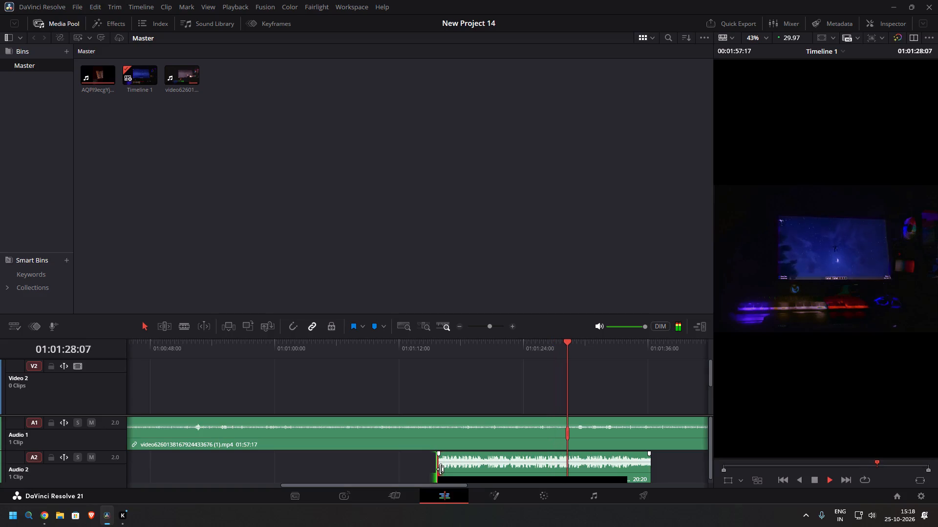
{"action": "key", "text": "space"}
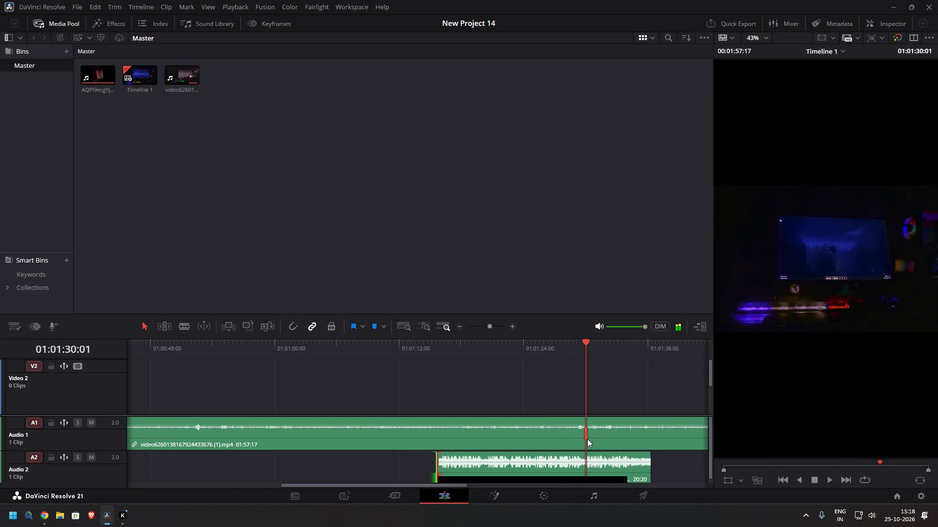
{"action": "key", "text": "space"}
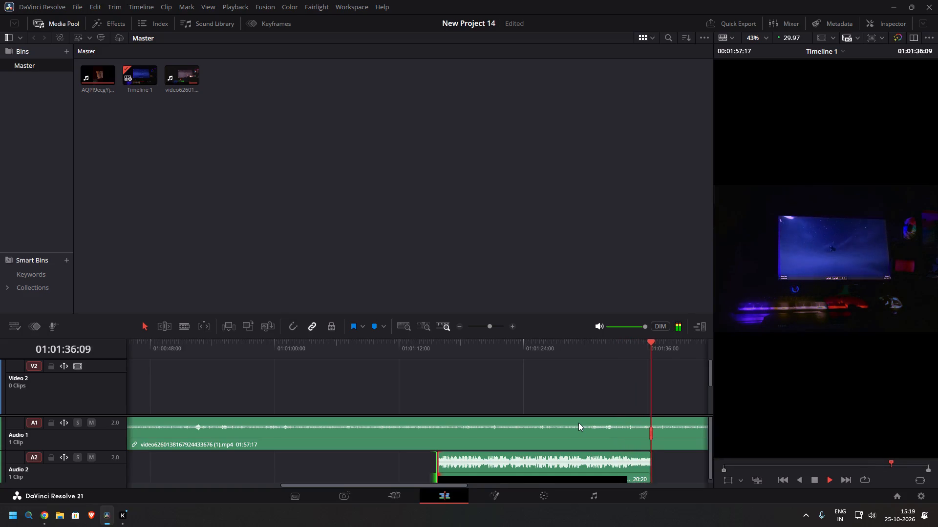
{"action": "key", "text": "space"}
{"action": "left_click_drag", "start_coordinate": [660, 354], "coordinate": [652, 355]}
{"action": "left_click", "coordinate": [664, 444]}
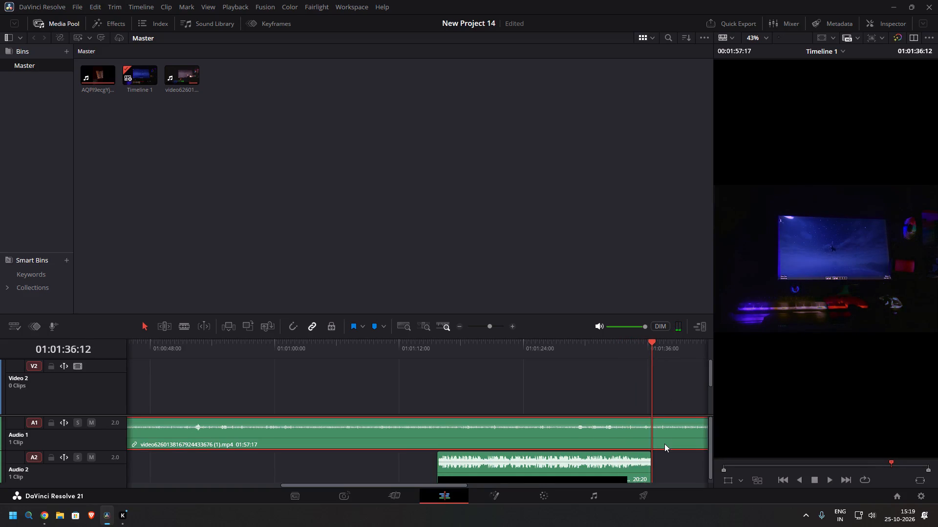
{"action": "key", "text": "ctrl+b"}
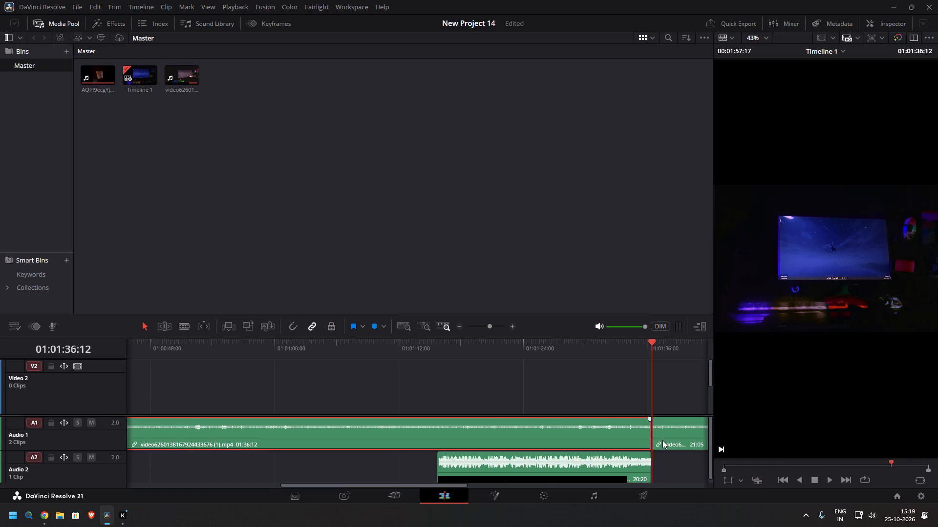
Delete the leftover part of the main video and its linked audio after 01:01:36:12.
{"action": "left_click", "coordinate": [664, 439]}
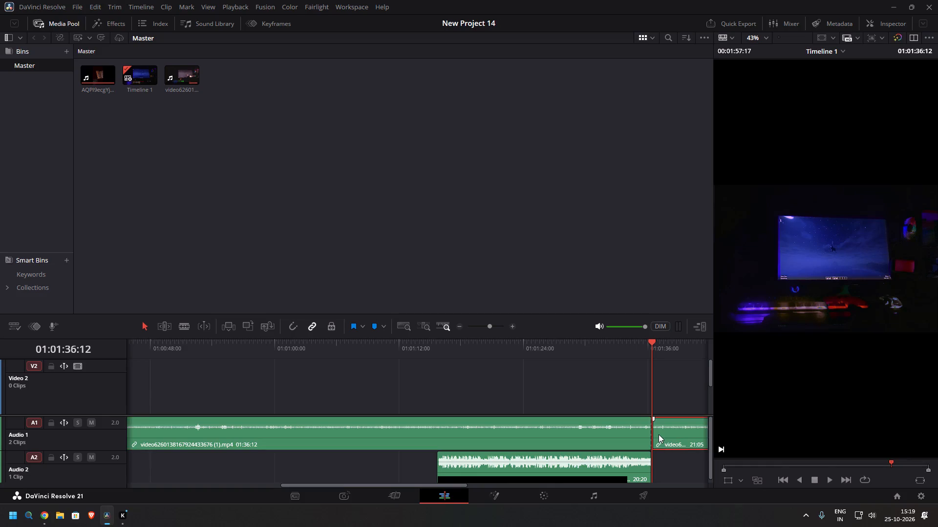
{"action": "scroll", "coordinate": [657, 429], "scroll_direction": "up", "scroll_amount": 4}
{"action": "scroll", "coordinate": [676, 376], "scroll_direction": "down", "scroll_amount": 2}
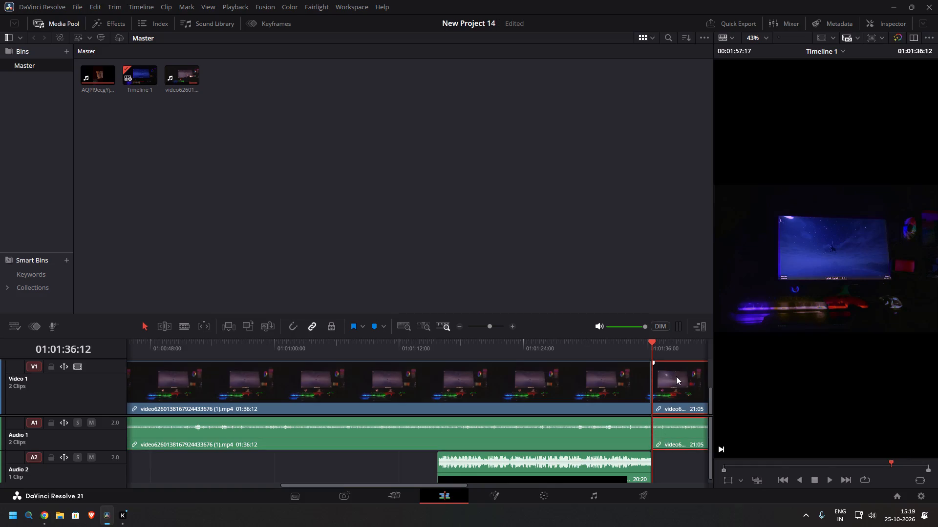
{"action": "key", "text": "BackSpace"}
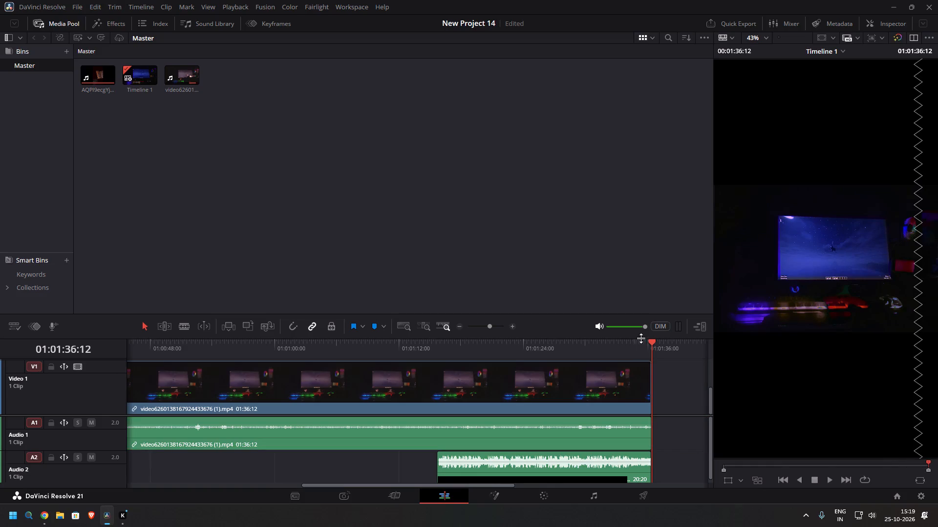
Split the main video and its linked audio at 01:01:15:19, where the book audio on Audio 2 starts.
{"action": "left_click_drag", "start_coordinate": [649, 345], "coordinate": [431, 356]}
{"action": "key", "text": "space"}
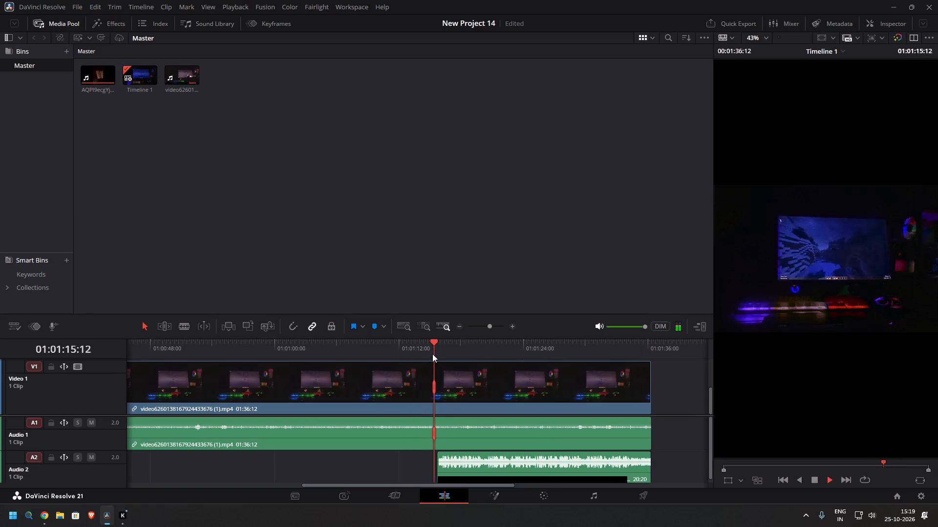
{"action": "key", "text": "space"}
{"action": "left_click_drag", "start_coordinate": [444, 349], "coordinate": [432, 357]}
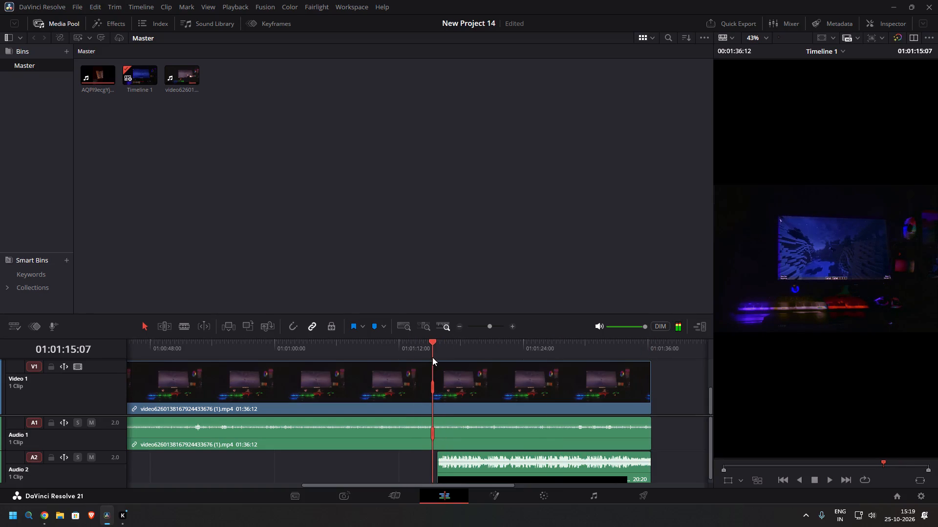
{"action": "left_click_drag", "start_coordinate": [432, 357], "coordinate": [437, 356]}
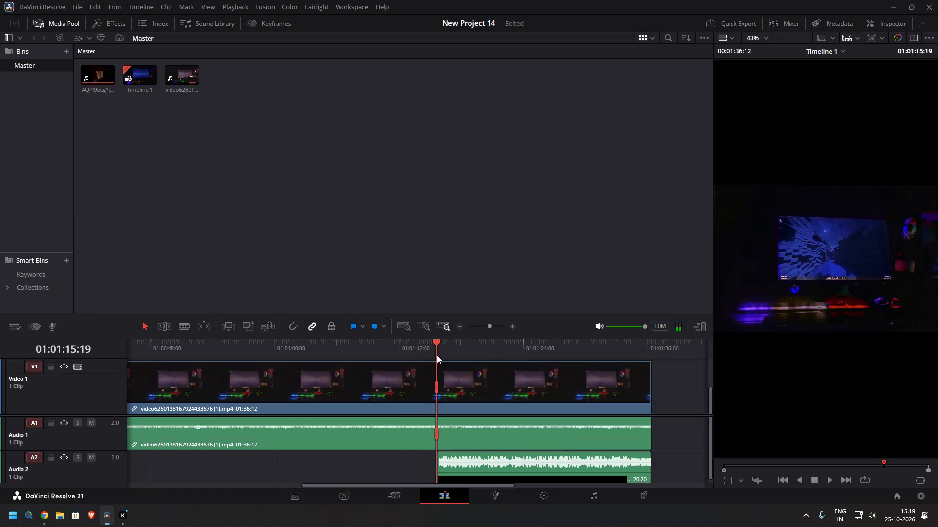
{"action": "key", "text": "ctrl+b"}
{"action": "key", "text": "ctrl+v"}
Ripple delete the main video and linked audio before the split so the remaining clips move to the timeline start.
{"action": "left_click", "coordinate": [406, 400]}
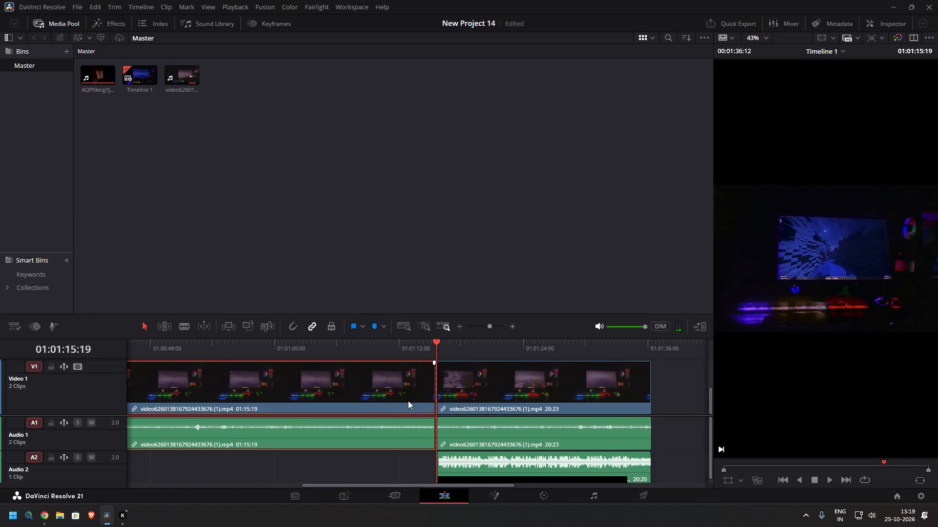
{"action": "key", "text": "shift+BackSpace"}
Play the shortened timeline from its start to about 01:00:10:21.
{"action": "key", "text": "space"}
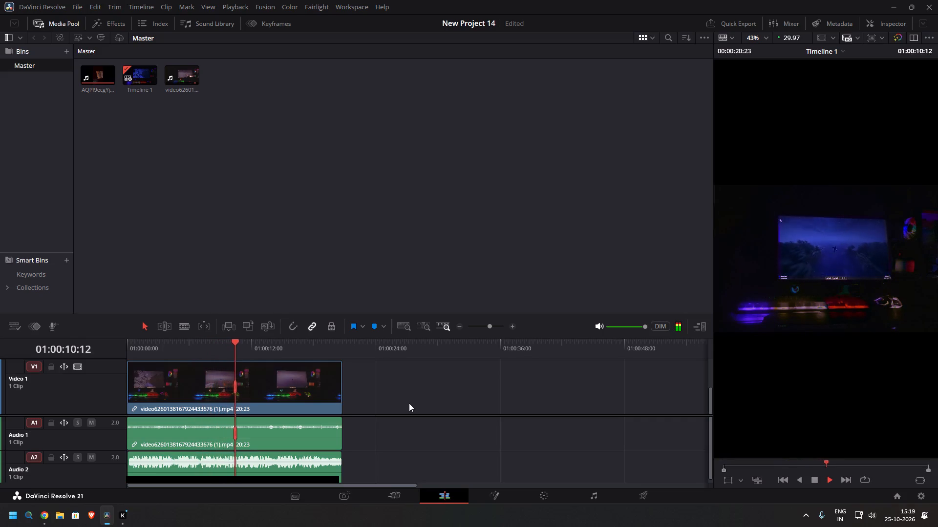
{"action": "key", "text": "space"}
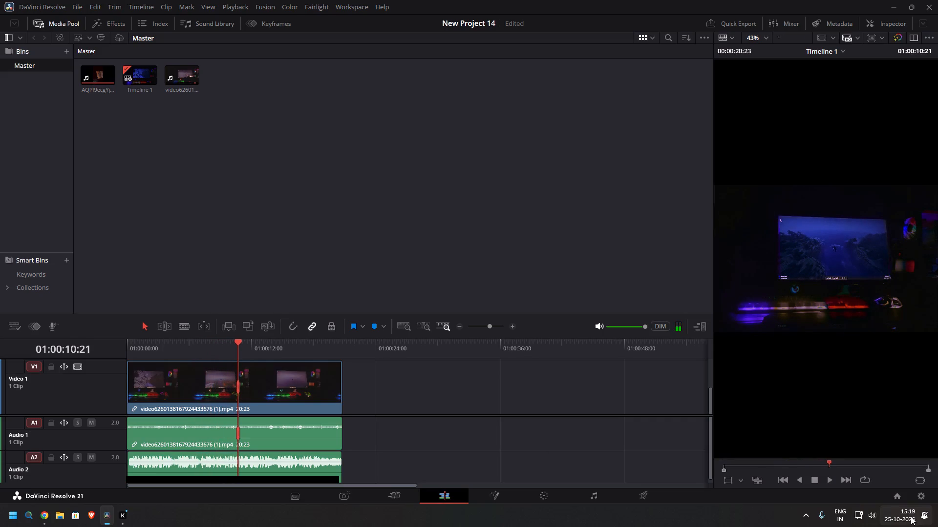
Switch the Windows sound output to Realtek HD Audio 2nd output (Realtek(R) Audio) and return to the timeline.
{"action": "left_click", "coordinate": [879, 514]}
{"action": "left_click", "coordinate": [871, 510]}
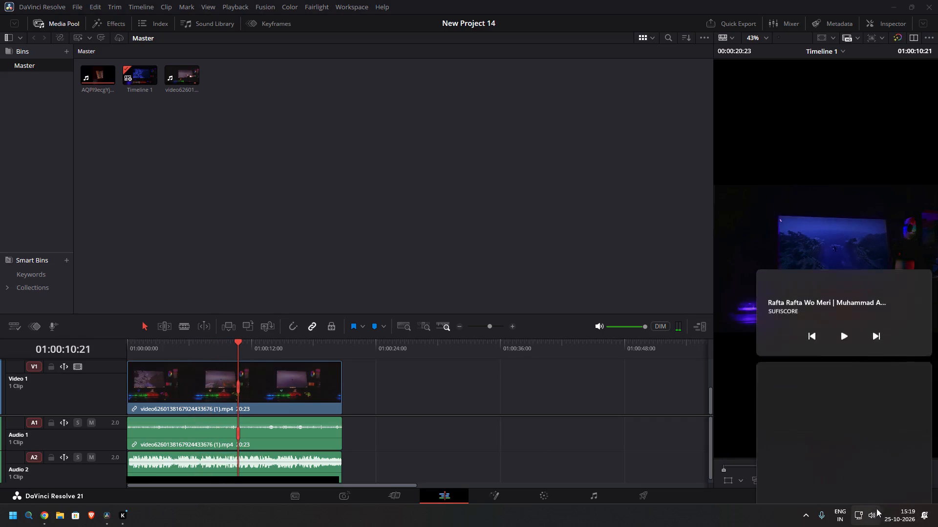
{"action": "left_click", "coordinate": [920, 452]}
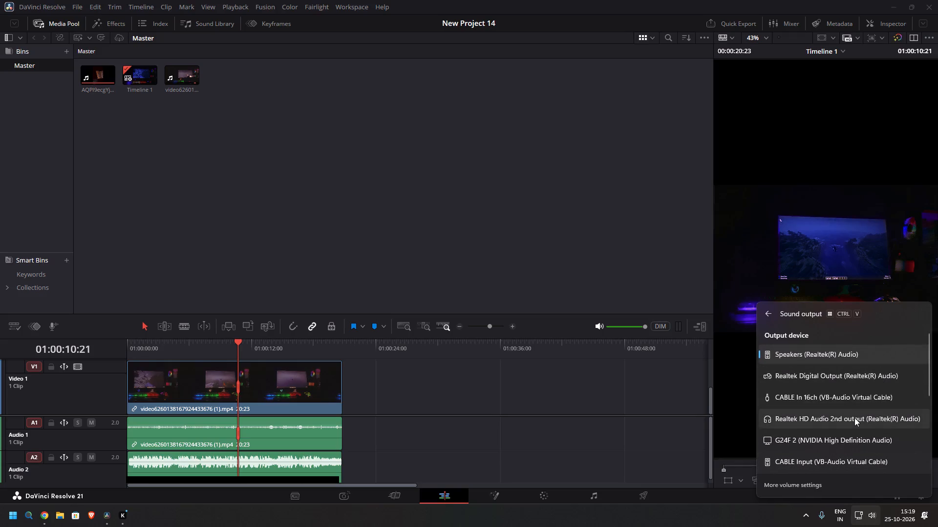
{"action": "left_click", "coordinate": [854, 418]}
{"action": "key", "text": "space"}
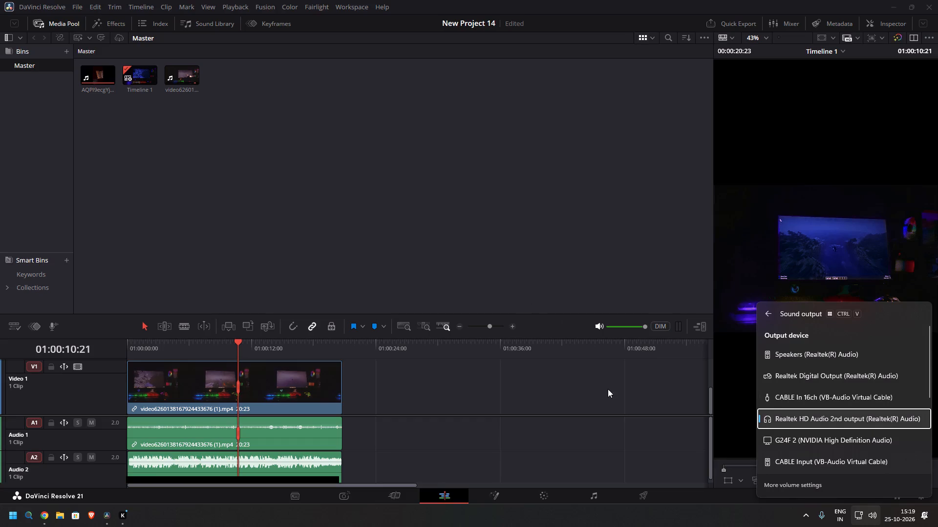
{"action": "left_click", "coordinate": [630, 443]}
Play the rest of the timeline to its end and play it again from 01:00:00:00.
{"action": "key", "text": "space"}
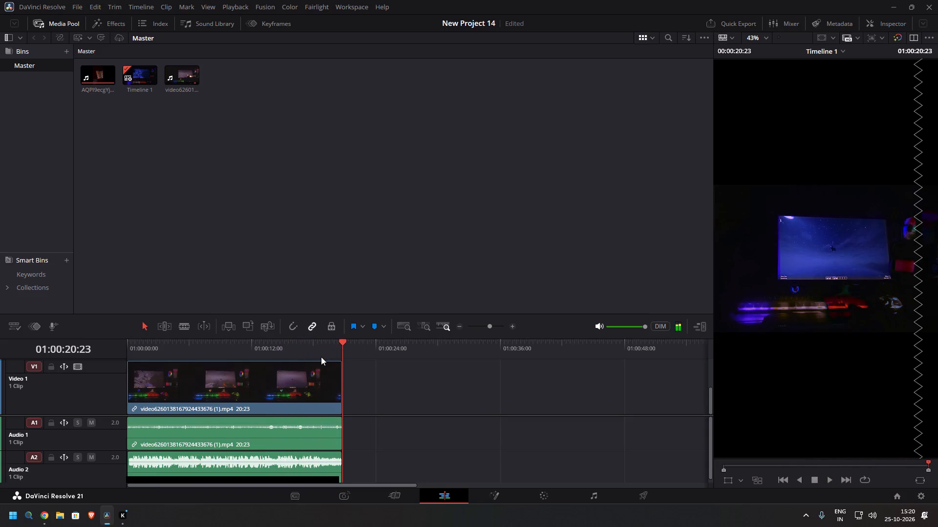
{"action": "left_click_drag", "start_coordinate": [344, 350], "coordinate": [85, 341]}
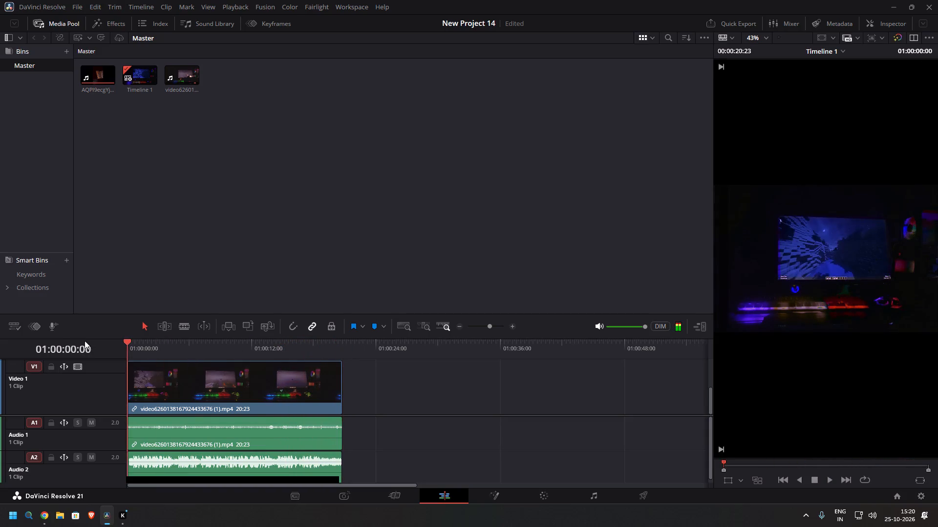
{"action": "left_click_drag", "start_coordinate": [85, 341], "coordinate": [84, 341]}
{"action": "key", "text": "space"}
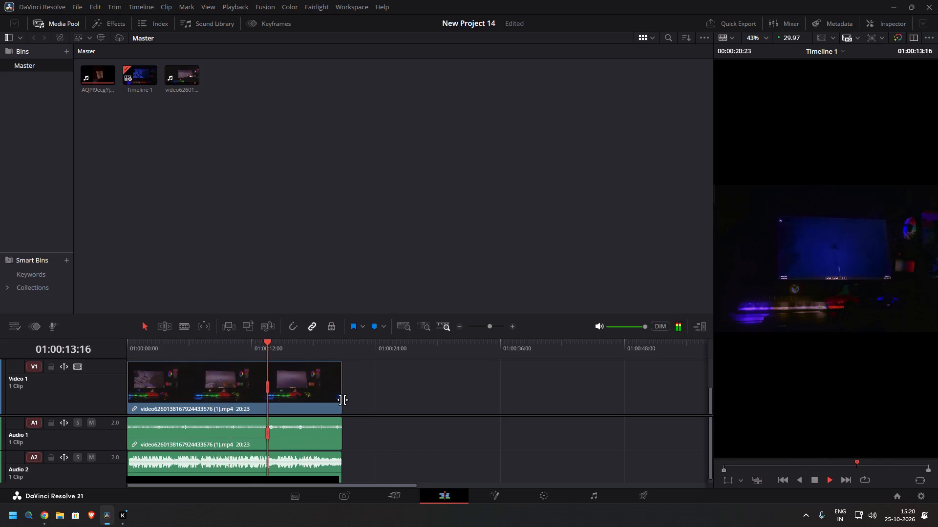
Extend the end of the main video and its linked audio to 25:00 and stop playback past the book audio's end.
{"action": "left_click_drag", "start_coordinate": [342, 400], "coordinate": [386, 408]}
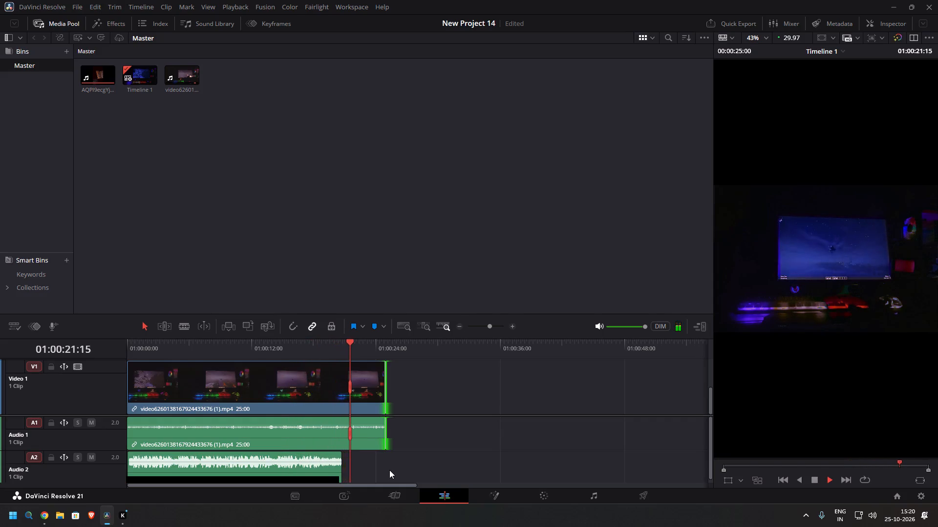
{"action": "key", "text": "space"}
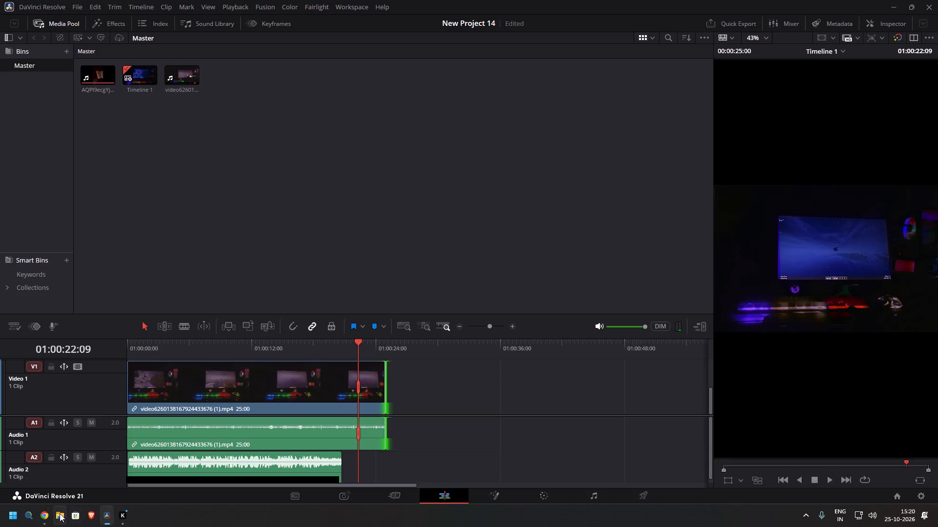
Switch to Chrome, voice-search YouTube for "Sudha Budh khoi Hai khoi maine", and open the Musicadorer Tose Naina lyrics video.
{"action": "left_click", "coordinate": [40, 515]}
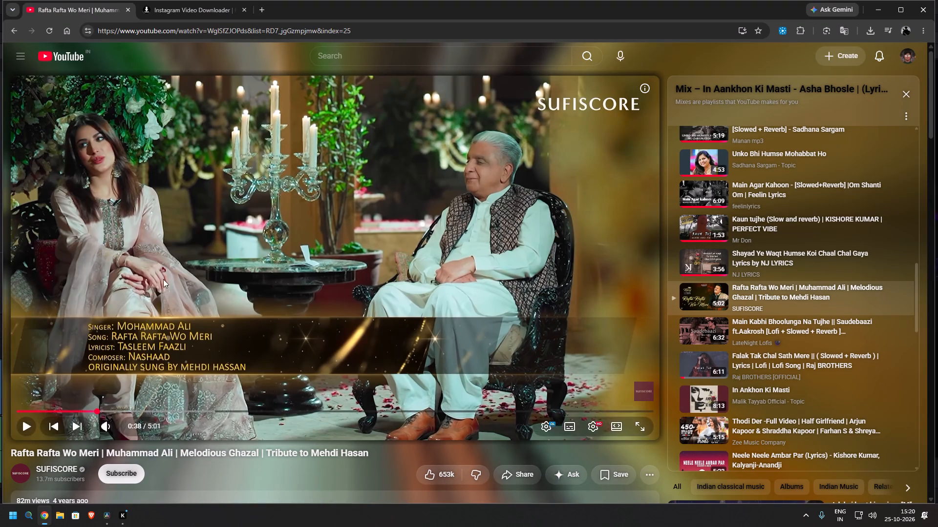
{"action": "left_click", "coordinate": [615, 53]}
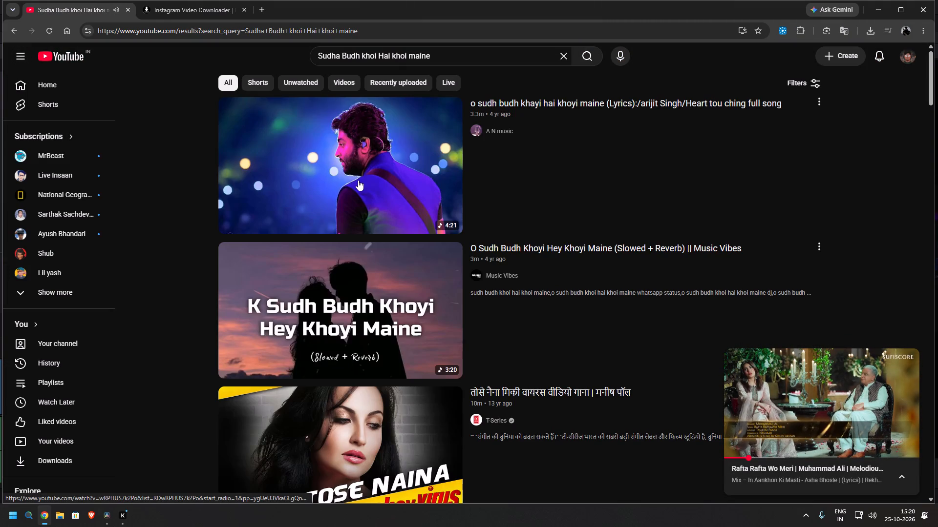
{"action": "scroll", "coordinate": [369, 365], "scroll_direction": "down", "scroll_amount": 3}
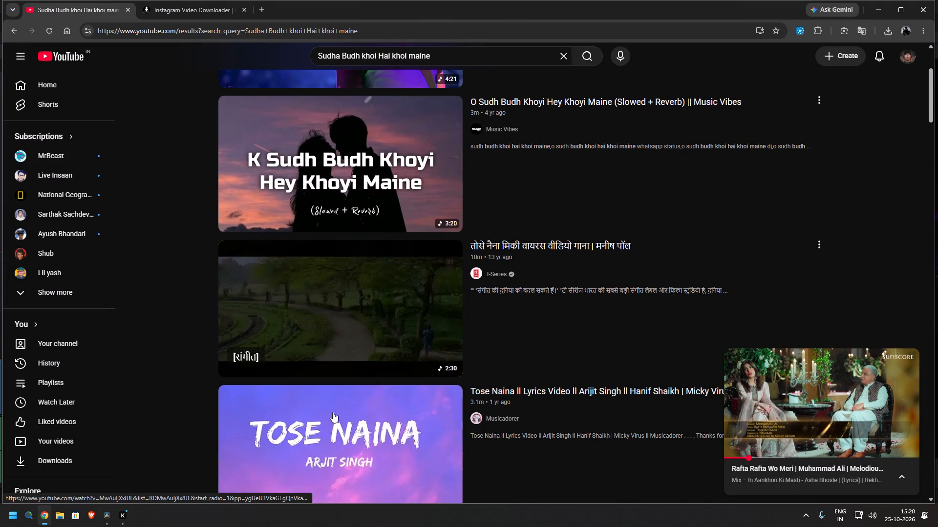
{"action": "left_click", "coordinate": [346, 449]}
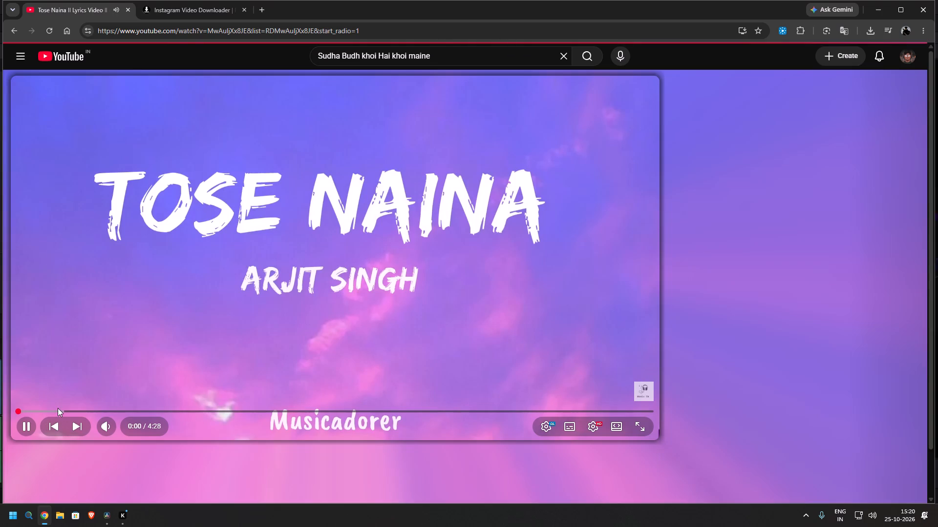
Sample the Tose Naina song from 0:16 up to the "O sudh-budh khoyi hai" line around 1:51, and return to DaVinci Resolve.
{"action": "left_click", "coordinate": [58, 408]}
{"action": "left_click", "coordinate": [52, 408]}
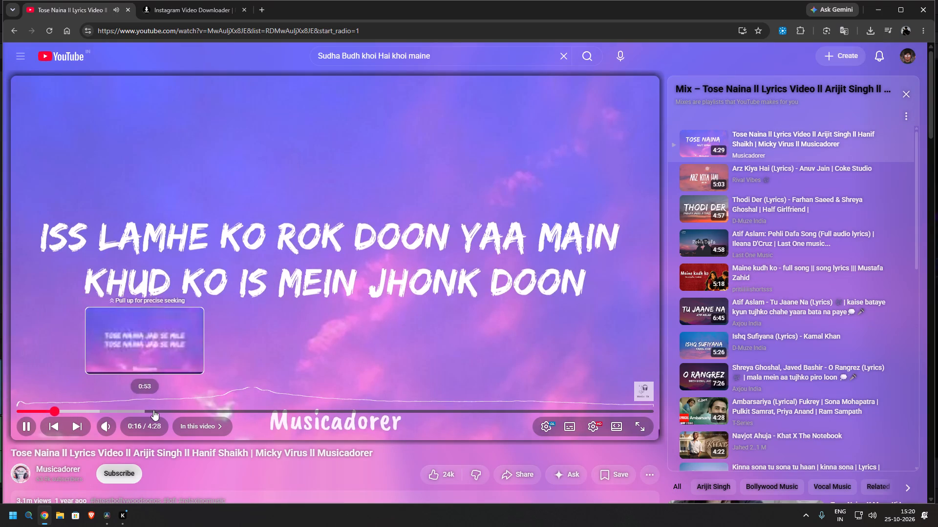
{"action": "left_click", "coordinate": [159, 410]}
{"action": "left_click", "coordinate": [219, 408]}
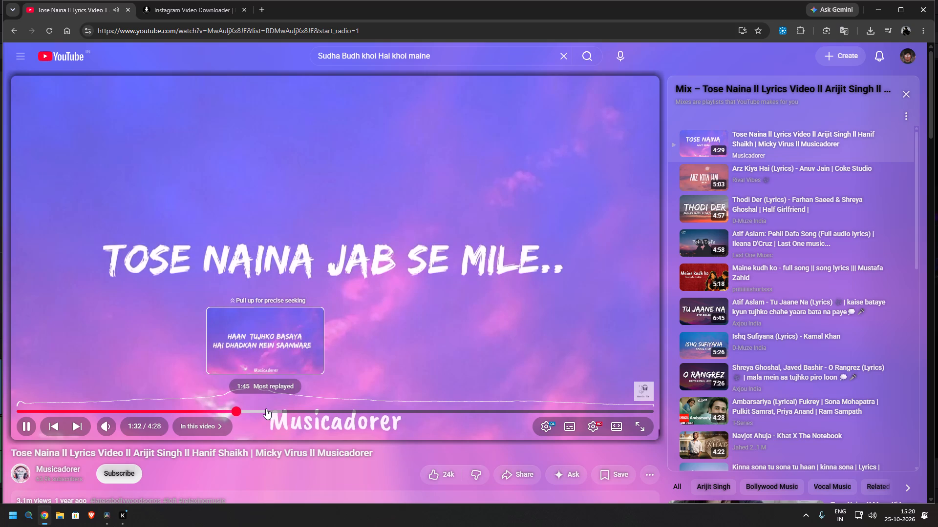
{"action": "left_click", "coordinate": [267, 409]}
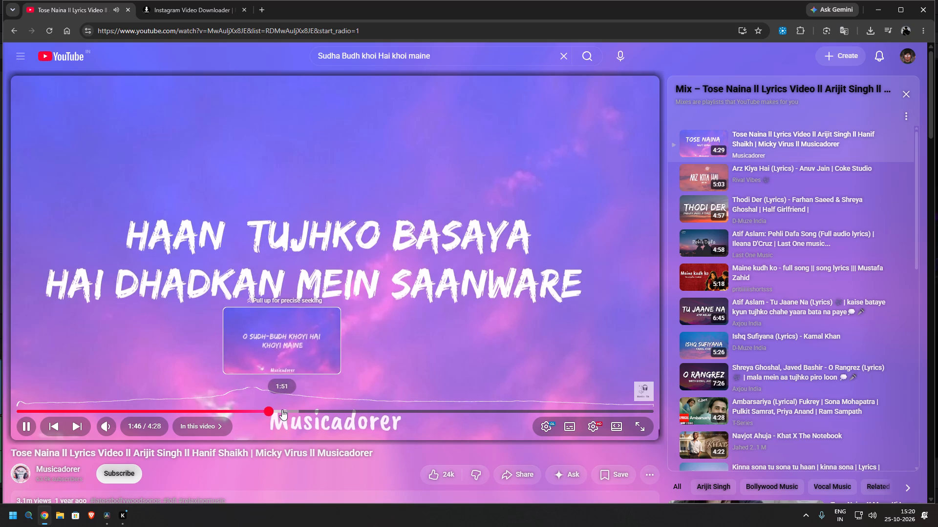
{"action": "left_click", "coordinate": [258, 408]}
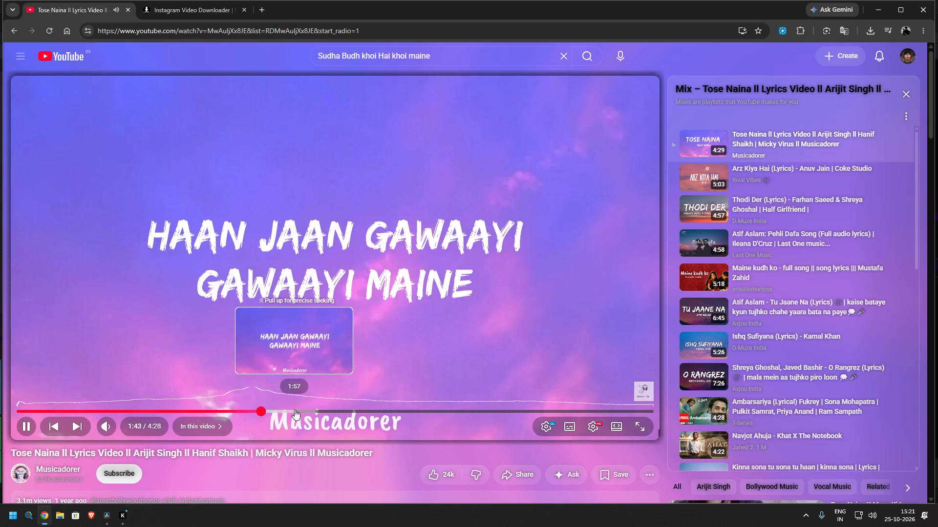
{"action": "left_click", "coordinate": [274, 409]}
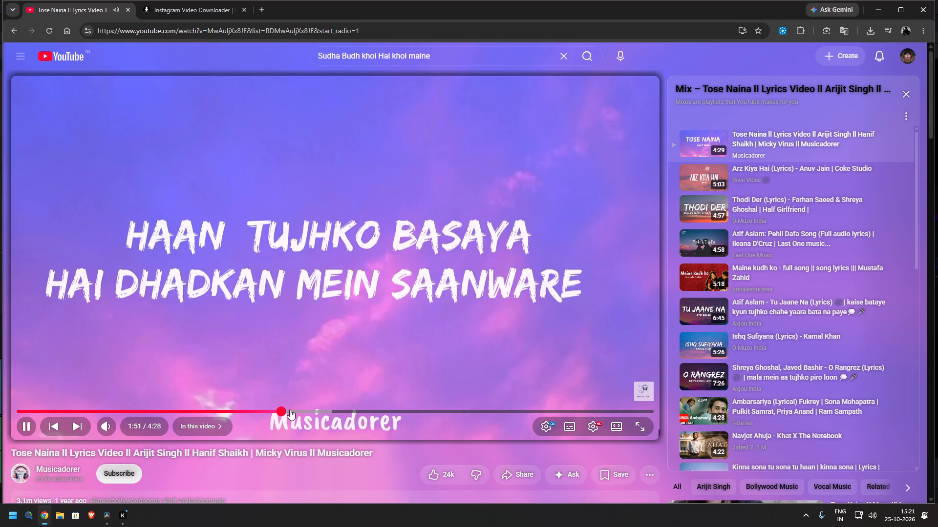
{"action": "key", "text": "space"}
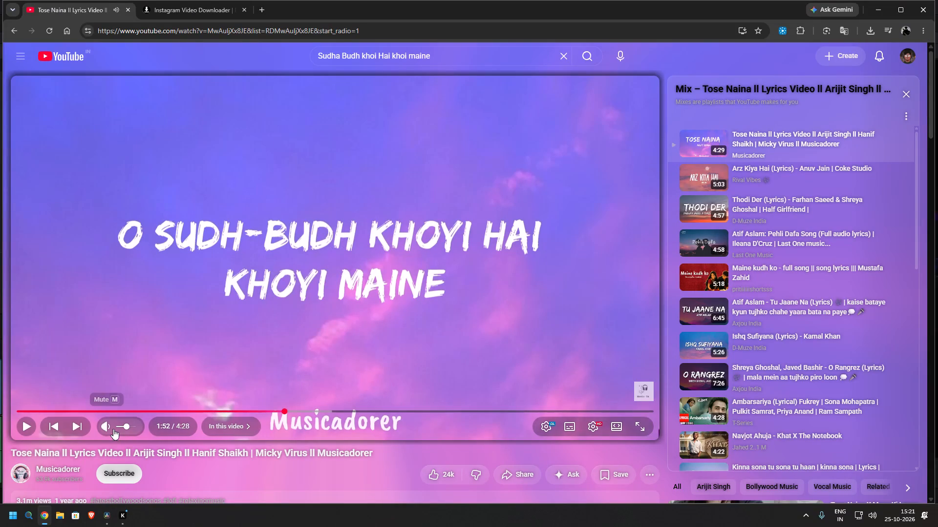
{"action": "left_click", "coordinate": [389, 356]}
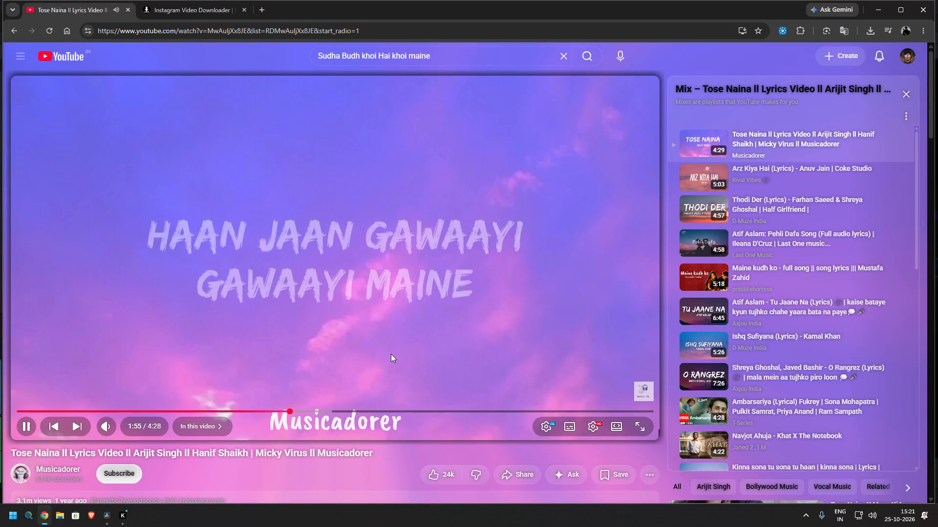
{"action": "left_click", "coordinate": [902, 9]}
{"action": "left_click", "coordinate": [887, 9]}
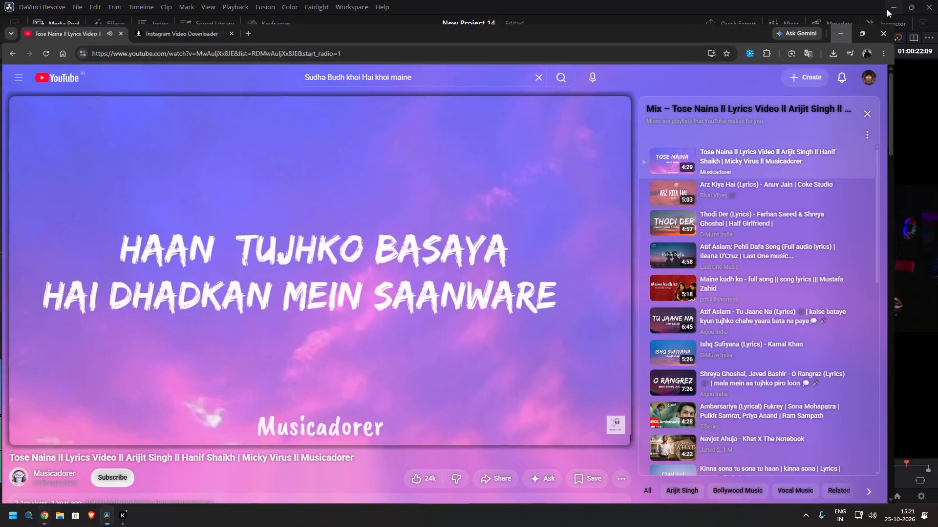
Trim the end of the main video and its linked audio back to 20:20 to match the Audio 2 clip's length.
{"action": "left_click_drag", "start_coordinate": [389, 394], "coordinate": [388, 395]}
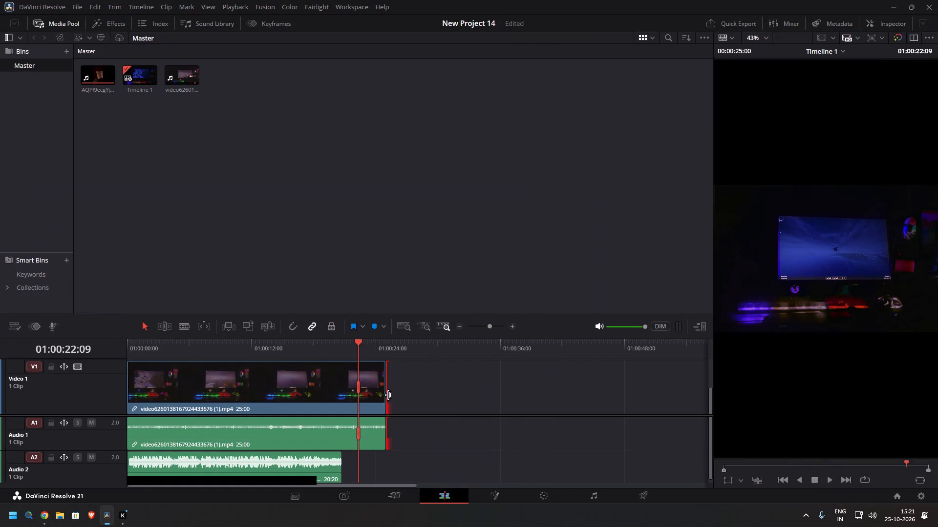
{"action": "left_click_drag", "start_coordinate": [388, 395], "coordinate": [375, 404]}
{"action": "left_click_drag", "start_coordinate": [385, 396], "coordinate": [348, 415]}
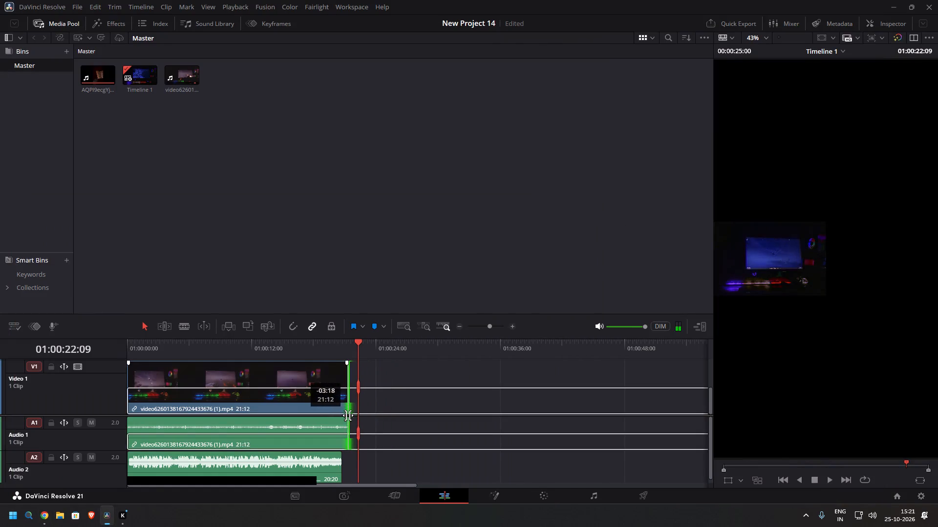
{"action": "left_click_drag", "start_coordinate": [348, 415], "coordinate": [341, 440]}
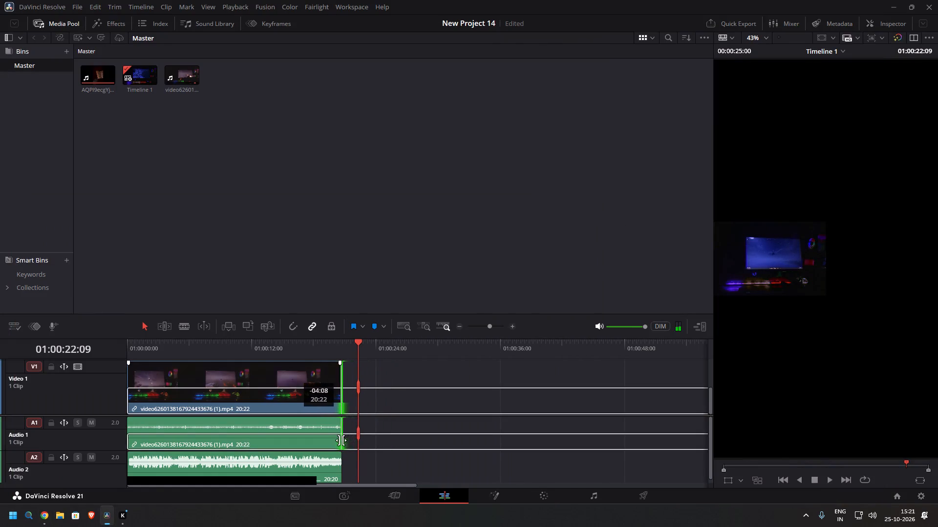
{"action": "left_click_drag", "start_coordinate": [341, 440], "coordinate": [341, 440]}
Play the trimmed timeline briefly from its start.
{"action": "left_click_drag", "start_coordinate": [360, 350], "coordinate": [90, 339]}
{"action": "key", "text": "space"}
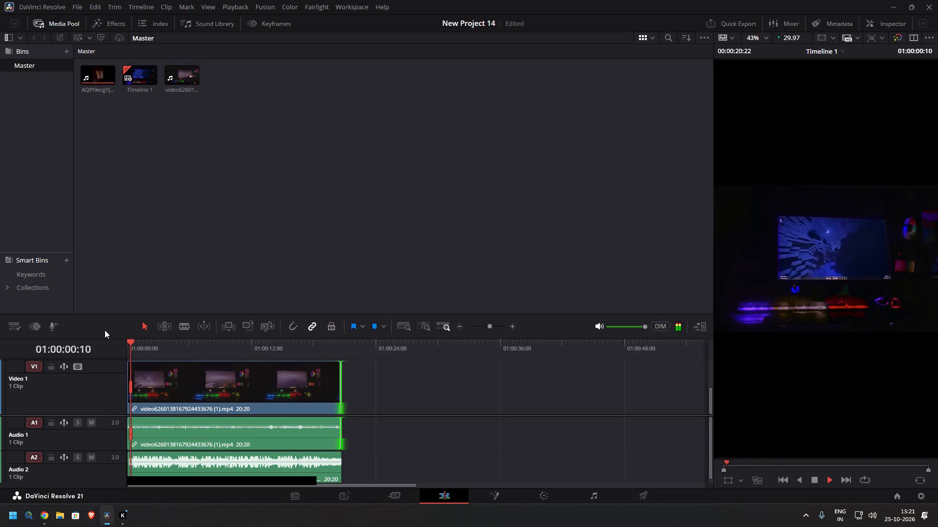
{"action": "key", "text": "space"}
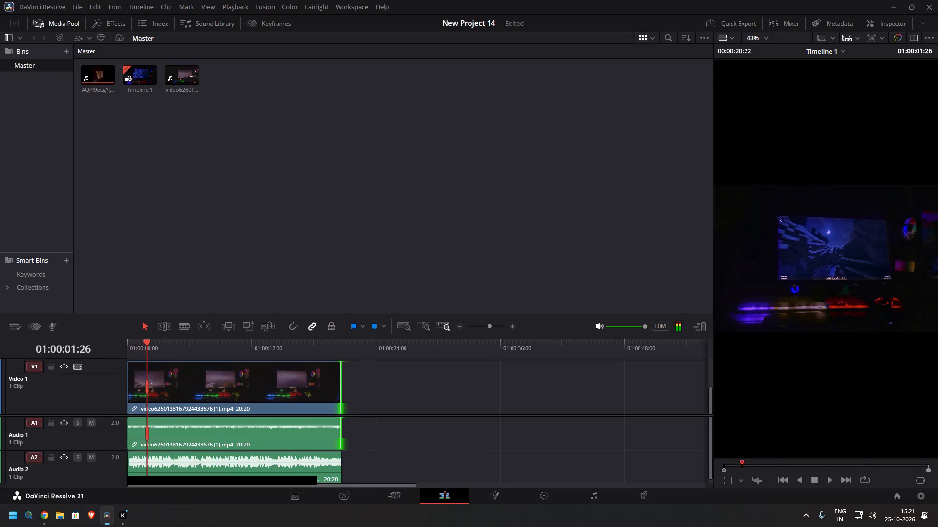
Switch to Chrome, pause the Tose Naina video on YouTube, and return to DaVinci Resolve.
{"action": "left_click", "coordinate": [44, 517]}
{"action": "left_click", "coordinate": [413, 231]}
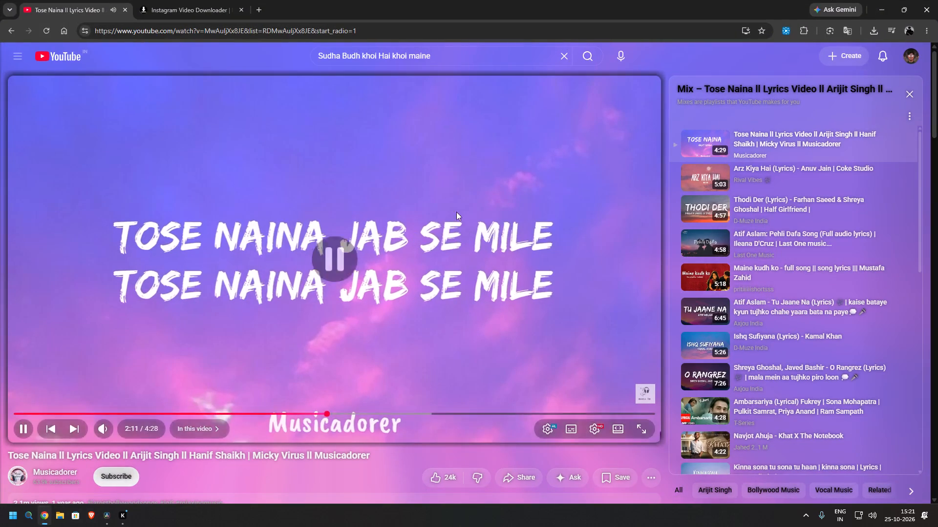
{"action": "left_click", "coordinate": [890, 12]}
Play the trimmed timeline through to its end and move the playhead back to the start.
{"action": "key", "text": "space"}
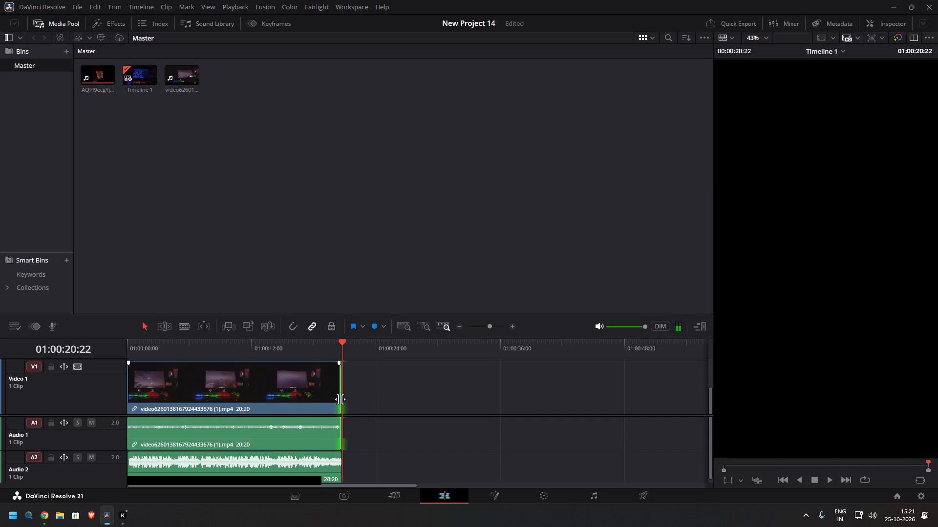
{"action": "left_click", "coordinate": [366, 404]}
{"action": "left_click_drag", "start_coordinate": [341, 348], "coordinate": [23, 330]}
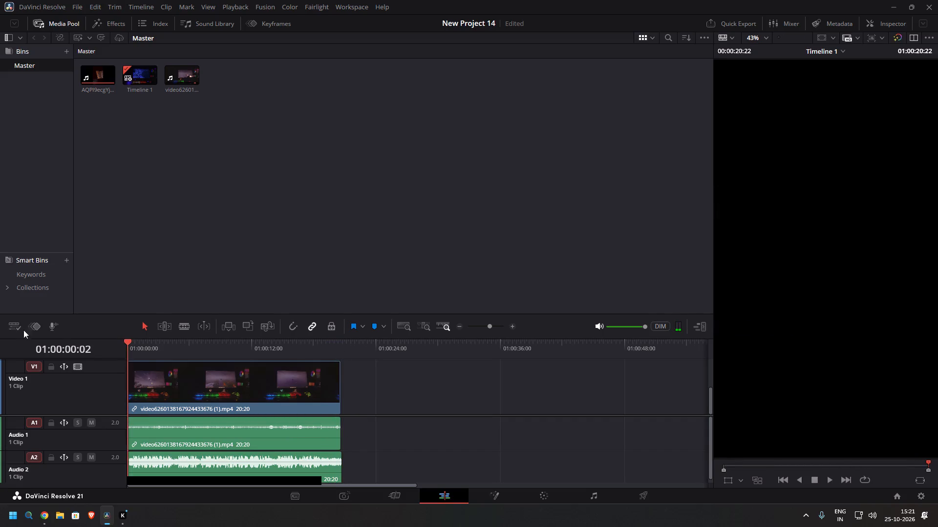
Replay the timeline from its start several times to review the trimmed video against the Audio 2 clip.
{"action": "left_click_drag", "start_coordinate": [23, 330], "coordinate": [9, 328]}
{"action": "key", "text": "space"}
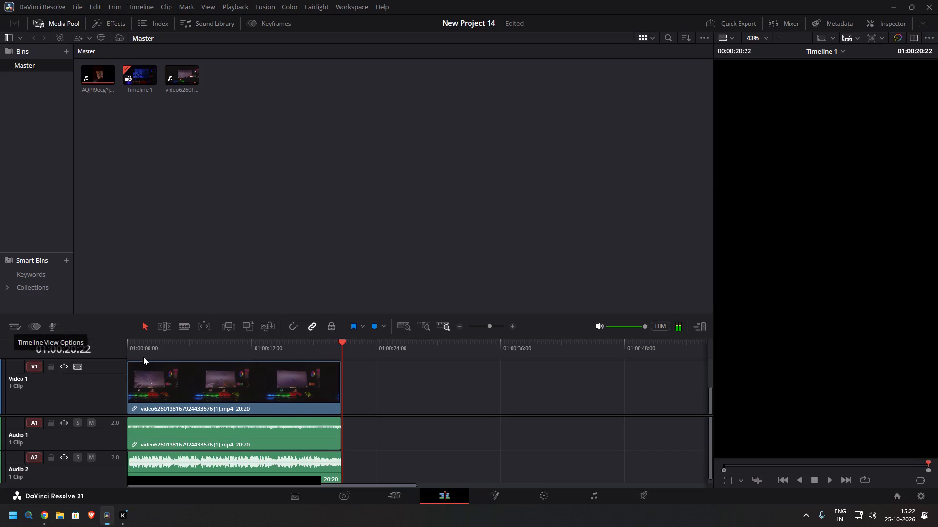
{"action": "left_click_drag", "start_coordinate": [341, 344], "coordinate": [41, 329]}
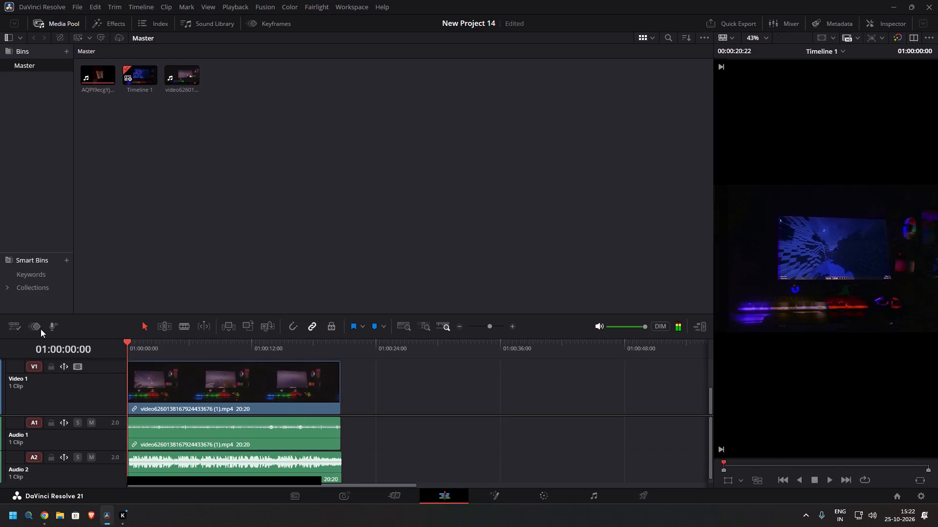
{"action": "left_click_drag", "start_coordinate": [41, 329], "coordinate": [33, 326]}
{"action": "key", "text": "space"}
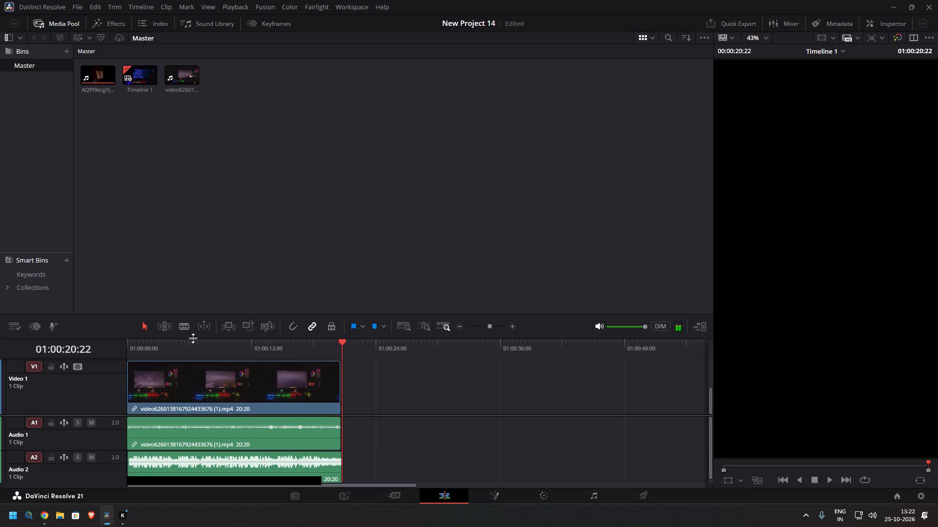
{"action": "left_click_drag", "start_coordinate": [342, 349], "coordinate": [18, 337]}
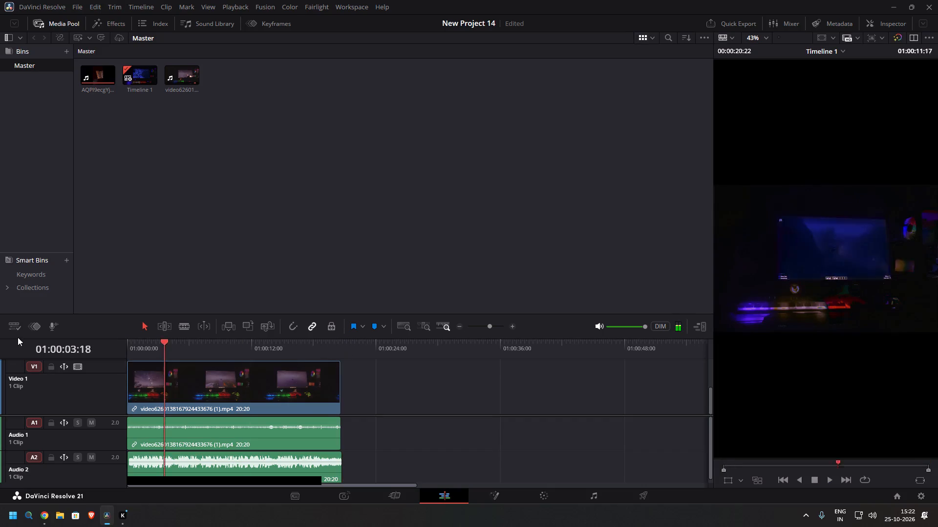
{"action": "left_click_drag", "start_coordinate": [18, 337], "coordinate": [0, 326]}
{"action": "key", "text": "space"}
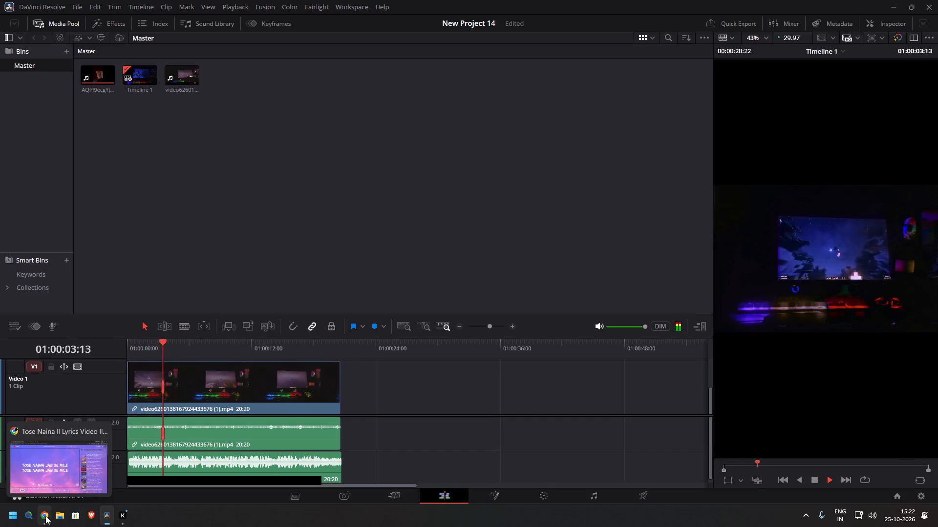
Switch to Chrome and briefly play the Tose Naina video on YouTube.
{"action": "left_click", "coordinate": [45, 516]}
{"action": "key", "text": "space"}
{"action": "left_click", "coordinate": [362, 210]}
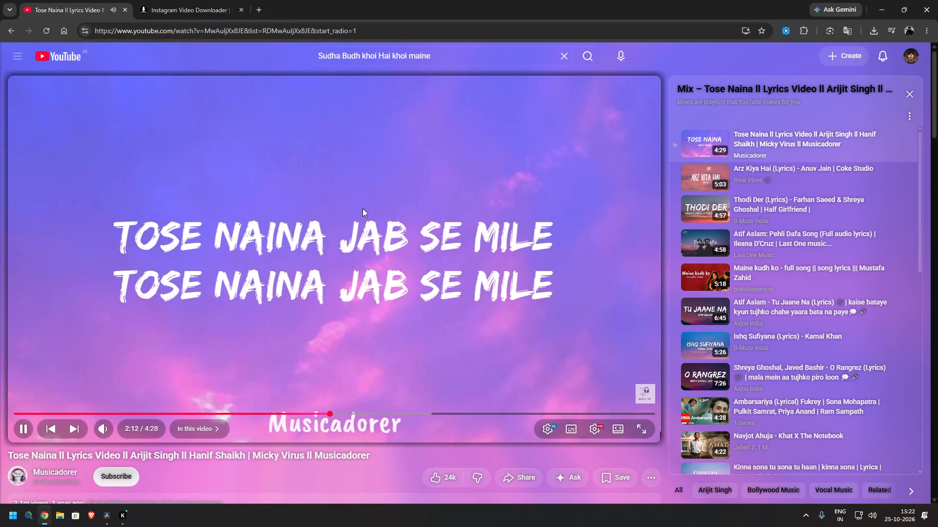
Open Instagram in a new browser tab and go to its Reels feed.
{"action": "left_click", "coordinate": [258, 13]}
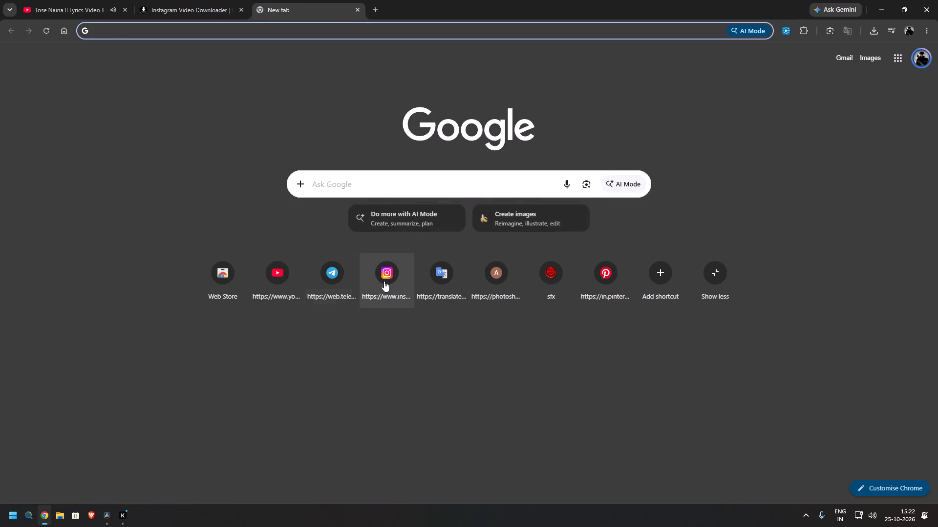
{"action": "left_click", "coordinate": [384, 281]}
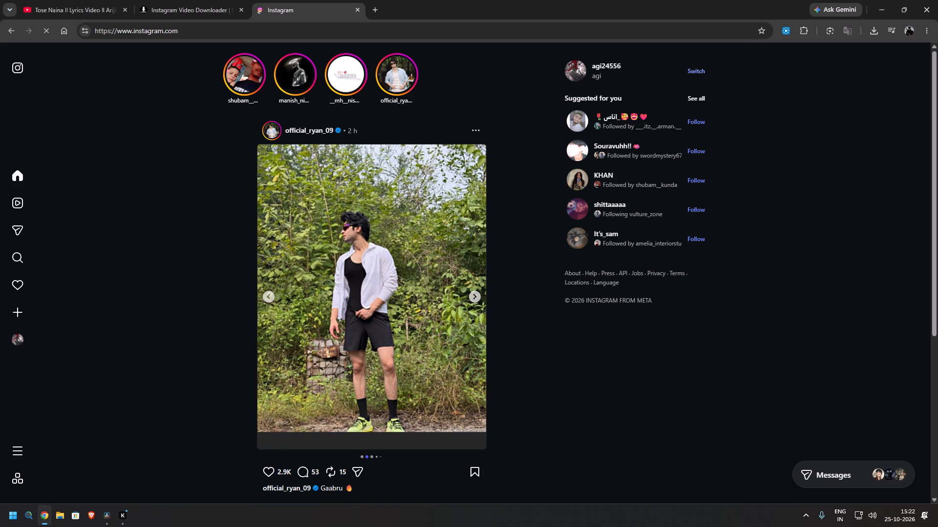
{"action": "left_click", "coordinate": [10, 205]}
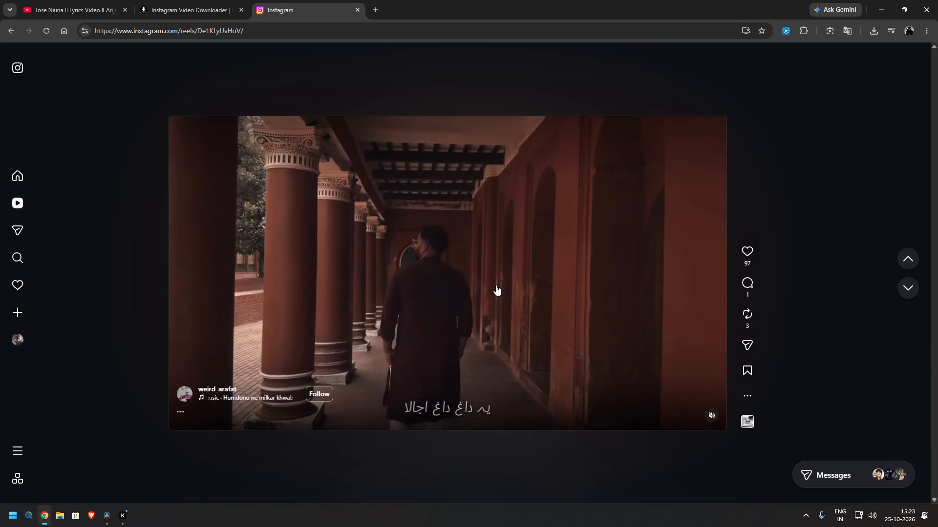
Return to the YouTube tab and briefly play the Tose Naina video again.
{"action": "left_click", "coordinate": [70, 7]}
{"action": "left_click", "coordinate": [376, 248]}
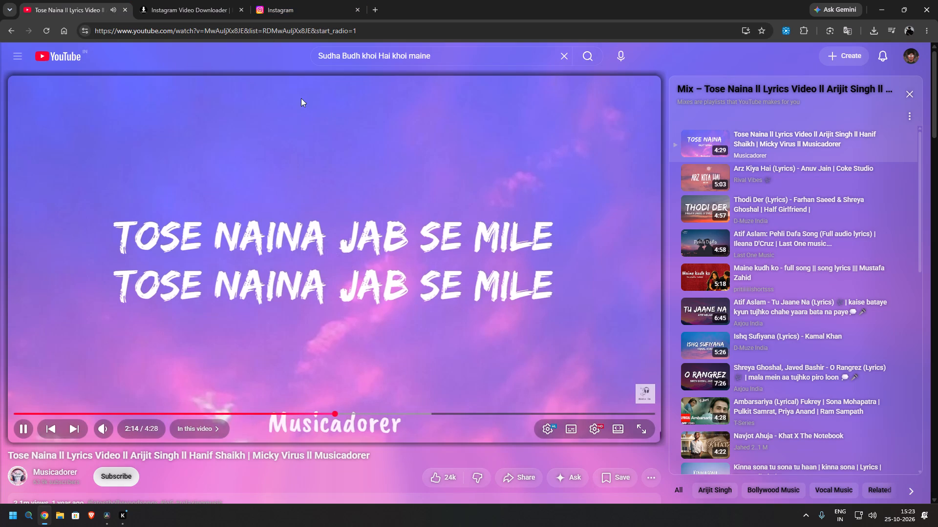
{"action": "left_click_drag", "start_coordinate": [295, 172], "coordinate": [288, 157]}
Go back to the Instagram tab and unmute the reel that is playing.
{"action": "left_click", "coordinate": [293, 18]}
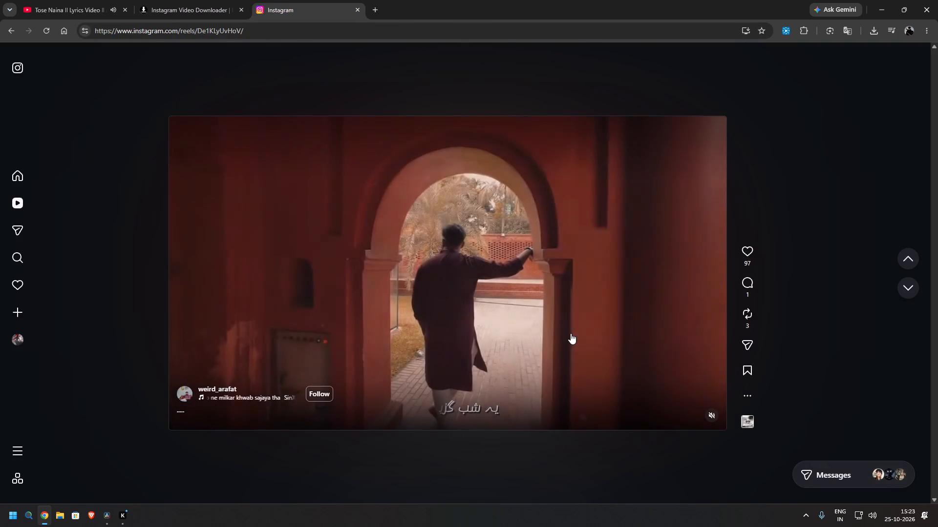
{"action": "left_click", "coordinate": [571, 333]}
{"action": "left_click", "coordinate": [702, 414]}
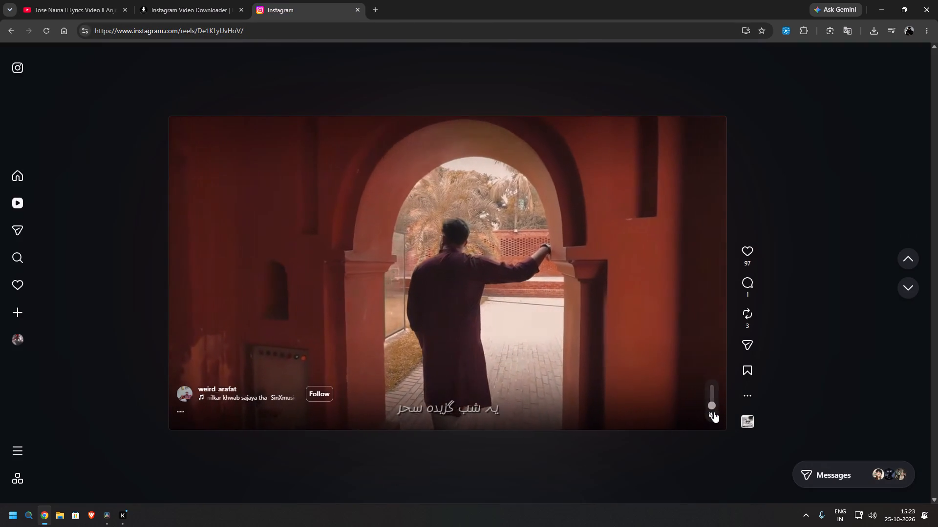
{"action": "left_click", "coordinate": [714, 412]}
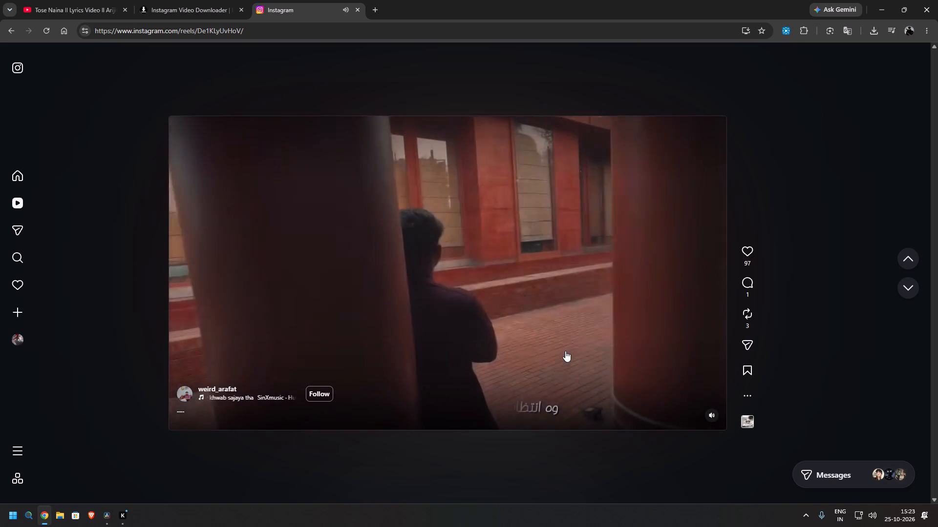
Browse the Instagram Reels feed with sound, watching reels until the xkips_com reel of an Urdu textbook page.
{"action": "scroll", "coordinate": [566, 351], "scroll_direction": "down", "scroll_amount": 4}
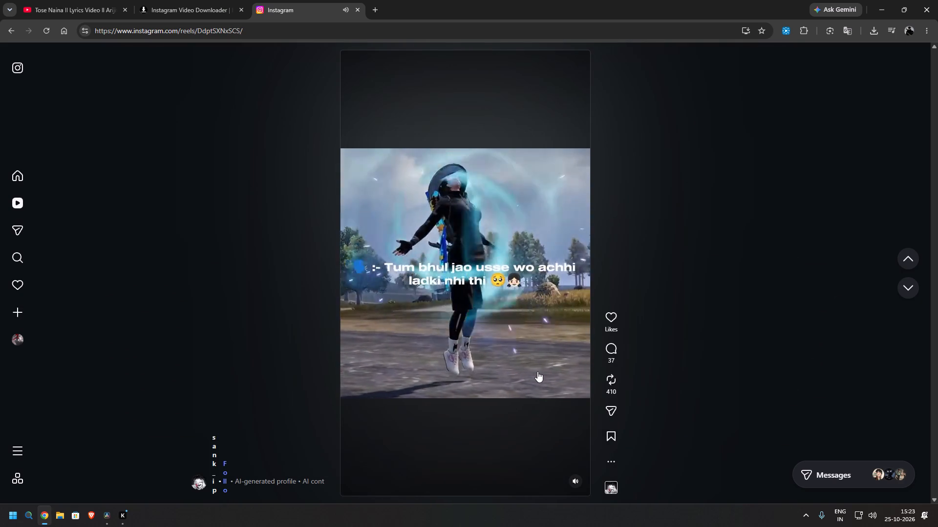
{"action": "scroll", "coordinate": [537, 371], "scroll_direction": "down", "scroll_amount": 3}
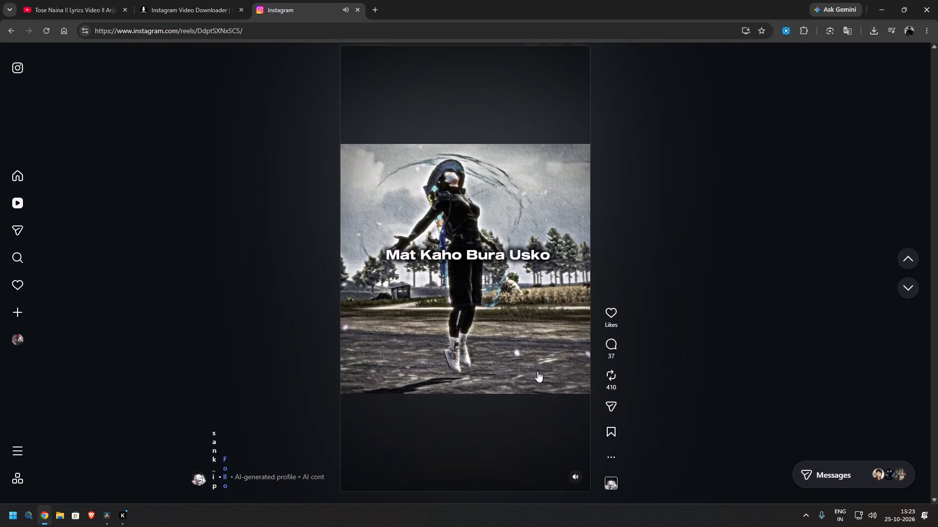
{"action": "scroll", "coordinate": [537, 371], "scroll_direction": "down", "scroll_amount": 3}
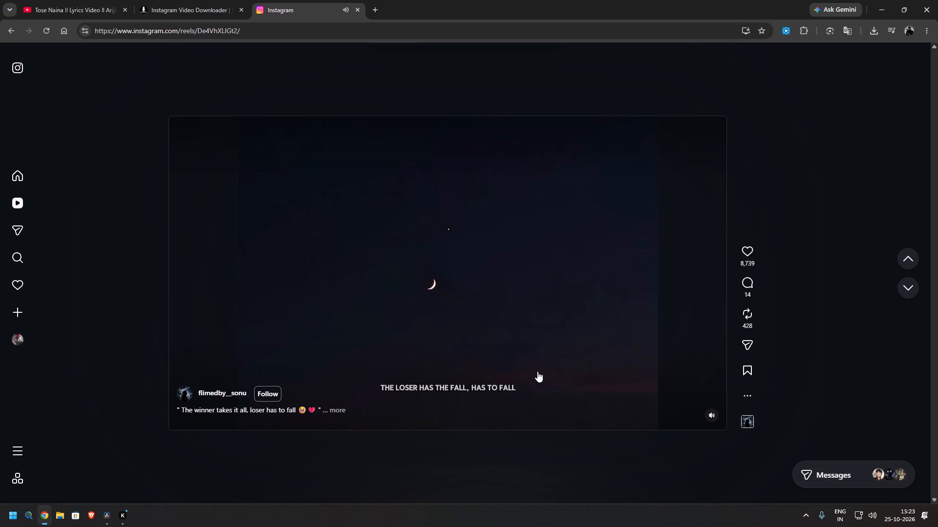
{"action": "scroll", "coordinate": [537, 371], "scroll_direction": "down", "scroll_amount": 6}
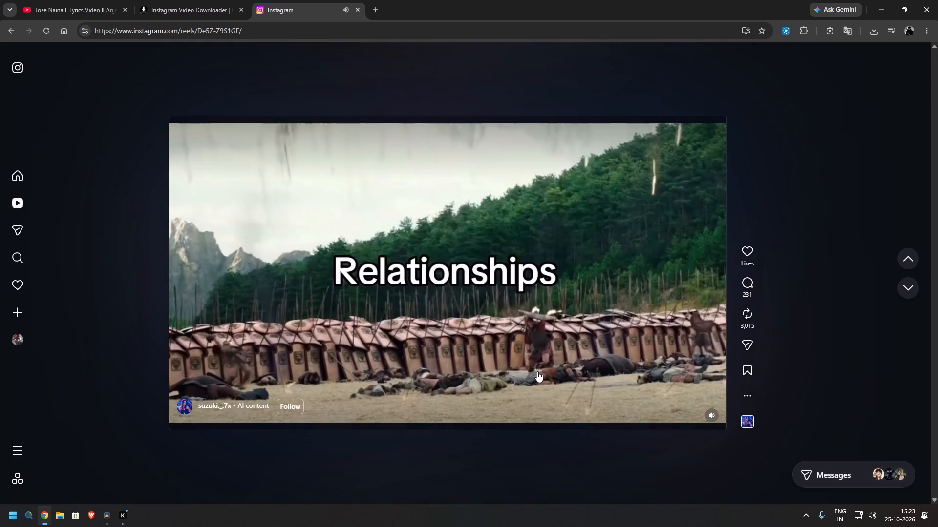
{"action": "scroll", "coordinate": [537, 371], "scroll_direction": "down", "scroll_amount": 3}
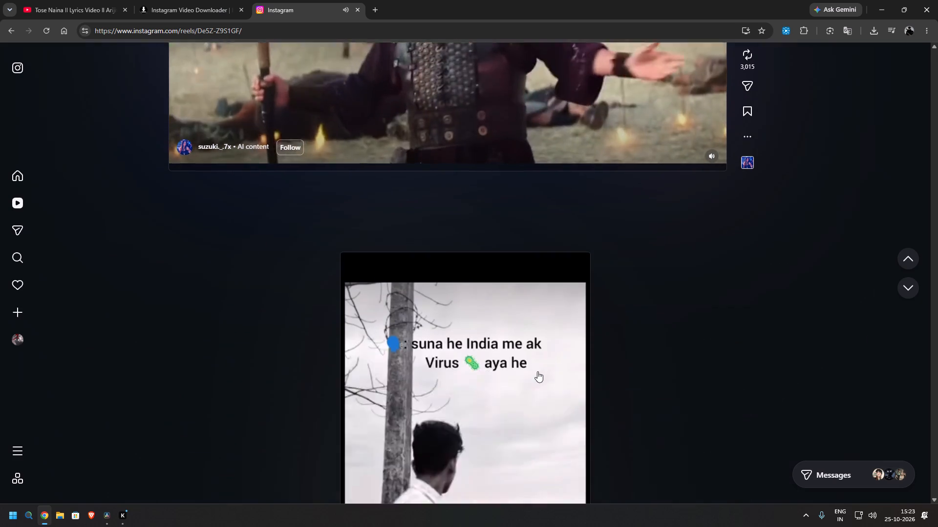
{"action": "scroll", "coordinate": [537, 371], "scroll_direction": "down", "scroll_amount": 4}
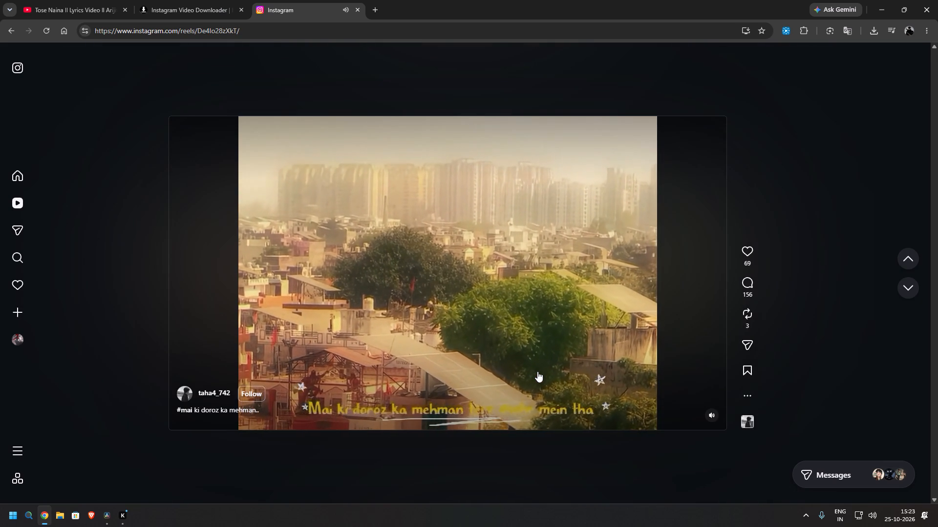
{"action": "scroll", "coordinate": [537, 371], "scroll_direction": "down", "scroll_amount": 5}
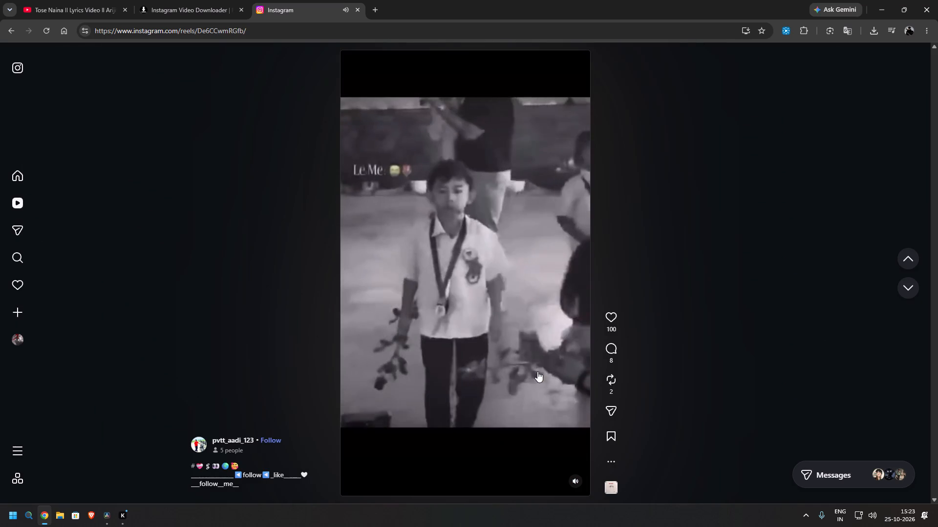
{"action": "scroll", "coordinate": [537, 371], "scroll_direction": "down", "scroll_amount": 4}
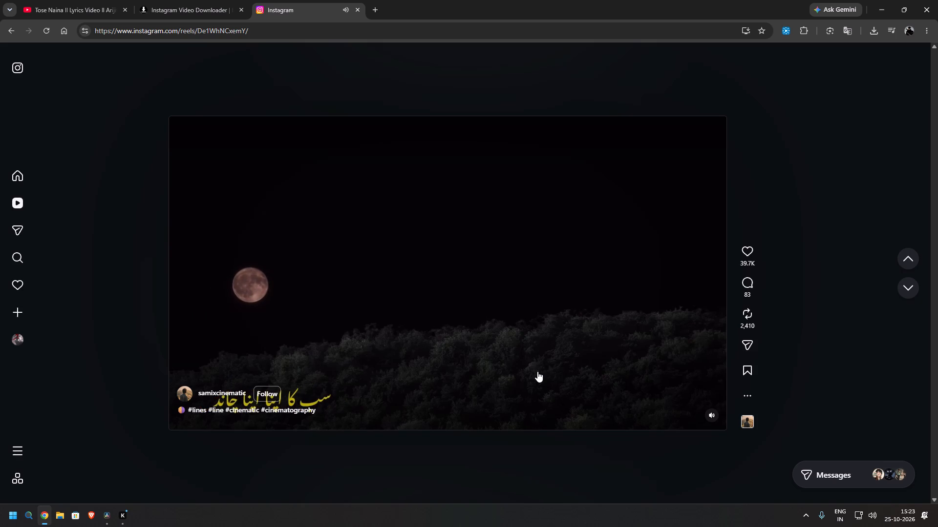
{"action": "scroll", "coordinate": [537, 371], "scroll_direction": "down", "scroll_amount": 3}
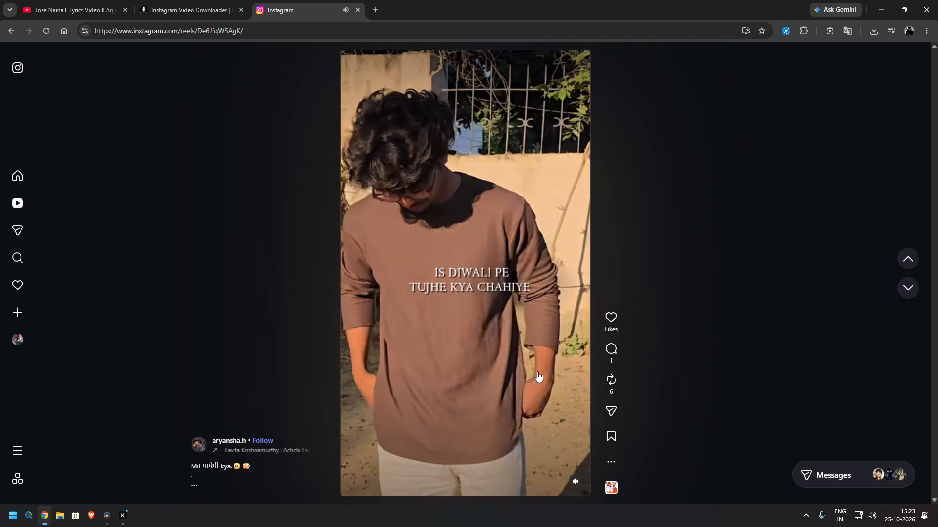
{"action": "scroll", "coordinate": [537, 371], "scroll_direction": "down", "scroll_amount": 11}
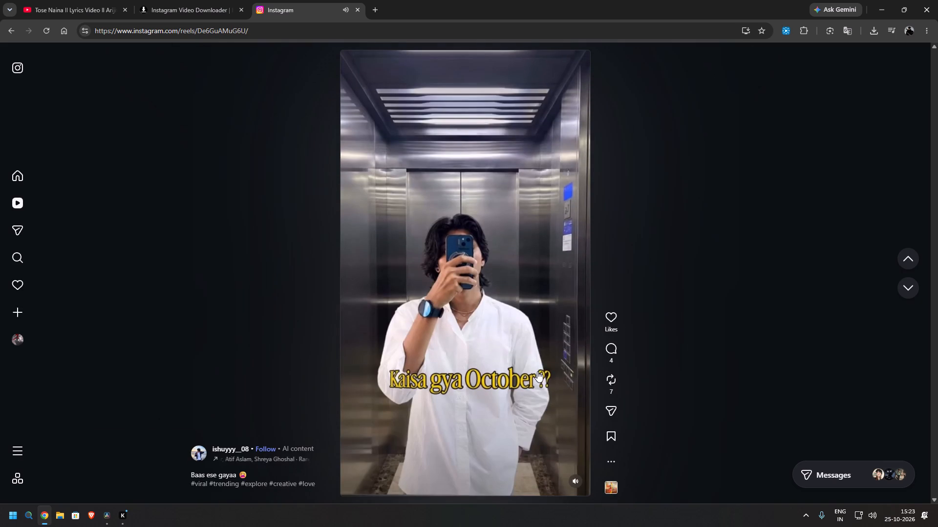
{"action": "scroll", "coordinate": [537, 371], "scroll_direction": "down", "scroll_amount": 9}
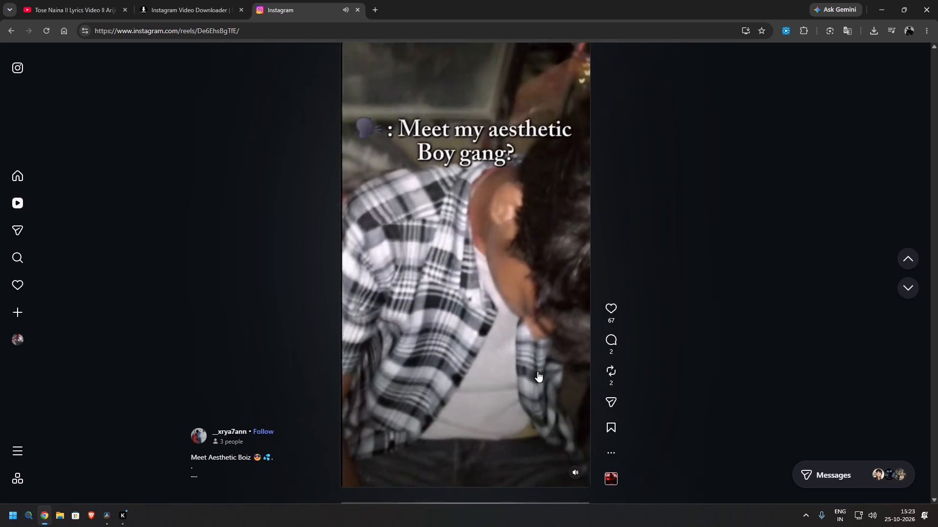
{"action": "scroll", "coordinate": [537, 371], "scroll_direction": "down", "scroll_amount": 1}
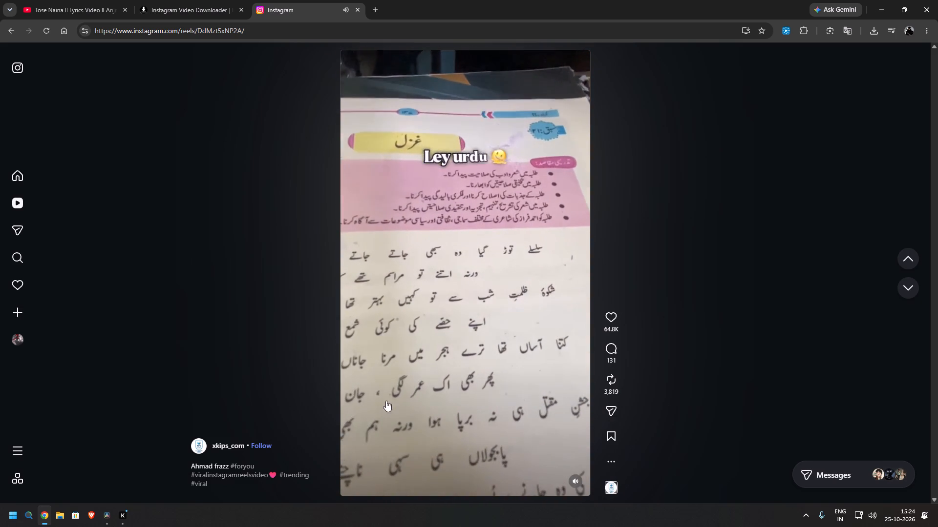
Open the xkips_com profile, view its "Subha sa dp bi show nhi hu rhi" reel, and return to the Reels feed.
{"action": "left_click", "coordinate": [238, 445]}
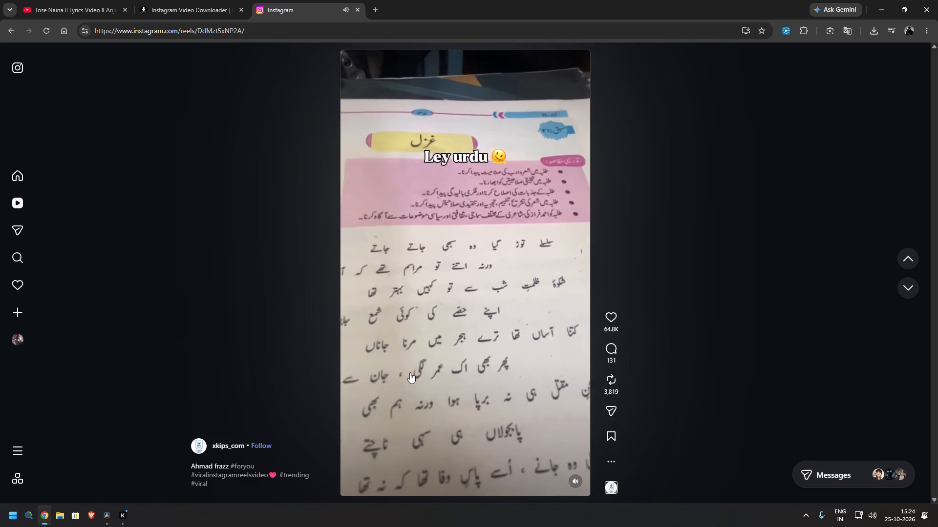
{"action": "left_click", "coordinate": [215, 446]}
{"action": "left_click", "coordinate": [499, 302]}
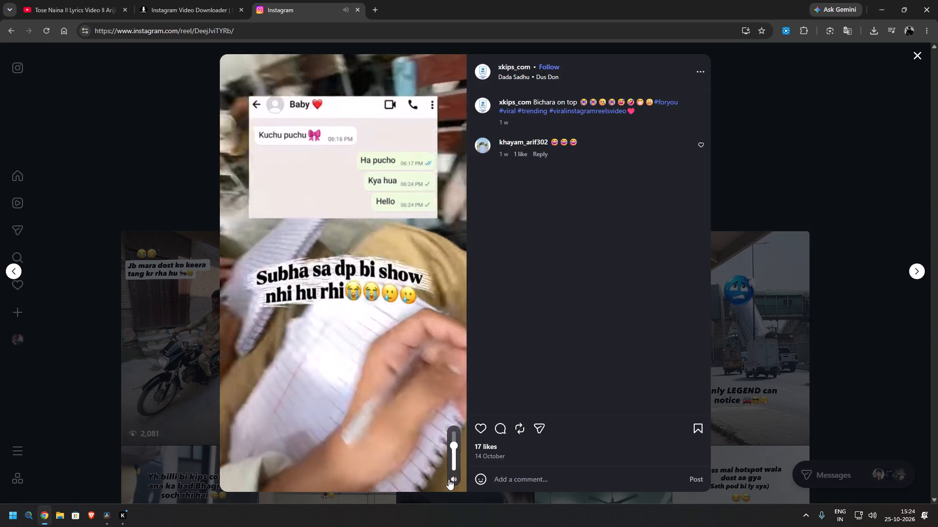
{"action": "left_click", "coordinate": [831, 208]}
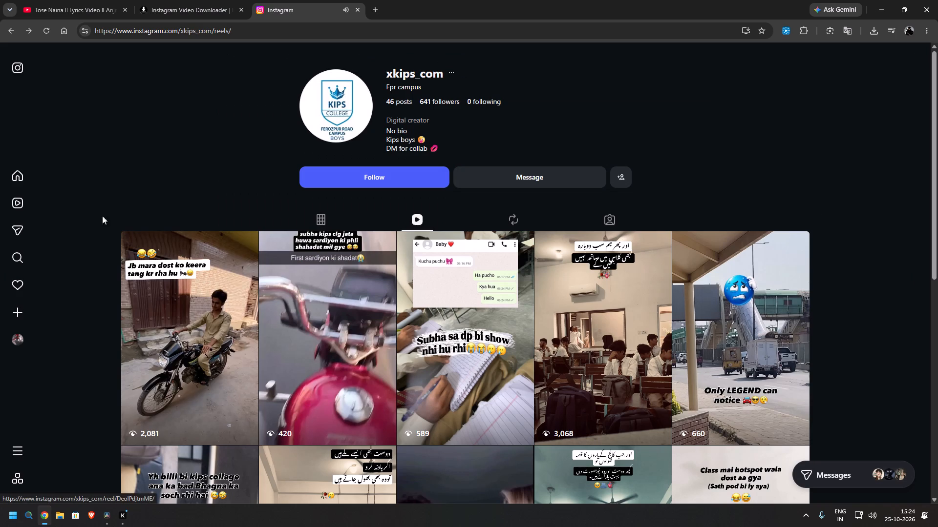
{"action": "left_click", "coordinate": [6, 33]}
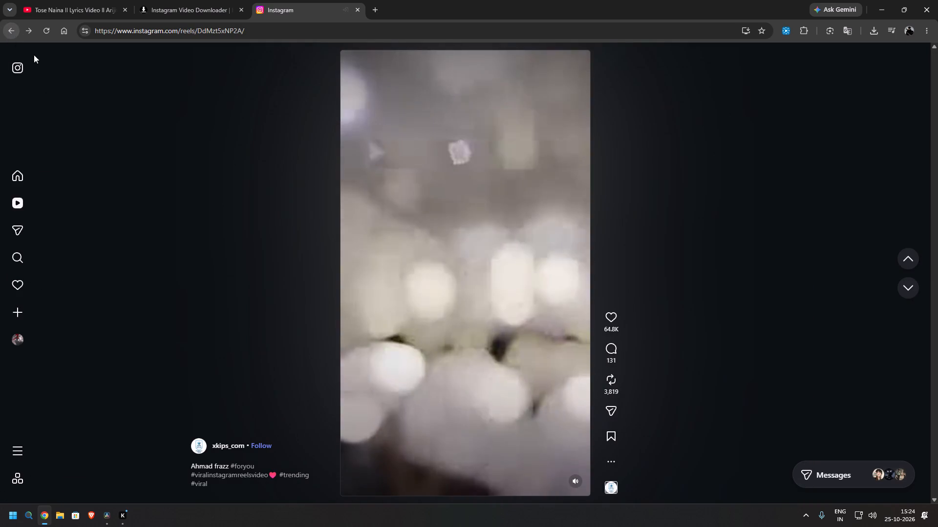
Resume the Tose Naina video on YouTube and return to the Instagram tab.
{"action": "left_click", "coordinate": [85, 13]}
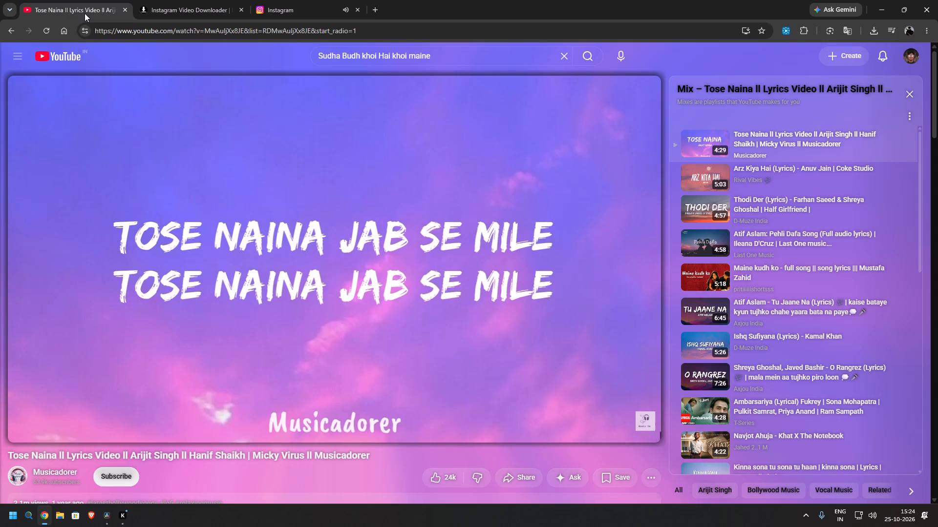
{"action": "left_click", "coordinate": [383, 215]}
{"action": "left_click", "coordinate": [286, 6]}
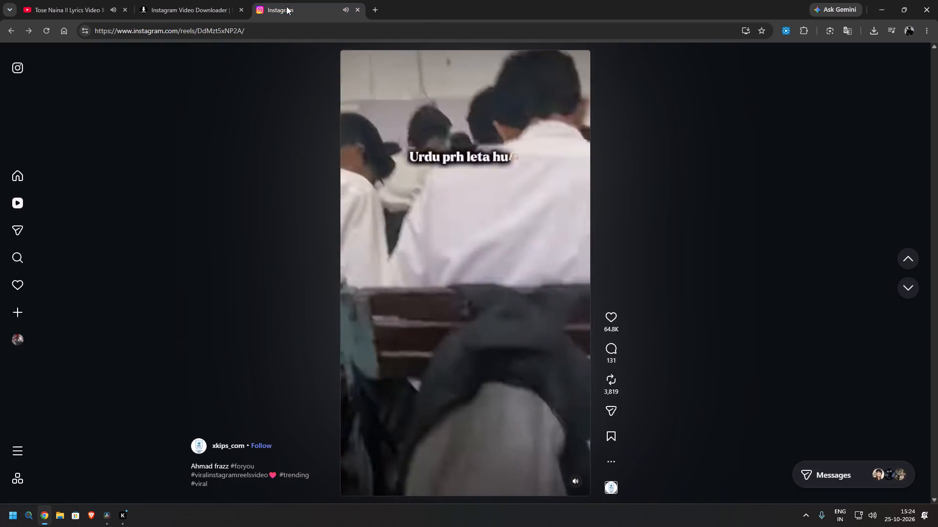
Close the Instagram and YouTube tabs and minimise Chrome to return to DaVinci Resolve.
{"action": "left_click", "coordinate": [358, 11]}
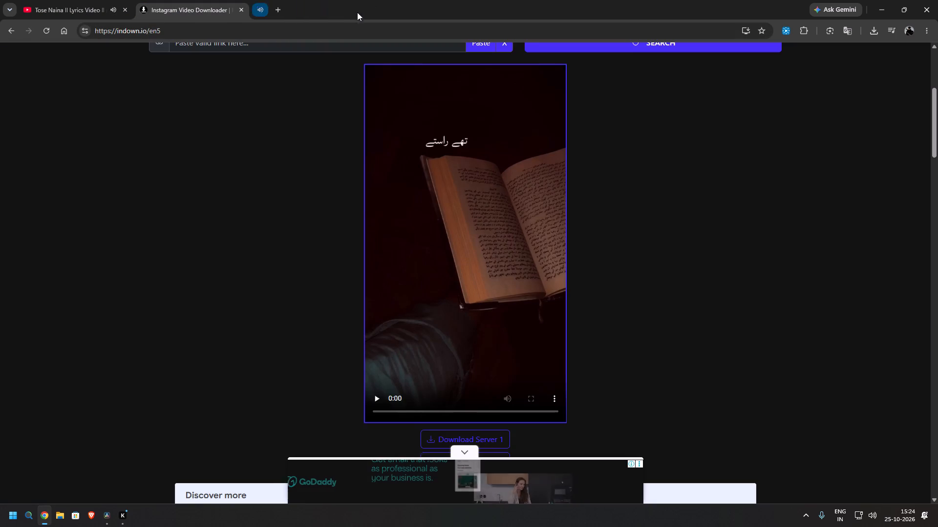
{"action": "left_click", "coordinate": [129, 12]}
{"action": "left_click", "coordinate": [129, 12]}
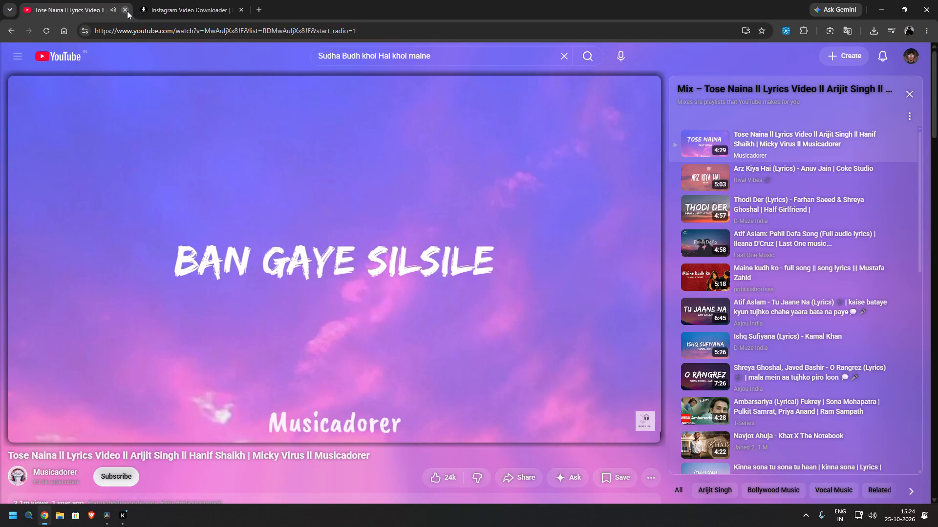
{"action": "left_click", "coordinate": [127, 11]}
{"action": "left_click", "coordinate": [875, 6]}
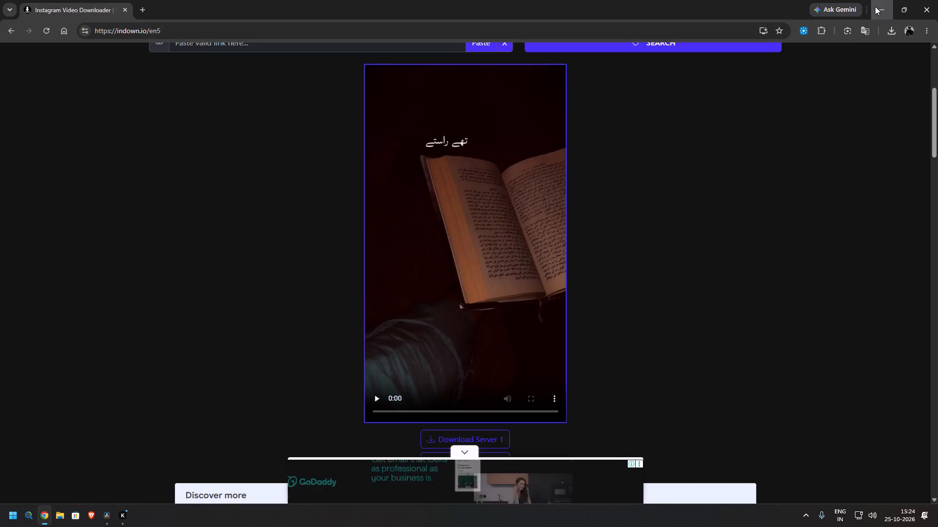
Move the playhead back to the timeline's start and play the first few seconds.
{"action": "left_click_drag", "start_coordinate": [343, 355], "coordinate": [79, 345]}
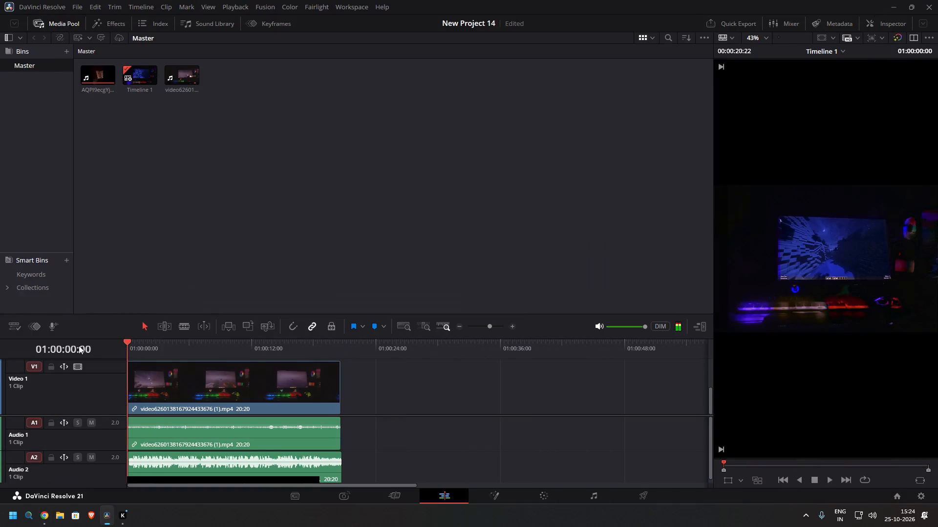
{"action": "left_click_drag", "start_coordinate": [79, 345], "coordinate": [61, 344]}
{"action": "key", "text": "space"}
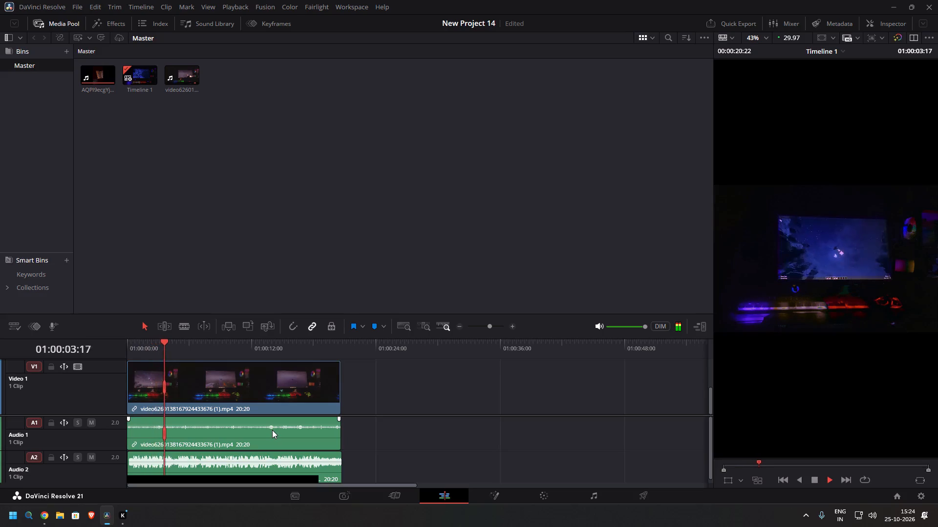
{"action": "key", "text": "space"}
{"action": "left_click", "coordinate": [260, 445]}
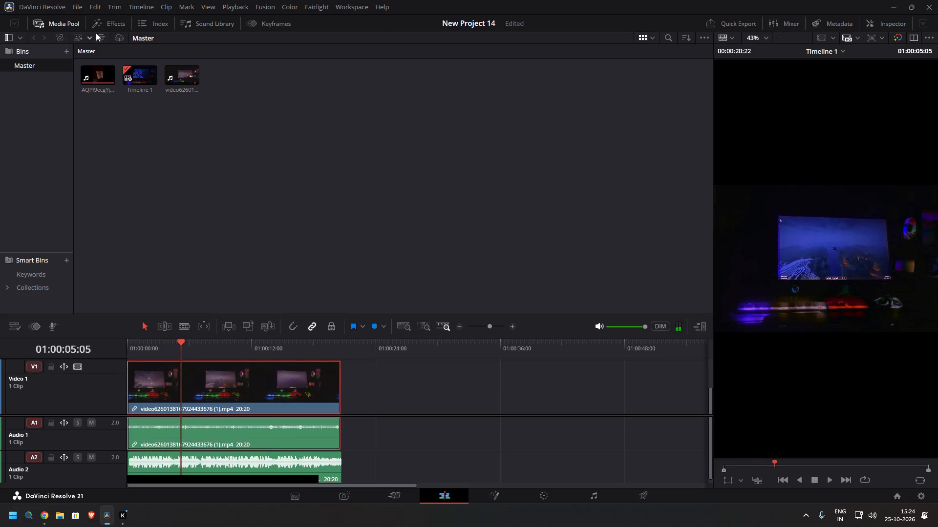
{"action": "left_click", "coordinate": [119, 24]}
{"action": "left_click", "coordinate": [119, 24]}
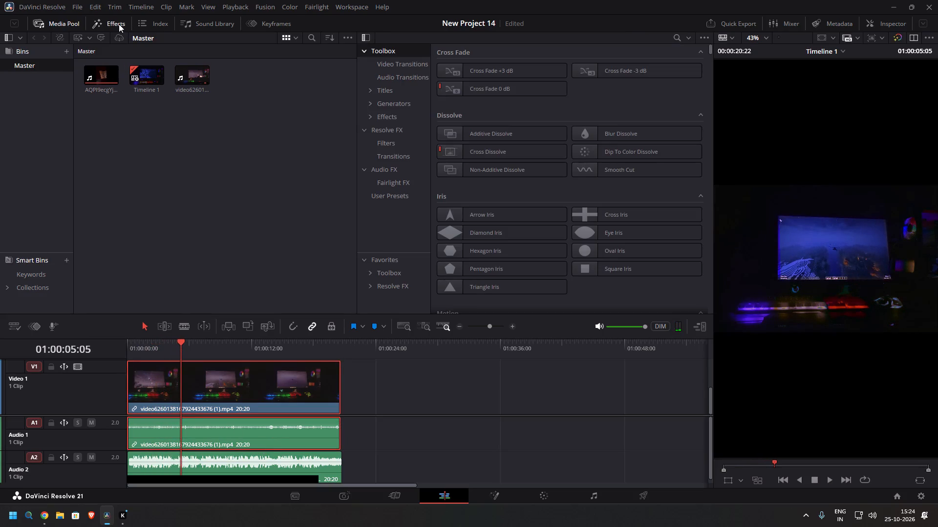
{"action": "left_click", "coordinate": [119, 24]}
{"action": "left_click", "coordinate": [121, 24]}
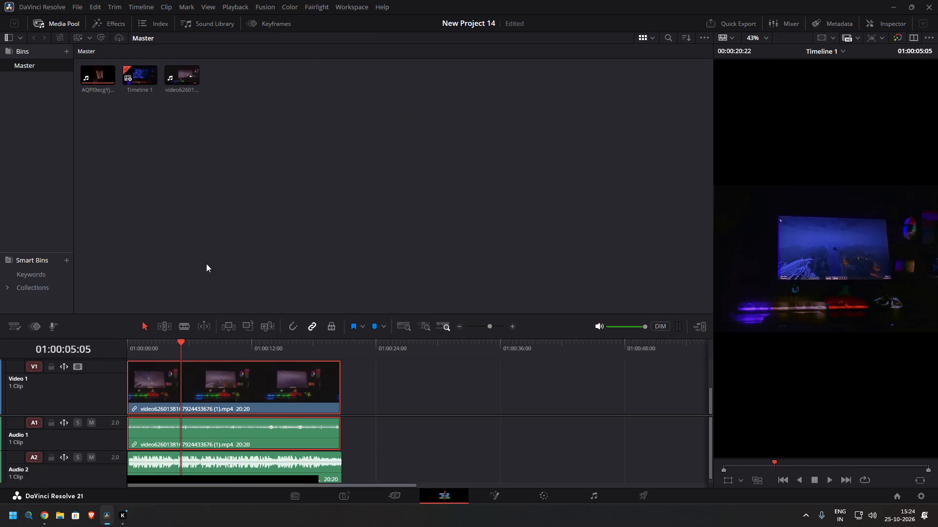
Play the rest of the timeline through to its end.
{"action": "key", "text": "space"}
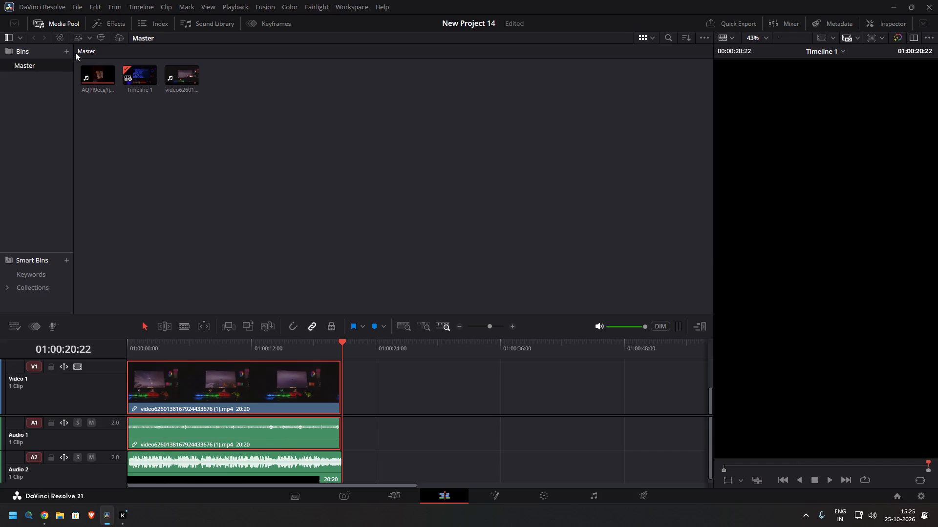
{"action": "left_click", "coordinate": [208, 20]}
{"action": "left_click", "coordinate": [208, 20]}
Apply the Vocal Channel Fairlight effect to the Audio 2 clip, keeping its default settings.
{"action": "left_click", "coordinate": [103, 26]}
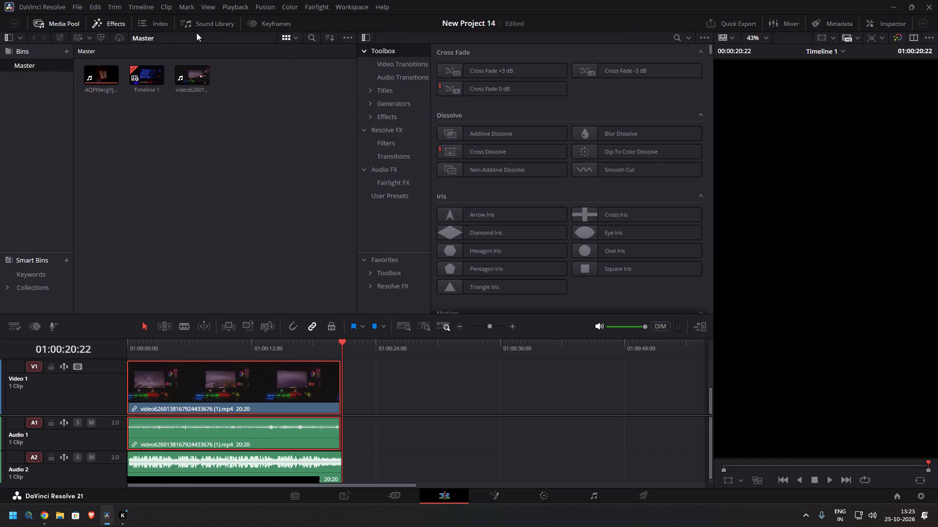
{"action": "left_click", "coordinate": [384, 184]}
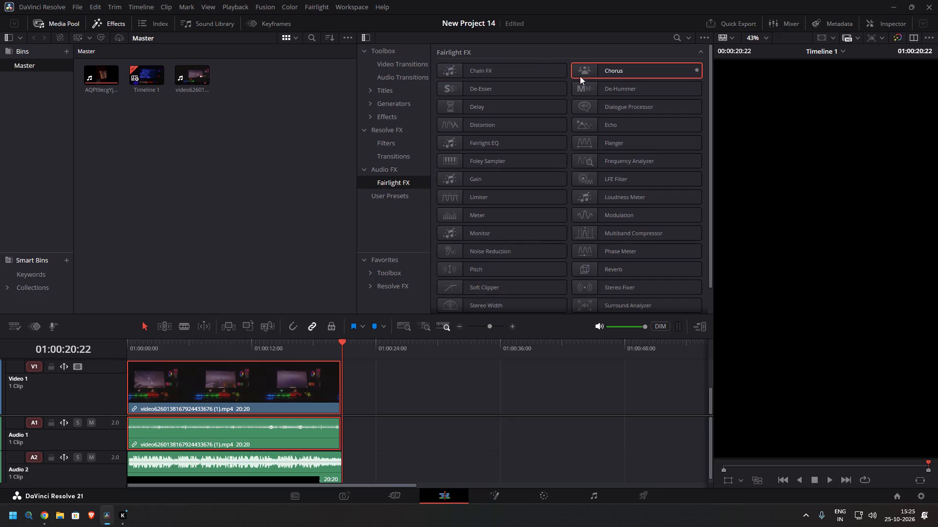
{"action": "scroll", "coordinate": [531, 140], "scroll_direction": "down", "scroll_amount": 5}
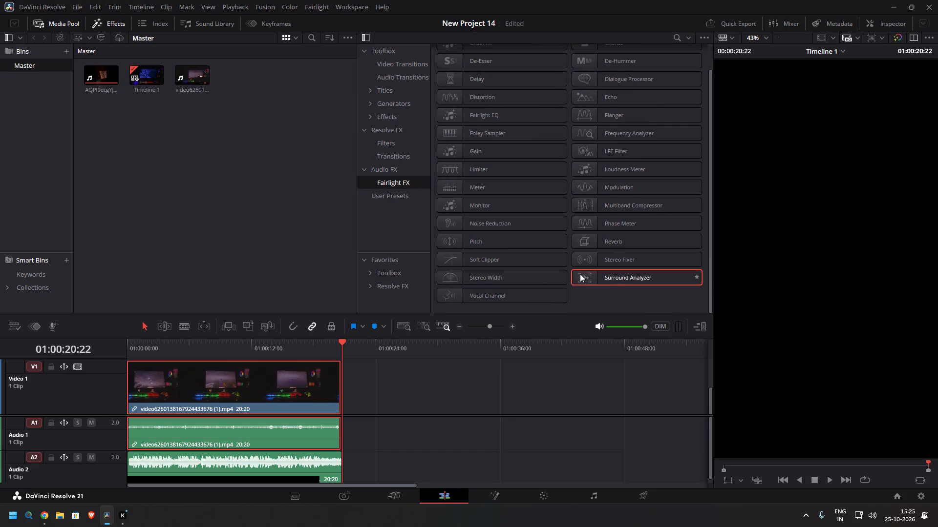
{"action": "left_click_drag", "start_coordinate": [500, 291], "coordinate": [256, 464]}
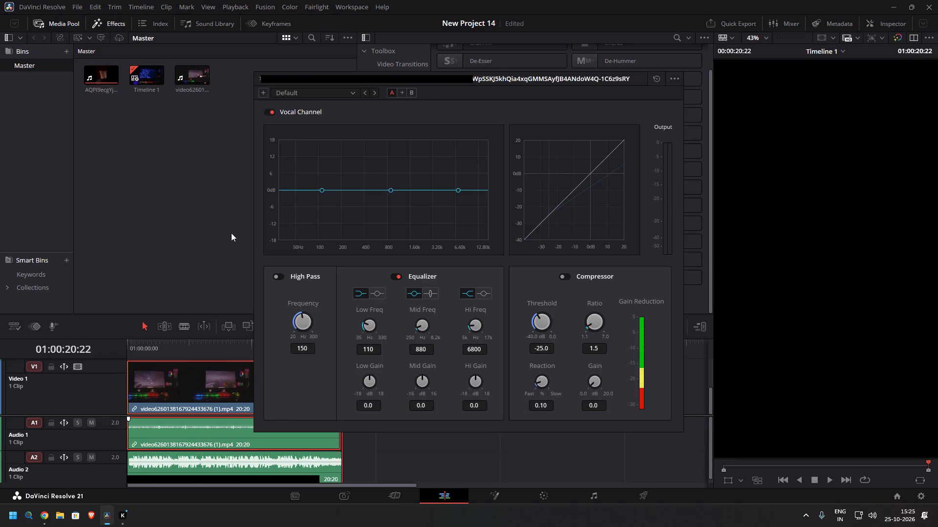
{"action": "left_click", "coordinate": [227, 249]}
{"action": "left_click", "coordinate": [260, 77]}
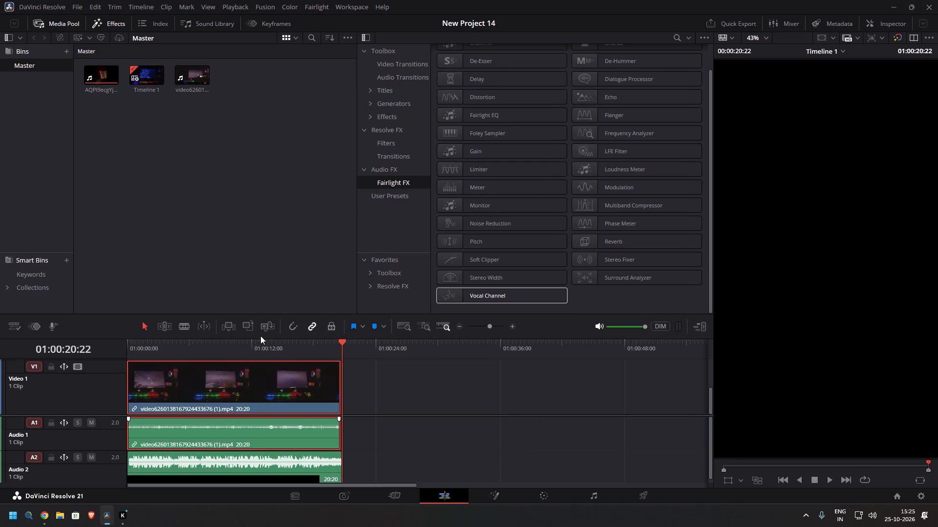
Play the first few seconds of the timeline from its start to listen to the audio.
{"action": "left_click_drag", "start_coordinate": [336, 342], "coordinate": [95, 334]}
{"action": "key", "text": "space"}
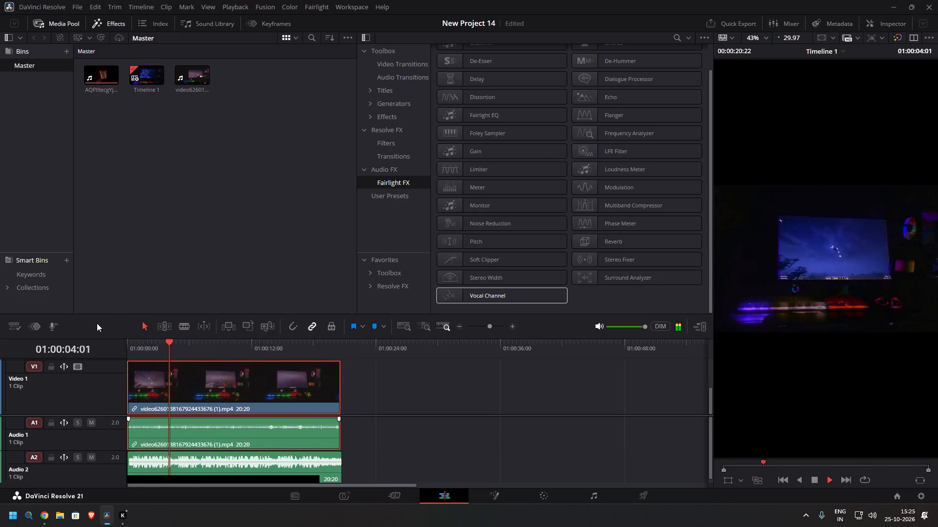
{"action": "key", "text": "space"}
Apply the Vocal Channel effect with default settings to the main video's linked Audio 1 clip.
{"action": "left_click_drag", "start_coordinate": [494, 297], "coordinate": [298, 430]}
{"action": "left_click", "coordinate": [263, 75]}
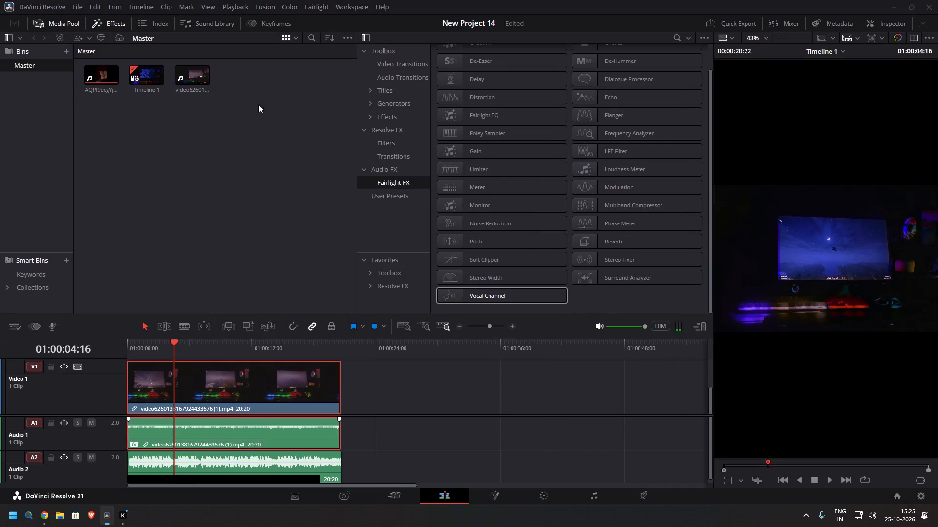
Play the rest of the timeline, replay it in full twice, and stop a third replay at about 13 seconds.
{"action": "key", "text": "space"}
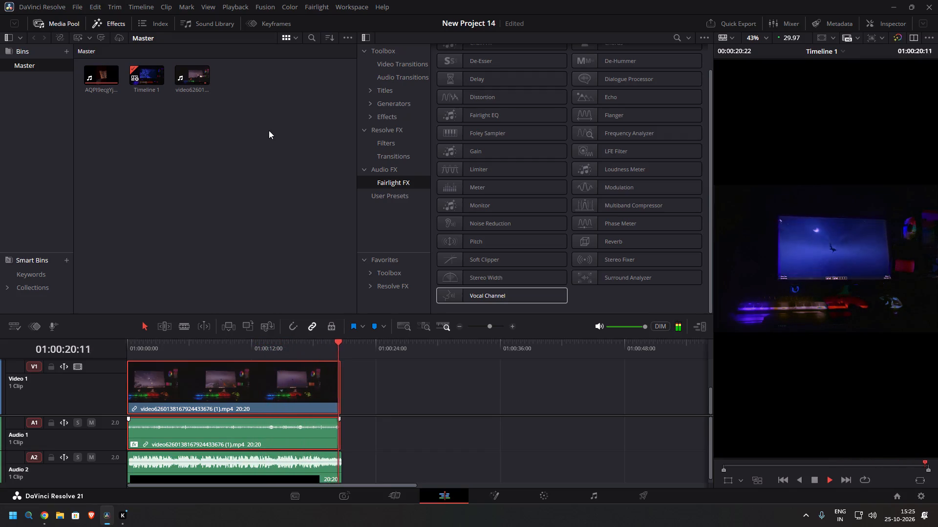
{"action": "left_click_drag", "start_coordinate": [341, 341], "coordinate": [297, 339]}
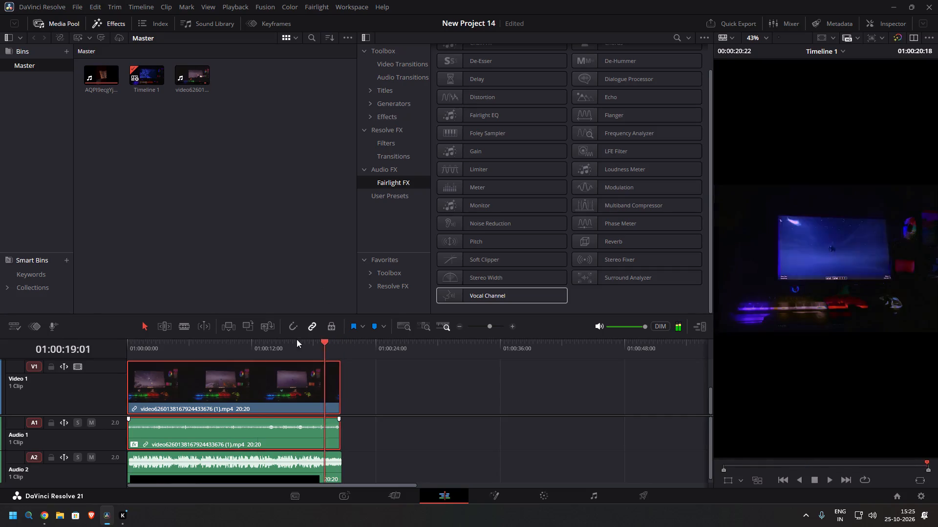
{"action": "left_click_drag", "start_coordinate": [297, 339], "coordinate": [90, 339]}
{"action": "key", "text": "space"}
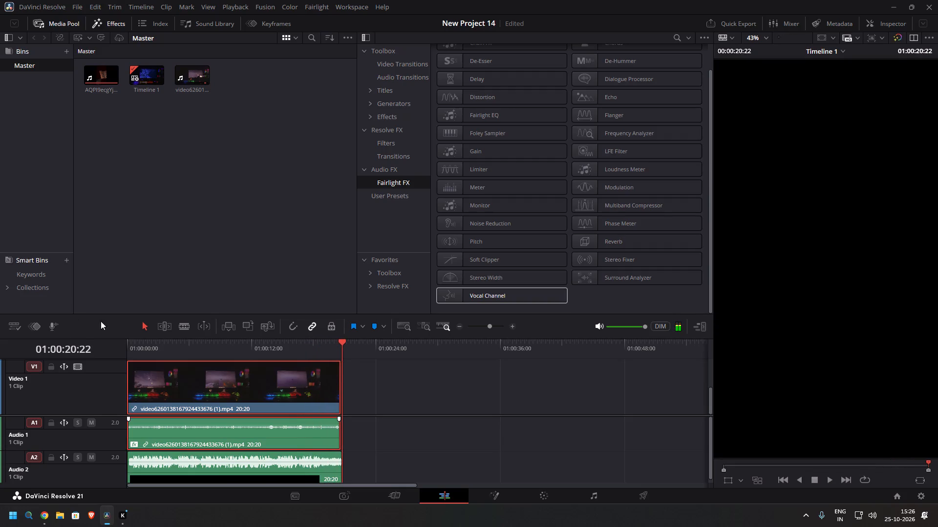
{"action": "left_click_drag", "start_coordinate": [336, 340], "coordinate": [0, 341]}
{"action": "key", "text": "space"}
{"action": "left_click_drag", "start_coordinate": [341, 340], "coordinate": [0, 339]}
{"action": "key", "text": "space"}
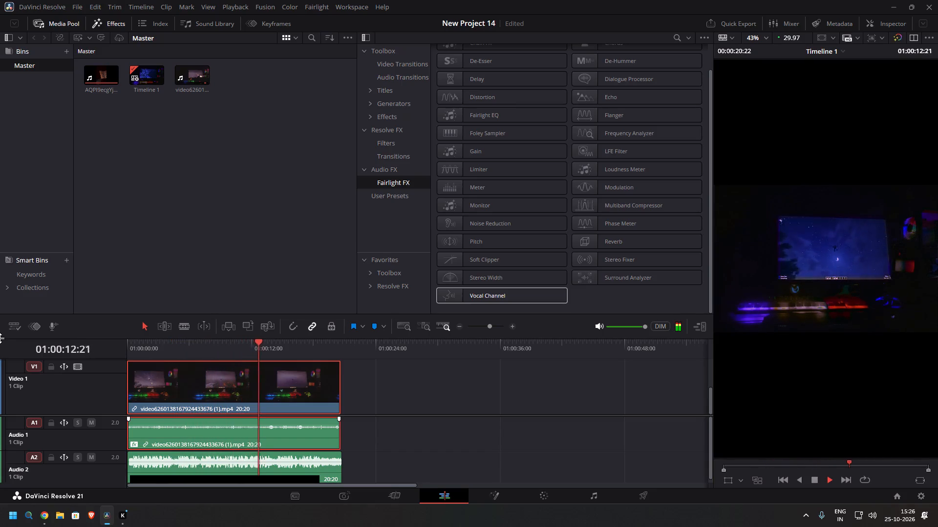
{"action": "key", "text": "space"}
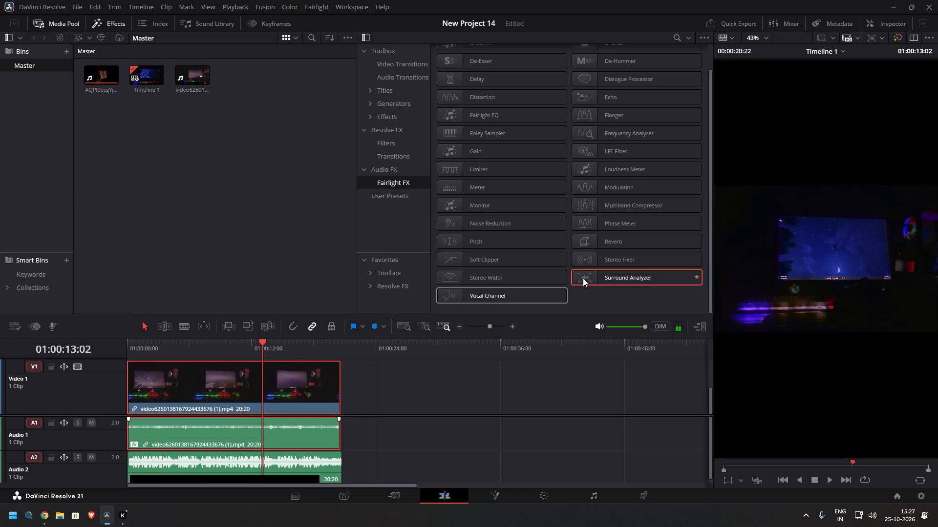
Add the Surround Analyzer Fairlight effect to the main video's Audio 1 clip.
{"action": "scroll", "coordinate": [583, 278], "scroll_direction": "up", "scroll_amount": 3}
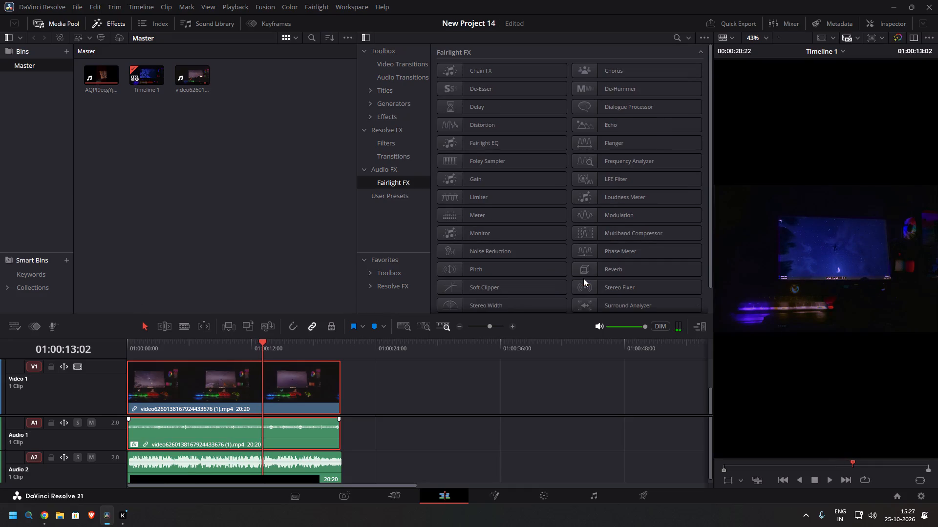
{"action": "scroll", "coordinate": [590, 269], "scroll_direction": "down", "scroll_amount": 1}
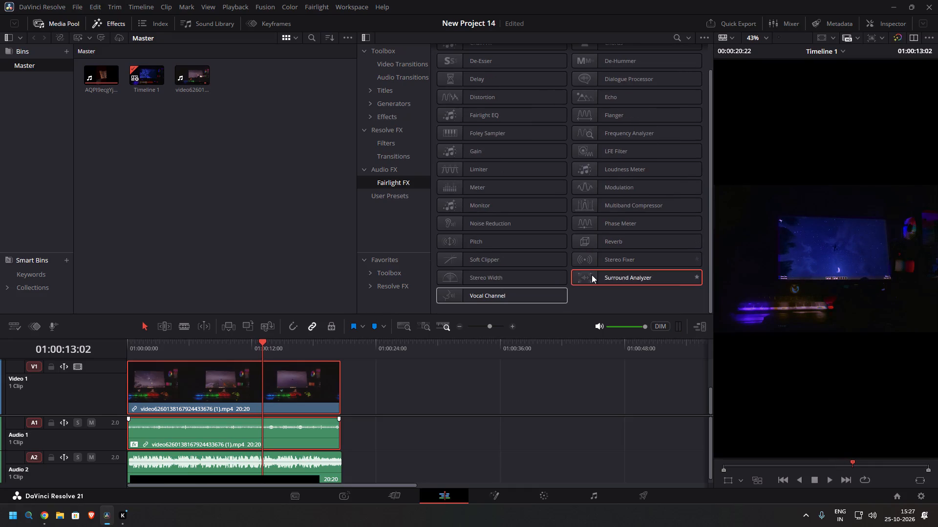
{"action": "left_click_drag", "start_coordinate": [592, 275], "coordinate": [270, 429]}
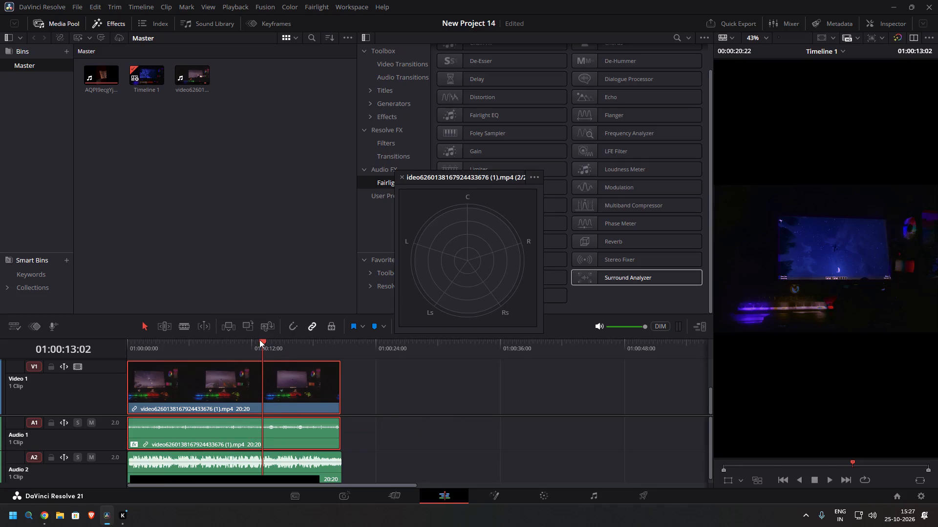
Play the timeline from its start while examining the Surround Analyzer display, and close the analyzer at the end.
{"action": "left_click_drag", "start_coordinate": [259, 340], "coordinate": [75, 320]}
{"action": "key", "text": "space"}
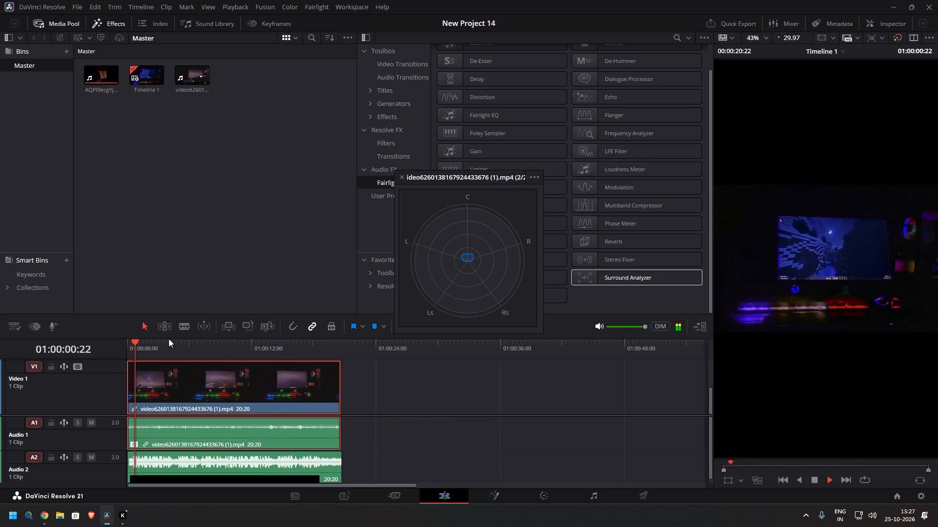
{"action": "key", "text": "space"}
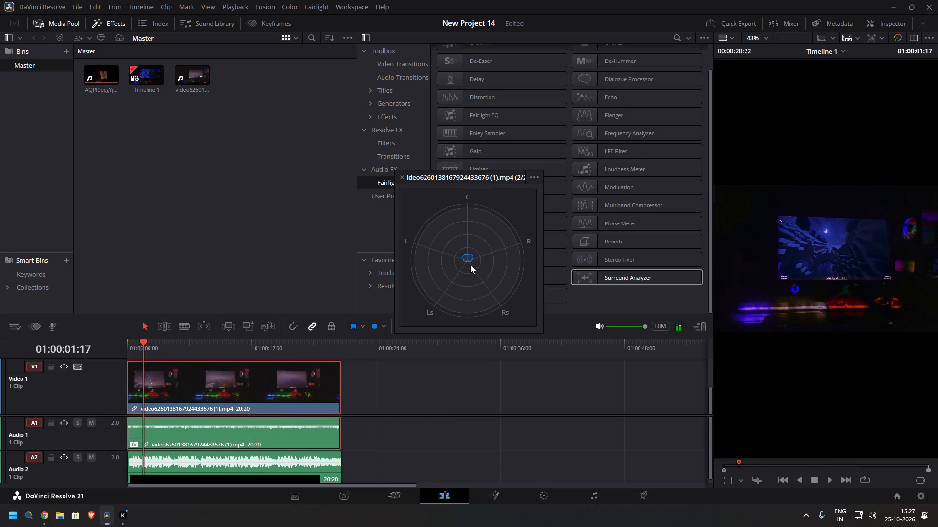
{"action": "left_click_drag", "start_coordinate": [471, 259], "coordinate": [472, 276]}
{"action": "left_click_drag", "start_coordinate": [467, 252], "coordinate": [468, 257]}
{"action": "left_click_drag", "start_coordinate": [468, 257], "coordinate": [468, 258]}
{"action": "key", "text": "space"}
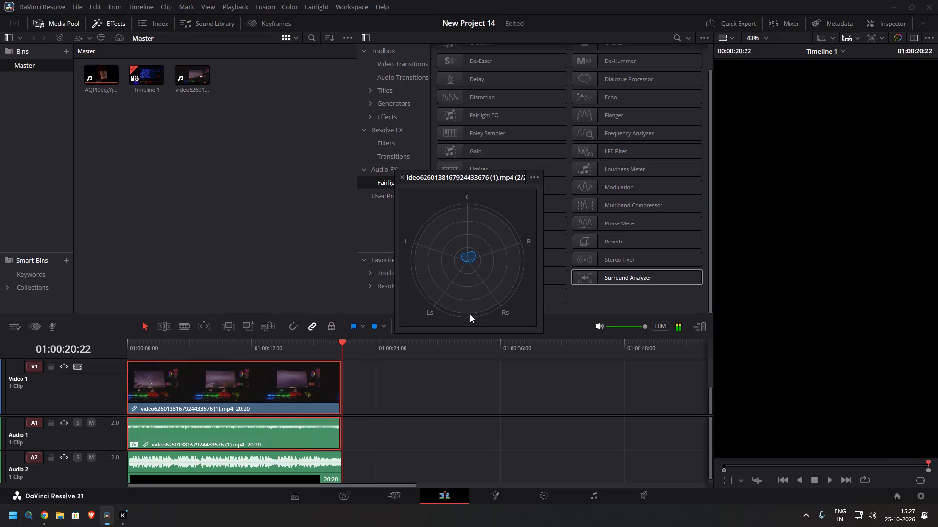
{"action": "left_click", "coordinate": [403, 176]}
Replay the full timeline from its start three times to review the audio with the applied effects.
{"action": "scroll", "coordinate": [501, 200], "scroll_direction": "up", "scroll_amount": 1}
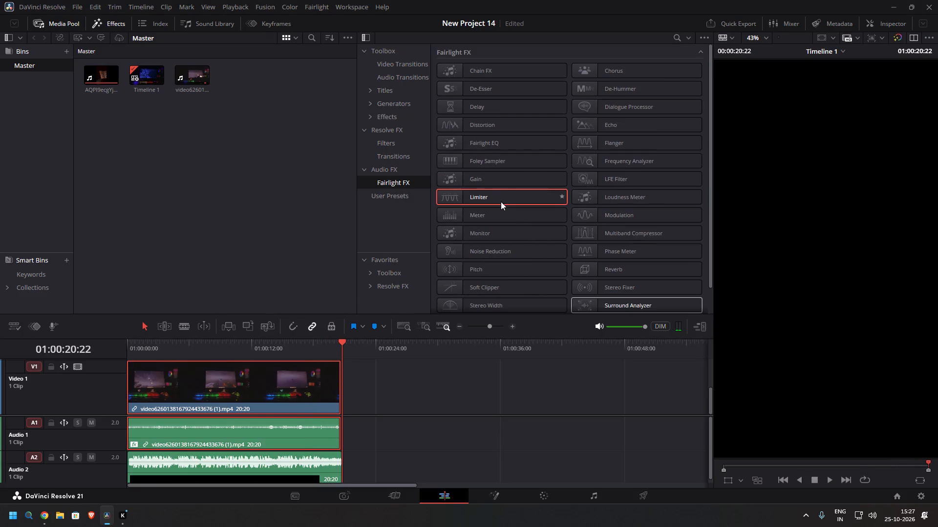
{"action": "scroll", "coordinate": [501, 202], "scroll_direction": "up", "scroll_amount": 3}
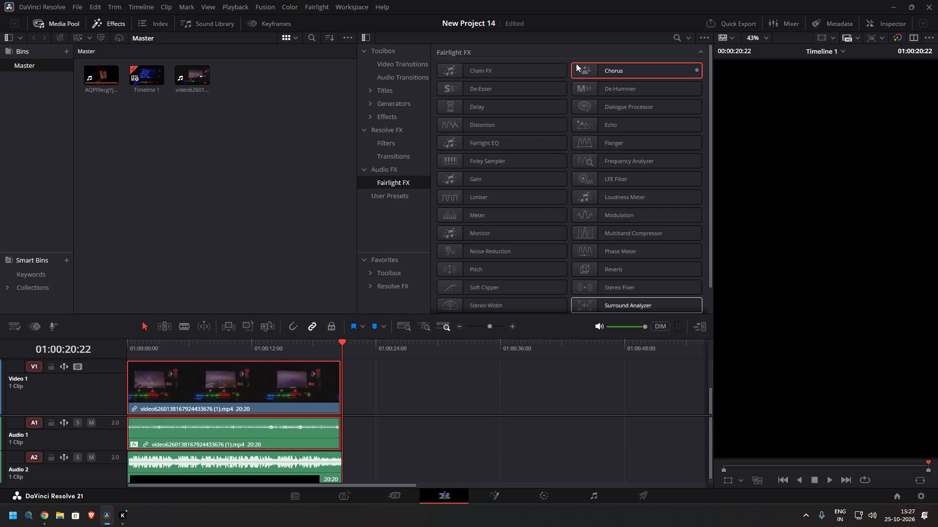
{"action": "left_click_drag", "start_coordinate": [343, 345], "coordinate": [297, 336]}
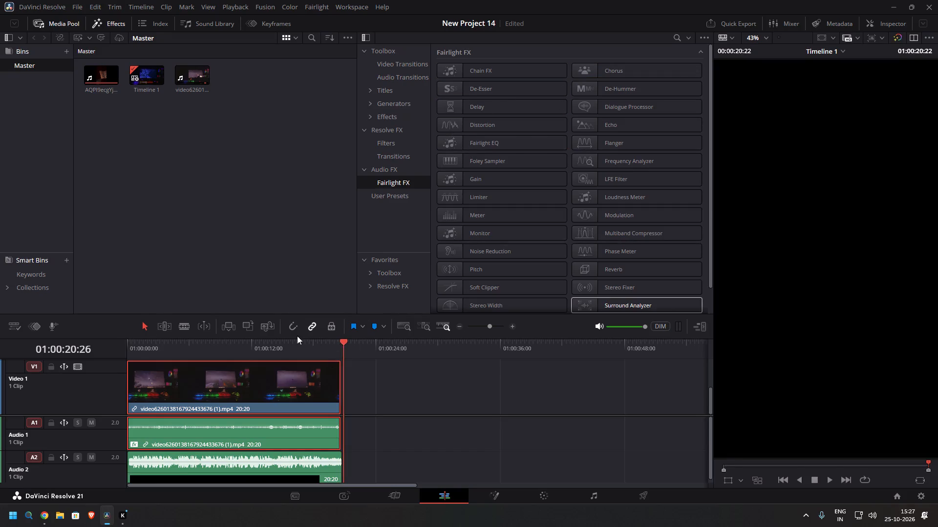
{"action": "left_click_drag", "start_coordinate": [297, 336], "coordinate": [19, 306]}
{"action": "key", "text": "space"}
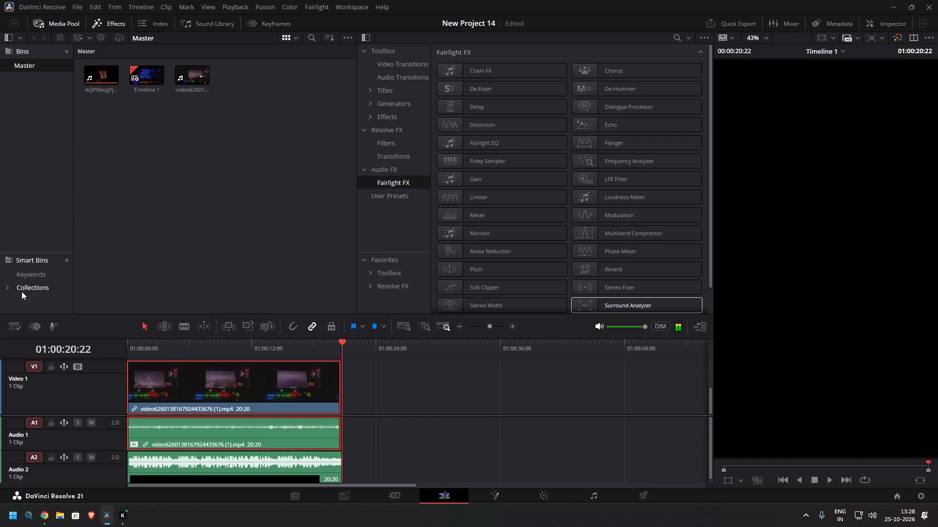
{"action": "left_click_drag", "start_coordinate": [343, 348], "coordinate": [340, 347]}
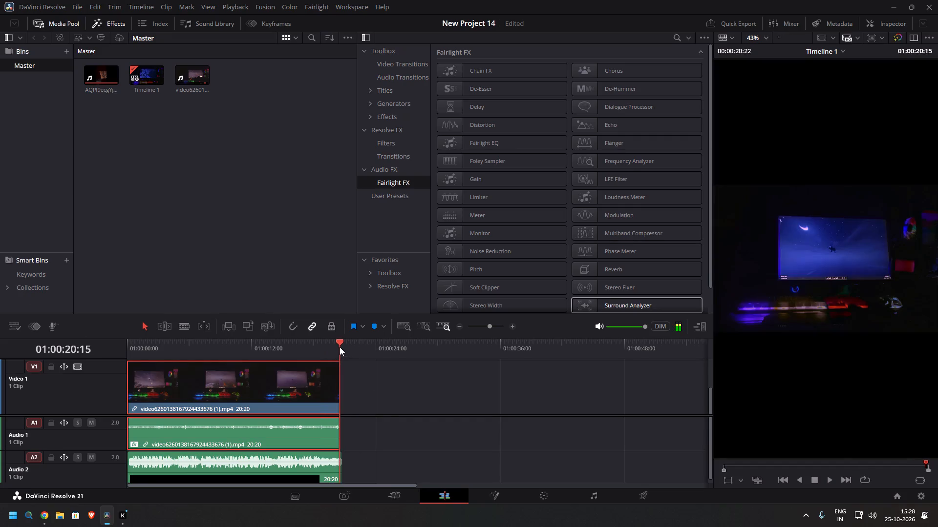
{"action": "left_click_drag", "start_coordinate": [340, 347], "coordinate": [85, 338]}
{"action": "key", "text": "space"}
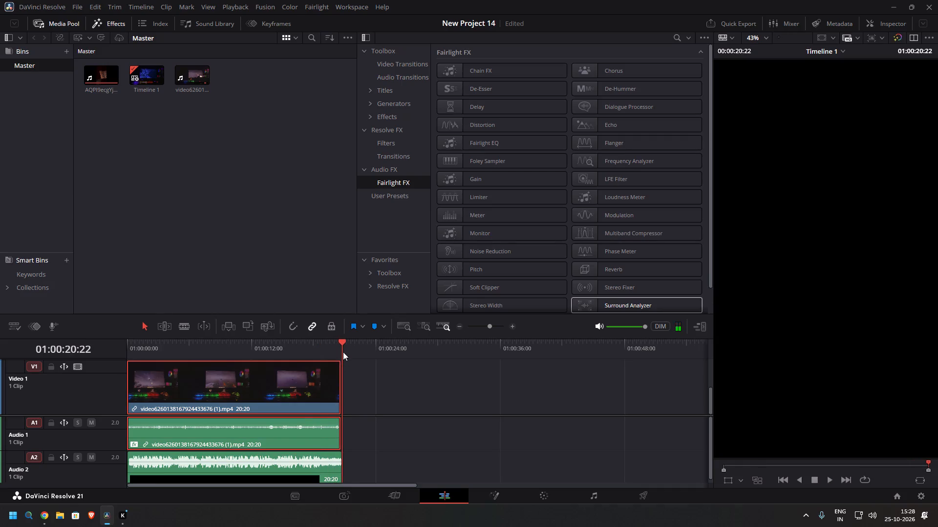
{"action": "left_click_drag", "start_coordinate": [342, 348], "coordinate": [76, 324]}
{"action": "key", "text": "space"}
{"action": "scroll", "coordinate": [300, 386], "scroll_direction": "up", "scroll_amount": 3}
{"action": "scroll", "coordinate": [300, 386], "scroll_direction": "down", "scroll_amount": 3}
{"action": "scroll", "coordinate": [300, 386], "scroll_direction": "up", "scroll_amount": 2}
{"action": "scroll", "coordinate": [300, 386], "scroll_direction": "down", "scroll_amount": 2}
Return the playhead to the timeline's start and browse the Titles, Video Transitions and Effects categories for a visual effect.
{"action": "left_click_drag", "start_coordinate": [337, 345], "coordinate": [165, 345]}
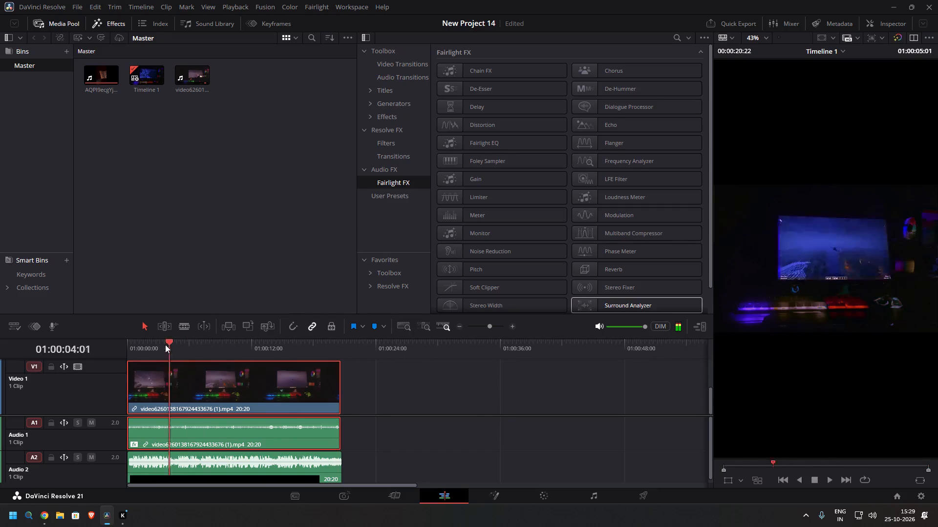
{"action": "left_click_drag", "start_coordinate": [165, 345], "coordinate": [95, 338]}
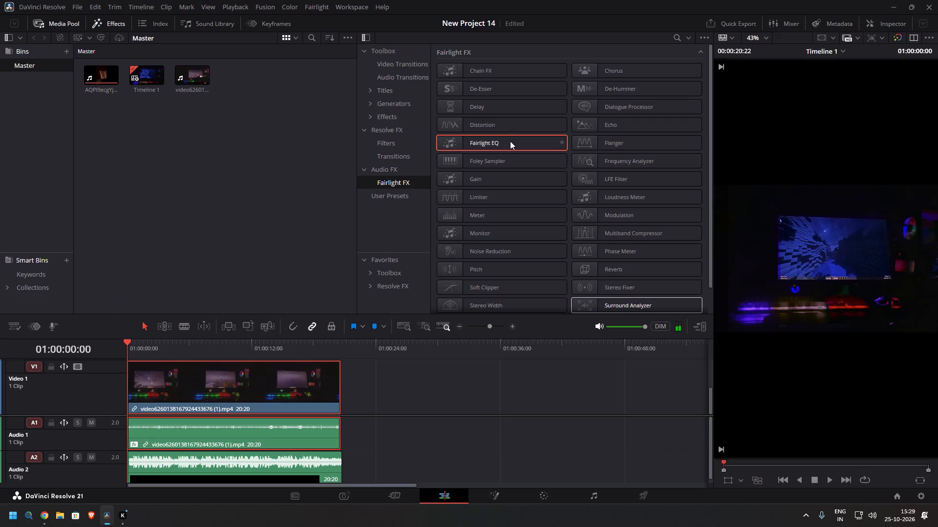
{"action": "left_click", "coordinate": [392, 95]}
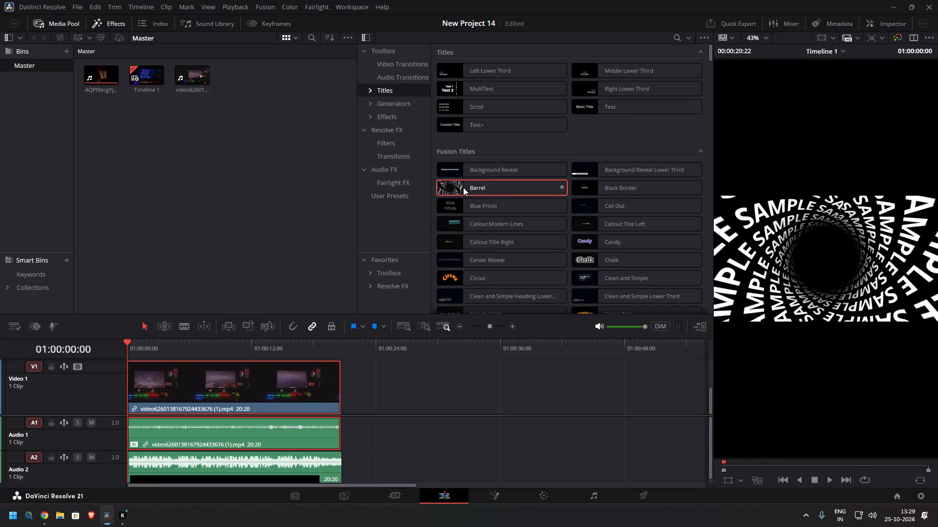
{"action": "scroll", "coordinate": [480, 198], "scroll_direction": "up", "scroll_amount": 3}
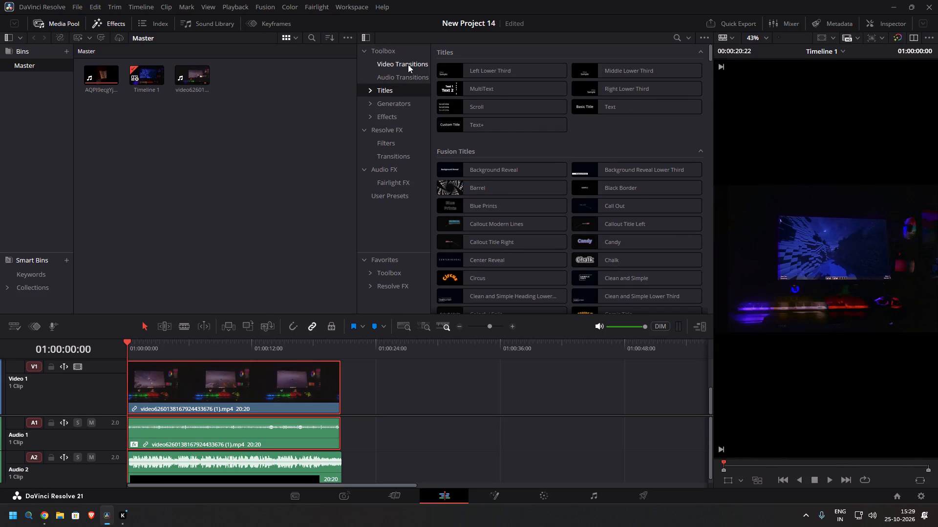
{"action": "left_click", "coordinate": [407, 64]}
{"action": "left_click", "coordinate": [399, 113]}
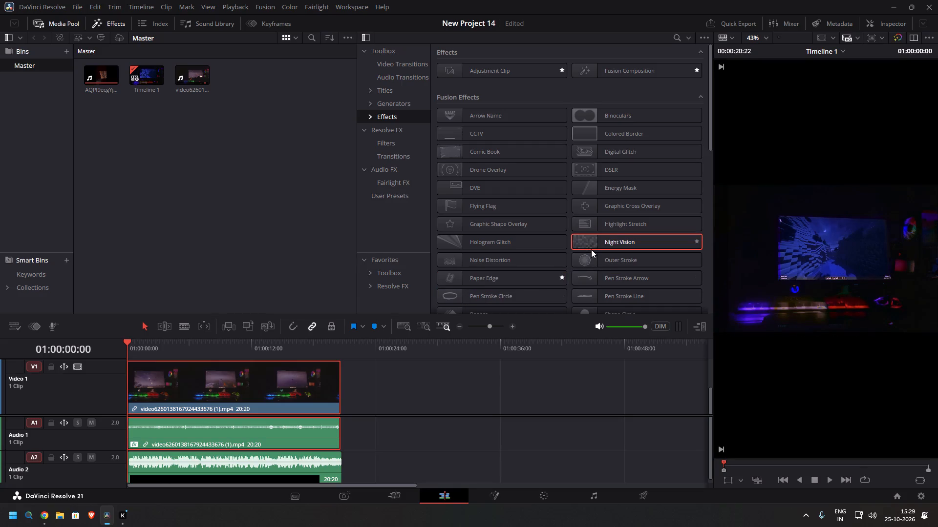
{"action": "scroll", "coordinate": [612, 248], "scroll_direction": "down", "scroll_amount": 2}
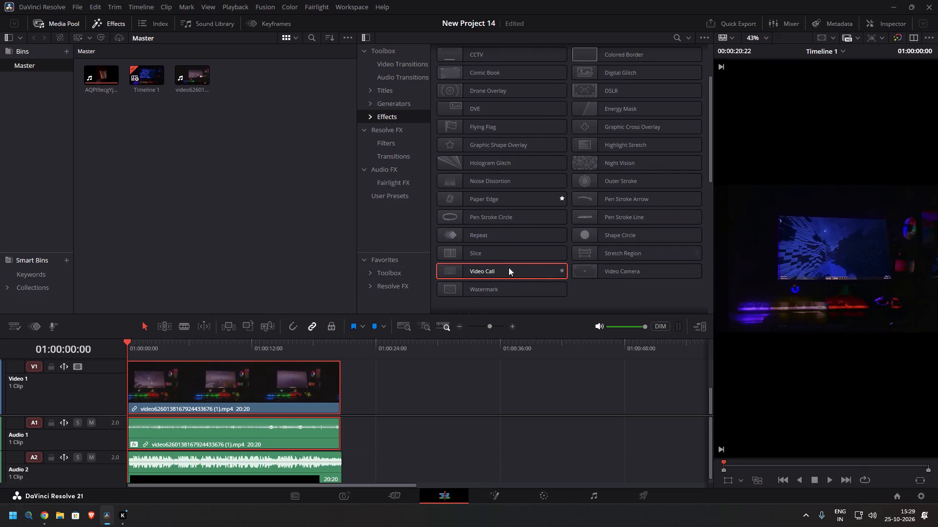
{"action": "scroll", "coordinate": [494, 267], "scroll_direction": "down", "scroll_amount": 2}
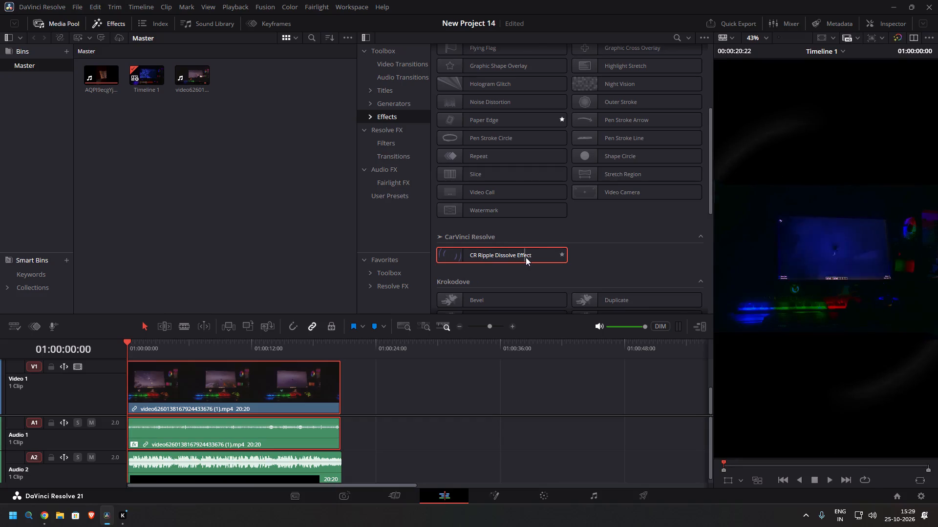
{"action": "scroll", "coordinate": [400, 412], "scroll_direction": "up", "scroll_amount": 3}
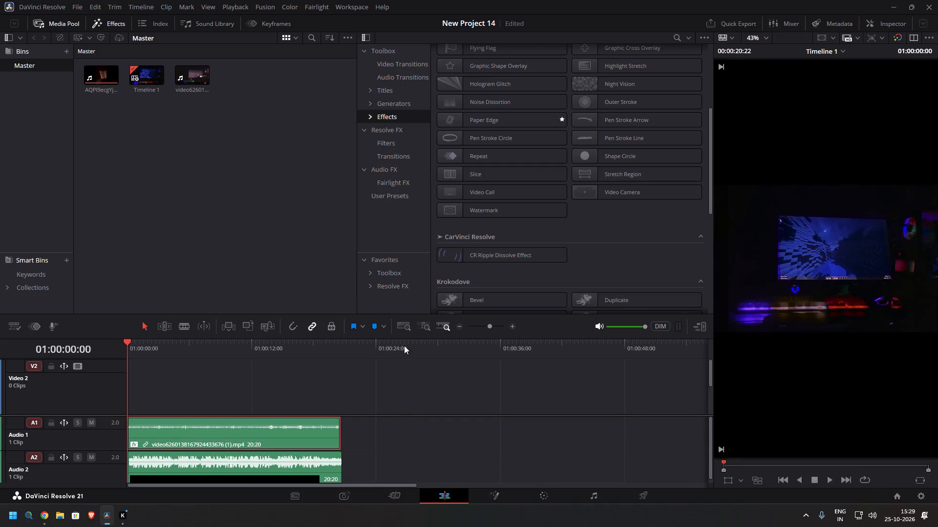
{"action": "scroll", "coordinate": [517, 168], "scroll_direction": "up", "scroll_amount": 13}
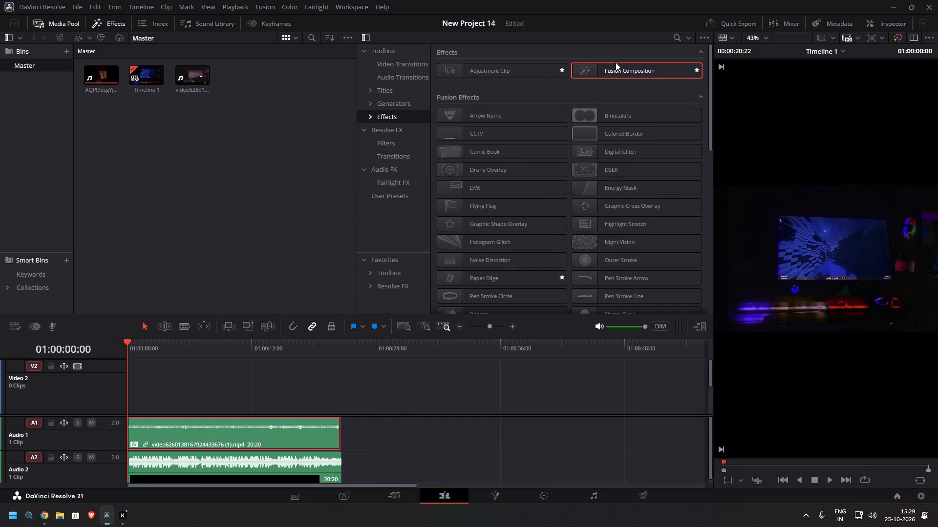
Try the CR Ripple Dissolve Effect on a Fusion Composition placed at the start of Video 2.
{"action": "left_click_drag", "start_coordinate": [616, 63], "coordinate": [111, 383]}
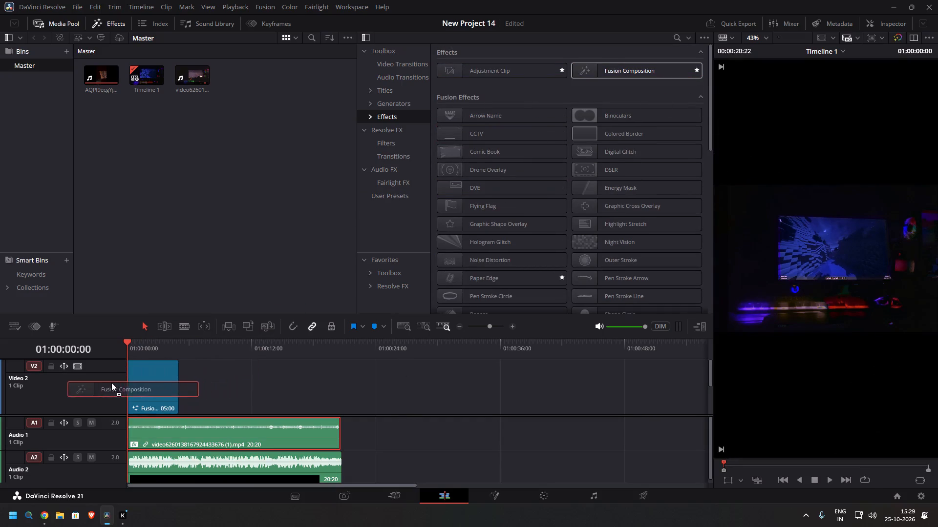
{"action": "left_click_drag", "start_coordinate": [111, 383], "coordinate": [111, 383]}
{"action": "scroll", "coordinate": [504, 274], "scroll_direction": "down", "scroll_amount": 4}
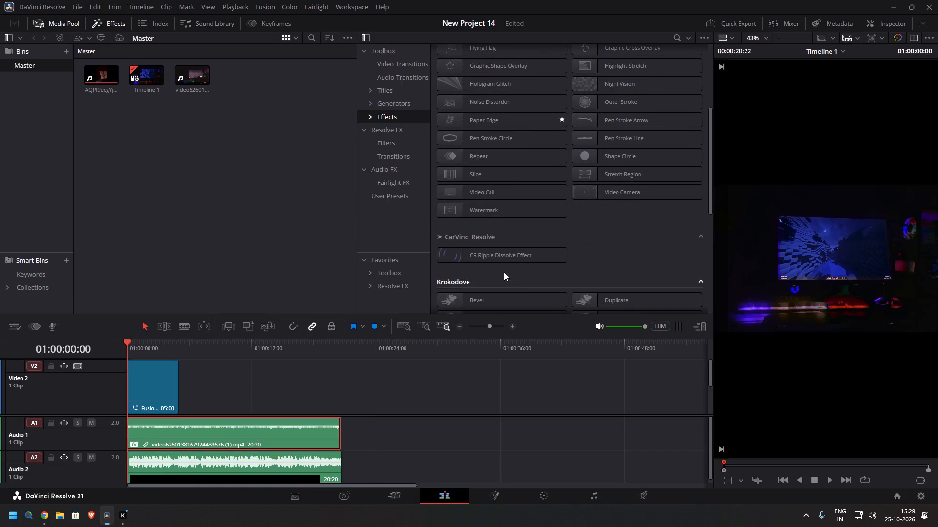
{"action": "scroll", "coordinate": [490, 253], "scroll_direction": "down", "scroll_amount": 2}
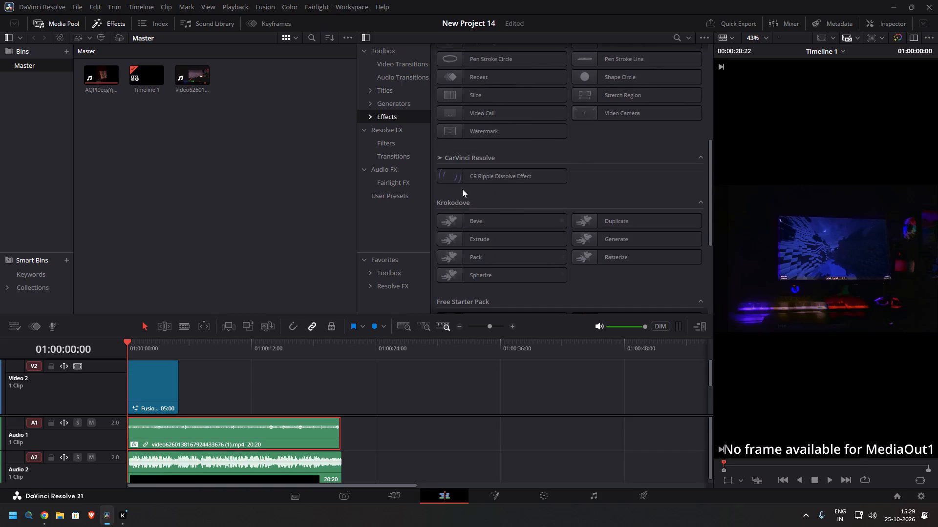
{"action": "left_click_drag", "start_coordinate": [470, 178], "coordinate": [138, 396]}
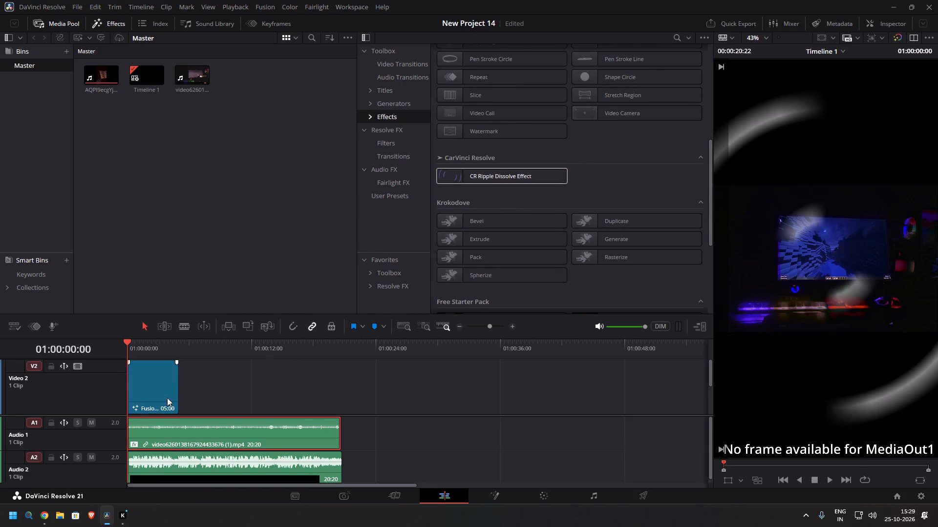
Play the opening seconds of the timeline twice from the start to check the ripple on the Fusion Composition.
{"action": "key", "text": "space"}
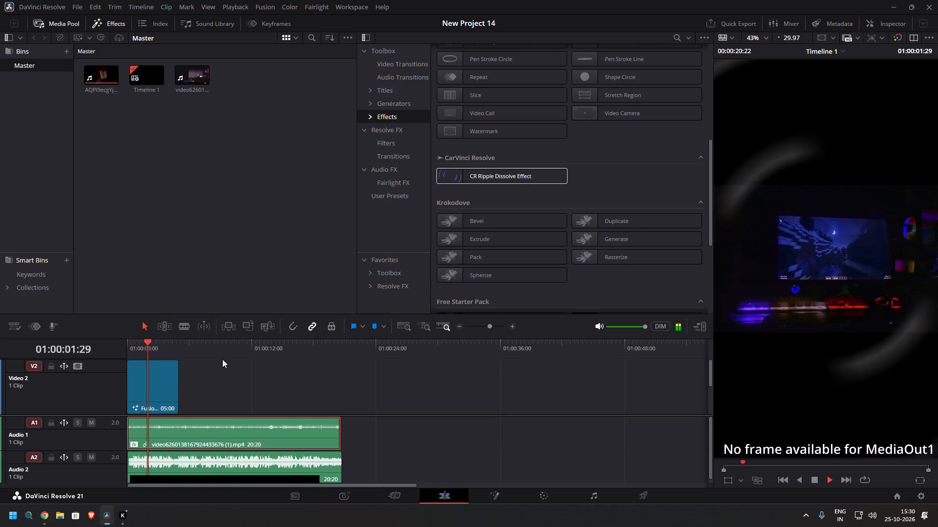
{"action": "key", "text": "space"}
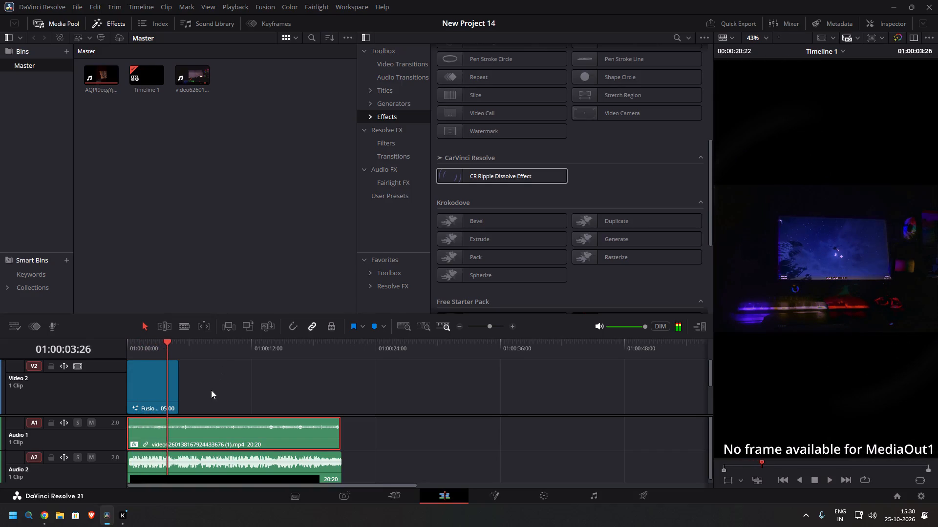
{"action": "left_click_drag", "start_coordinate": [164, 349], "coordinate": [67, 345]}
{"action": "key", "text": "space"}
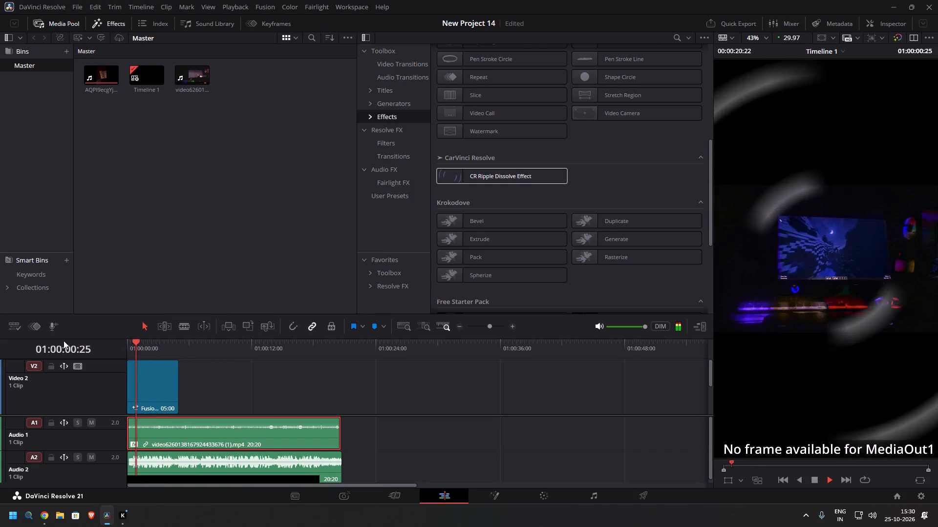
{"action": "key", "text": "space"}
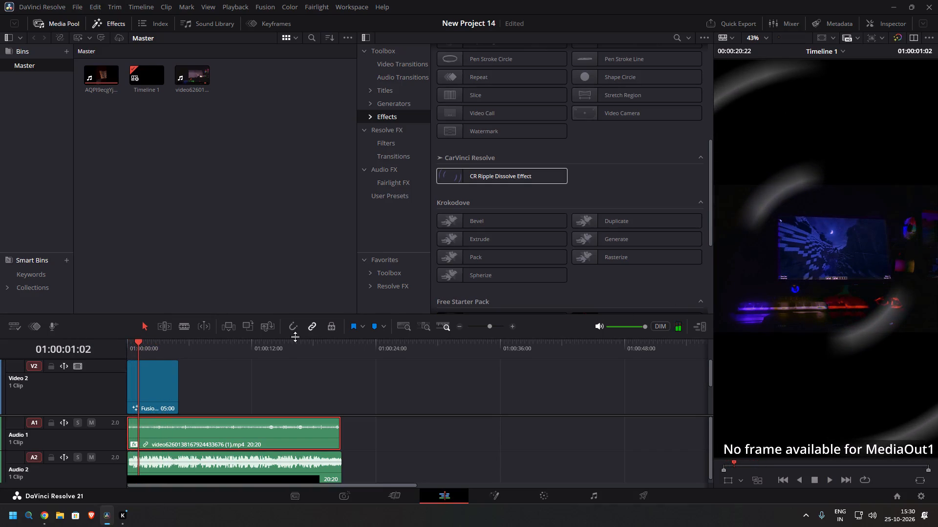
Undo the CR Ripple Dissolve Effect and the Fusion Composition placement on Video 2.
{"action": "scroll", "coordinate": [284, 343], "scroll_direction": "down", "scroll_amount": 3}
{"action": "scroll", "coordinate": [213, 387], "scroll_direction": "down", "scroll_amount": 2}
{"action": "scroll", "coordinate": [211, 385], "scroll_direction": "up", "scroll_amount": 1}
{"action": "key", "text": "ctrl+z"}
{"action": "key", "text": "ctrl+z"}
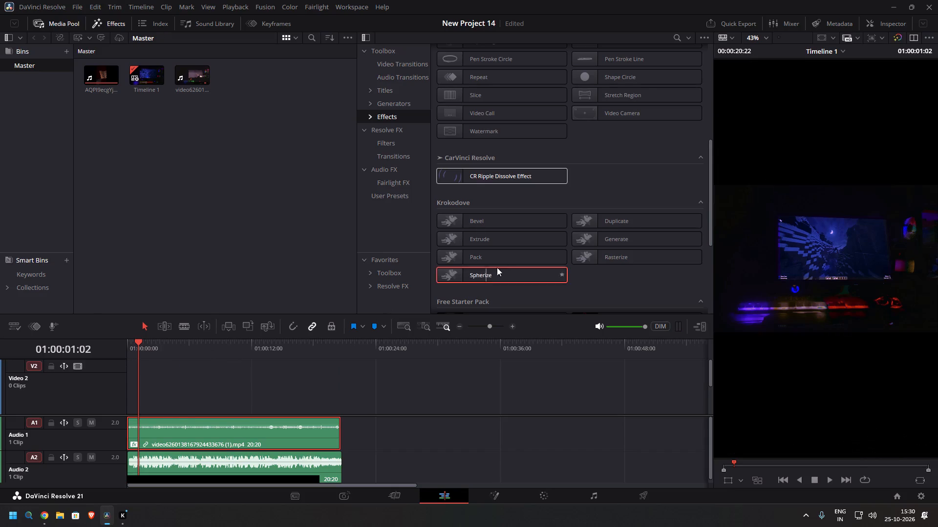
Place an Adjustment Clip at the start of Video 2 and trim its end to a duration of 03:05.
{"action": "scroll", "coordinate": [515, 241], "scroll_direction": "up", "scroll_amount": 14}
{"action": "left_click_drag", "start_coordinate": [482, 69], "coordinate": [409, 183]}
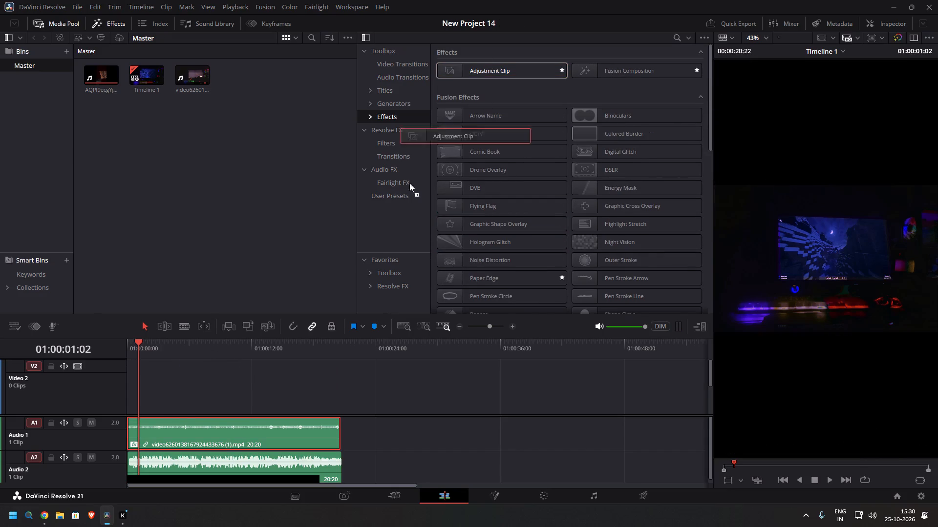
{"action": "left_click_drag", "start_coordinate": [409, 183], "coordinate": [107, 398]}
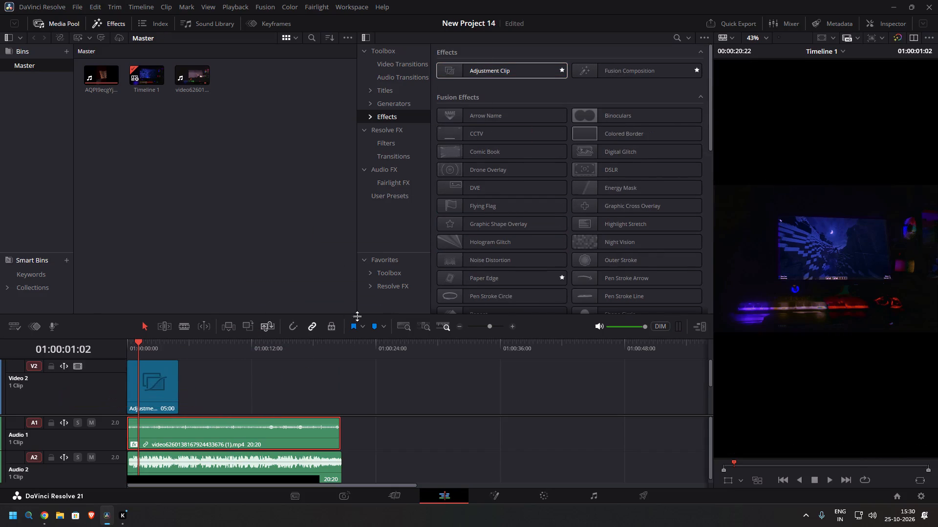
{"action": "scroll", "coordinate": [340, 328], "scroll_direction": "down", "scroll_amount": 2}
{"action": "scroll", "coordinate": [207, 379], "scroll_direction": "down", "scroll_amount": 2}
{"action": "scroll", "coordinate": [205, 373], "scroll_direction": "up", "scroll_amount": 2}
{"action": "left_click_drag", "start_coordinate": [179, 385], "coordinate": [160, 390]}
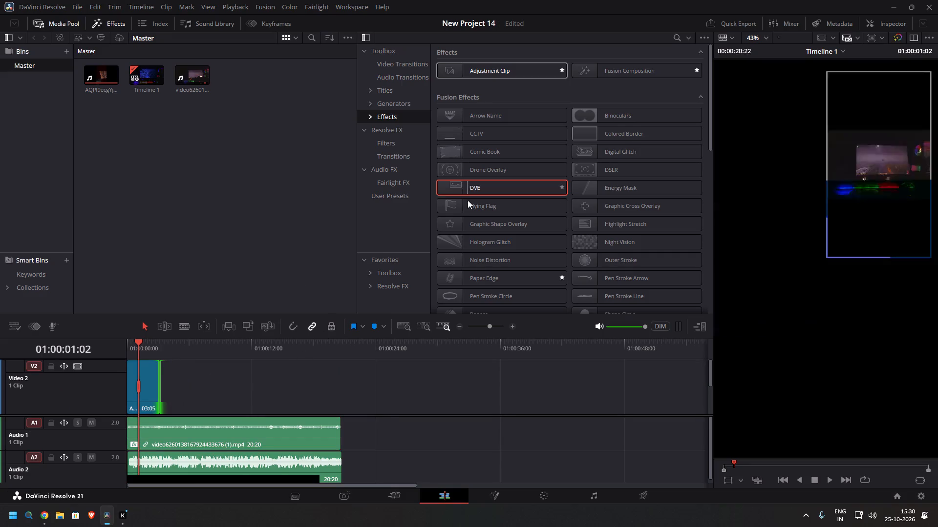
Apply the CR Ripple Dissolve Effect to the Adjustment Clip on Video 2.
{"action": "scroll", "coordinate": [467, 236], "scroll_direction": "down", "scroll_amount": 4}
{"action": "left_click_drag", "start_coordinate": [469, 254], "coordinate": [149, 374]}
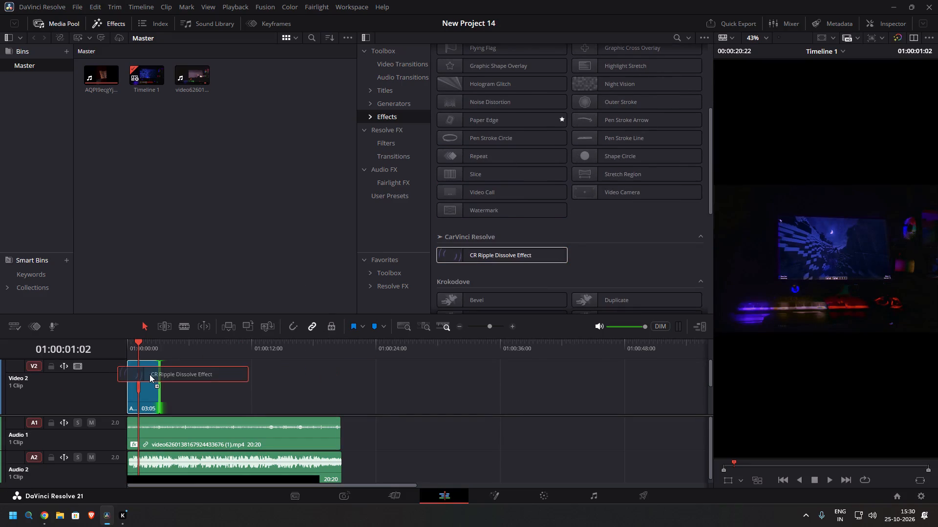
{"action": "left_click_drag", "start_coordinate": [149, 374], "coordinate": [149, 377]}
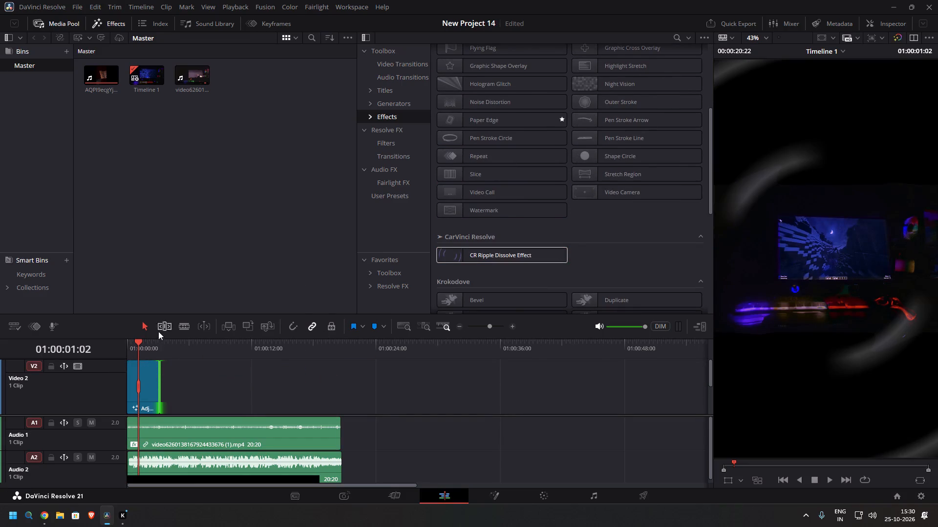
Play the timeline from its start past the Adjustment Clip to review the ripple effect, and return the playhead to the start.
{"action": "left_click_drag", "start_coordinate": [136, 340], "coordinate": [119, 341]}
{"action": "key", "text": "space"}
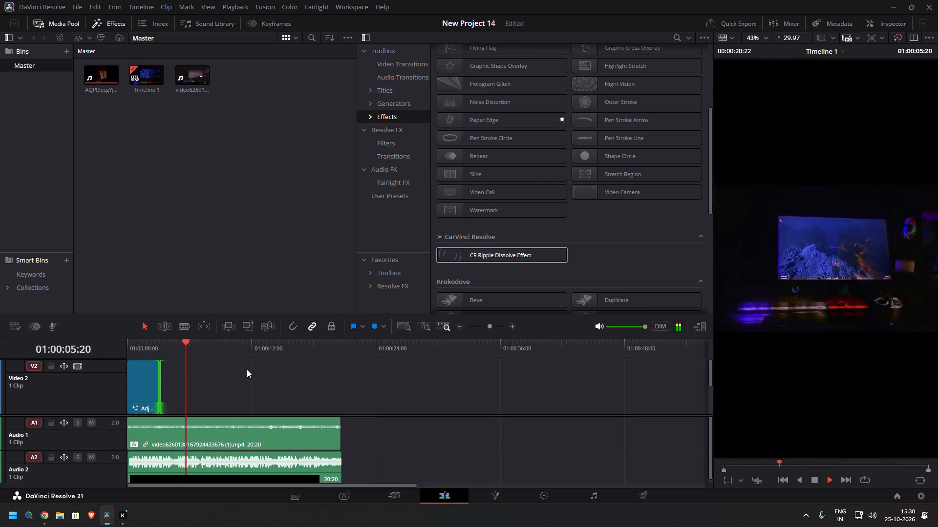
{"action": "scroll", "coordinate": [290, 356], "scroll_direction": "down", "scroll_amount": 3}
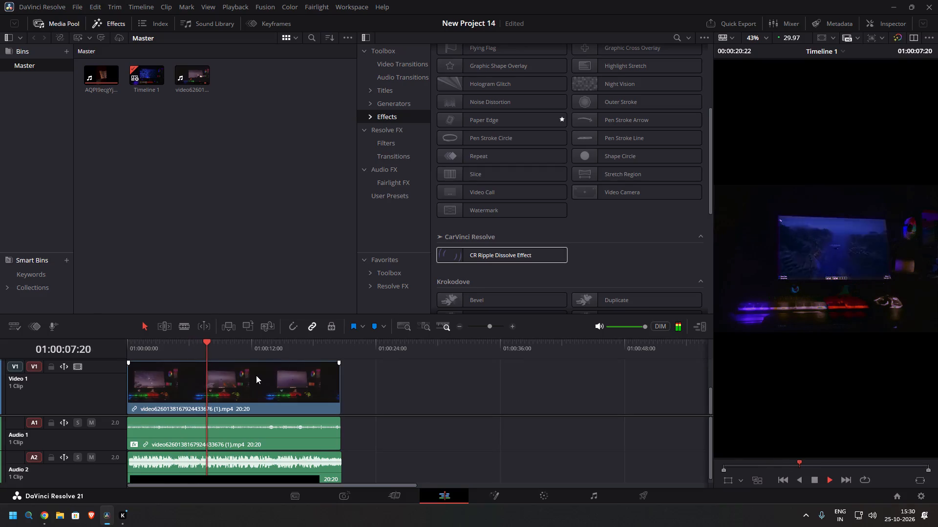
{"action": "scroll", "coordinate": [256, 375], "scroll_direction": "up", "scroll_amount": 2}
{"action": "key", "text": "space"}
{"action": "left_click_drag", "start_coordinate": [213, 355], "coordinate": [78, 355]}
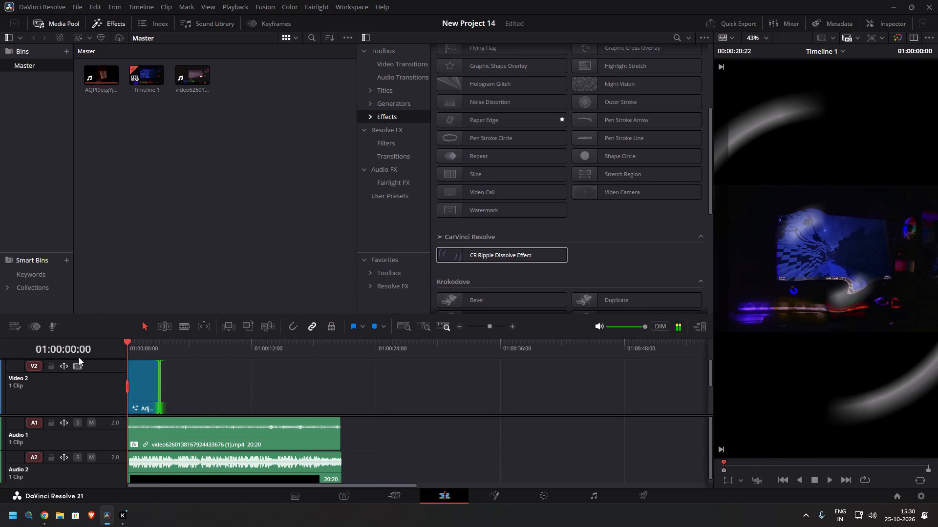
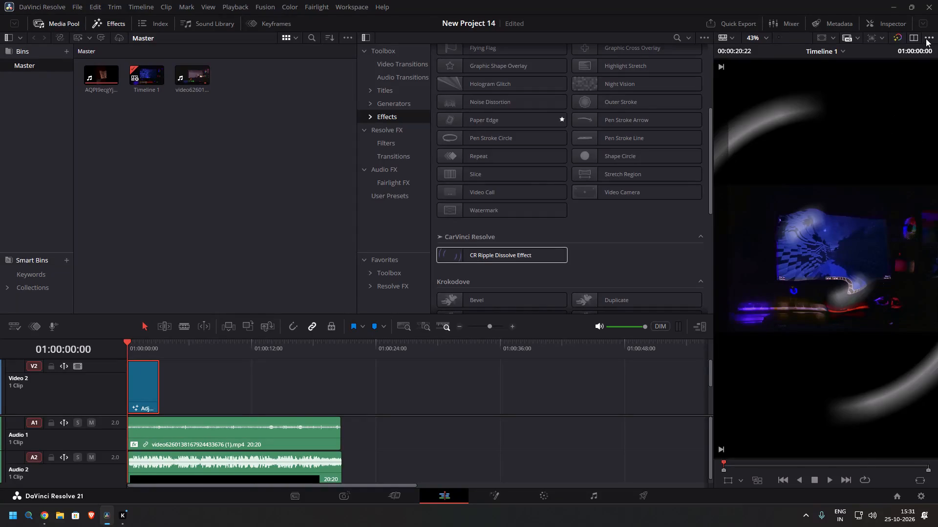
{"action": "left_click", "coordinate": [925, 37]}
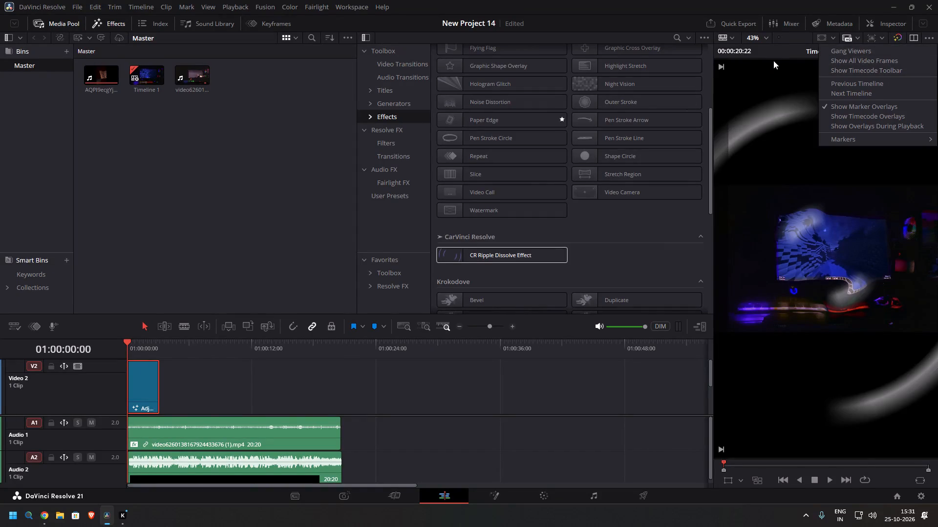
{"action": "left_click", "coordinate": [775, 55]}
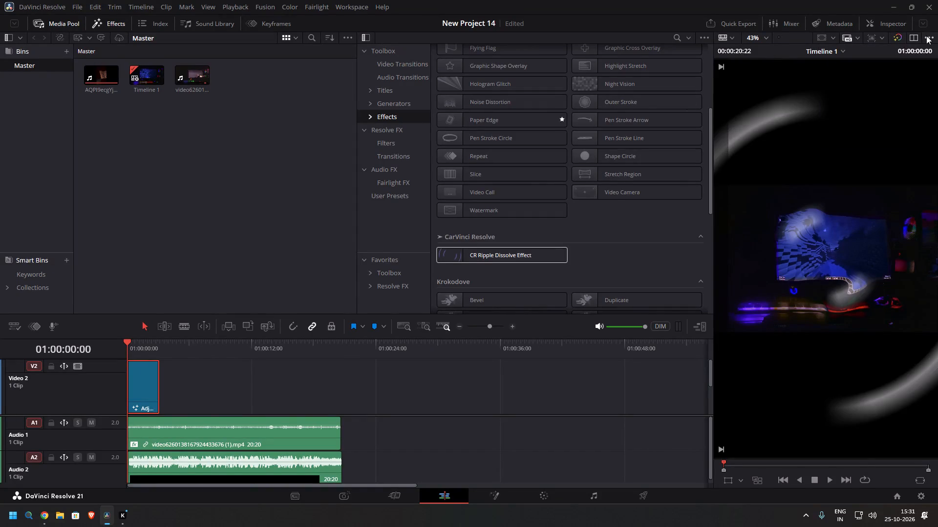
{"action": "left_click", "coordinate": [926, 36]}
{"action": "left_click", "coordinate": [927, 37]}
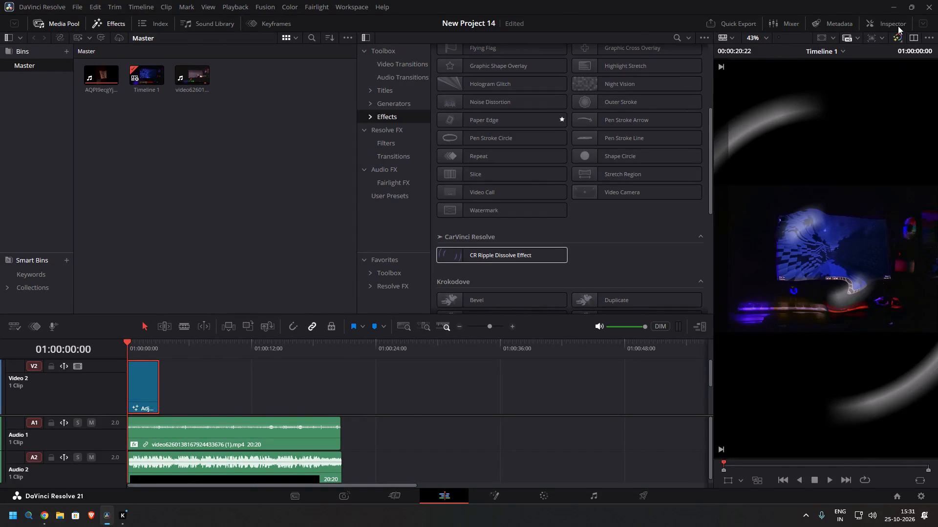
Open the Inspector to show the Adjustment Clip's CR Ripple Dissolve Effect settings.
{"action": "left_click", "coordinate": [896, 20]}
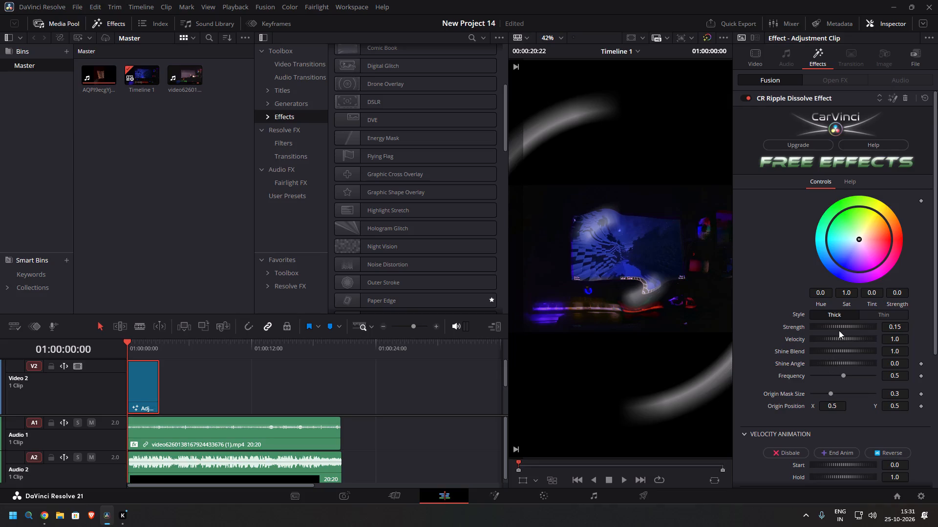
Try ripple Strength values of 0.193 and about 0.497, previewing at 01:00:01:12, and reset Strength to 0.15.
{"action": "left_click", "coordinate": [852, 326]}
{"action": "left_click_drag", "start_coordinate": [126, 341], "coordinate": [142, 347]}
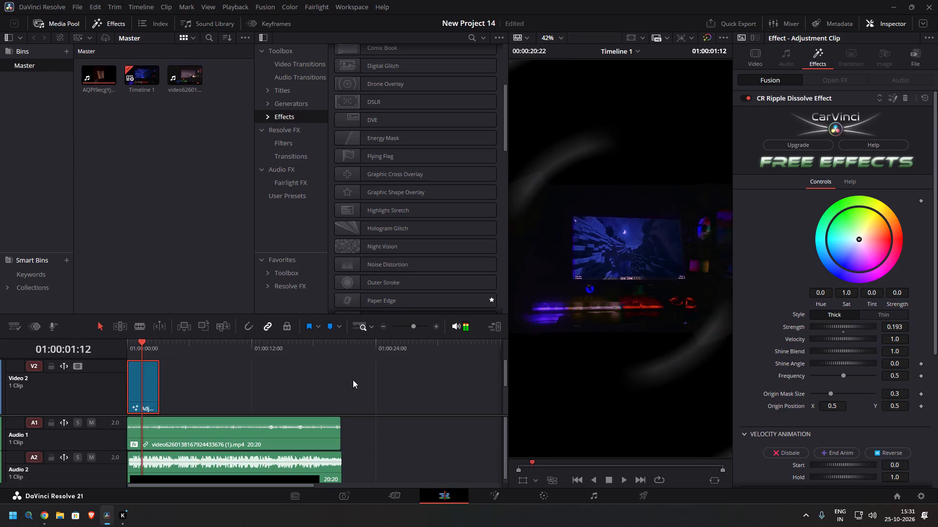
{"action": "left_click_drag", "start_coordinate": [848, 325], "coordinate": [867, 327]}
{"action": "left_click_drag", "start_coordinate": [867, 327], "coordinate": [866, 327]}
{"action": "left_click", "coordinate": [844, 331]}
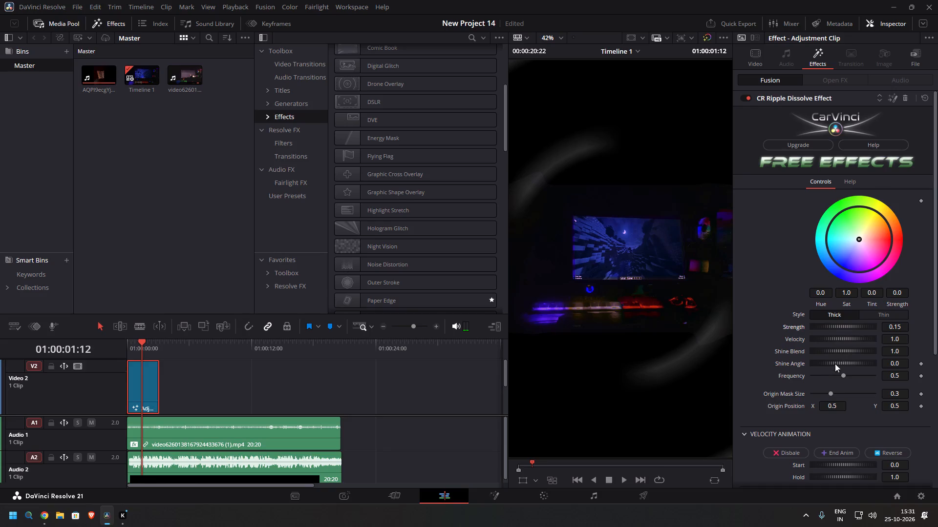
Try low and high Frequency values for the ripple effect and set Frequency to 0.929.
{"action": "left_click_drag", "start_coordinate": [845, 376], "coordinate": [849, 373]}
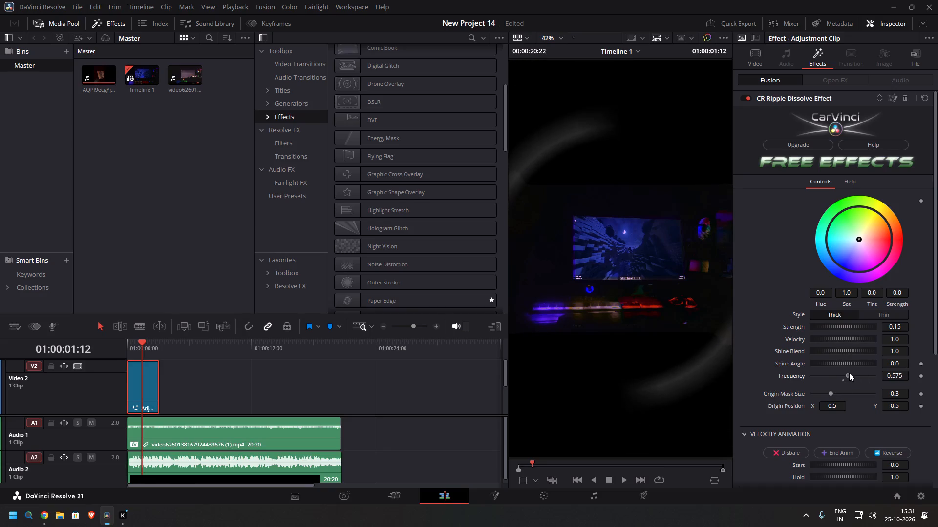
{"action": "left_click_drag", "start_coordinate": [849, 373], "coordinate": [811, 372]}
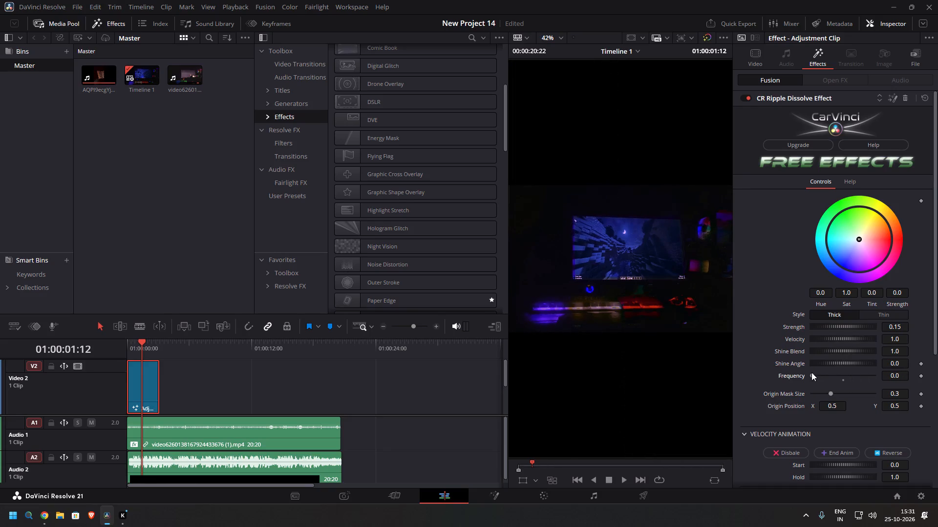
{"action": "left_click_drag", "start_coordinate": [811, 372], "coordinate": [832, 377]}
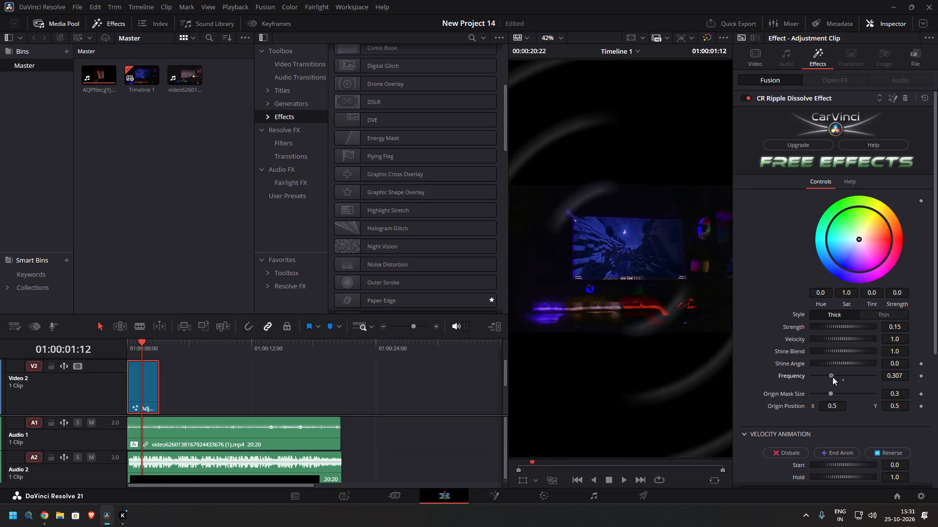
{"action": "left_click_drag", "start_coordinate": [832, 377], "coordinate": [847, 377]}
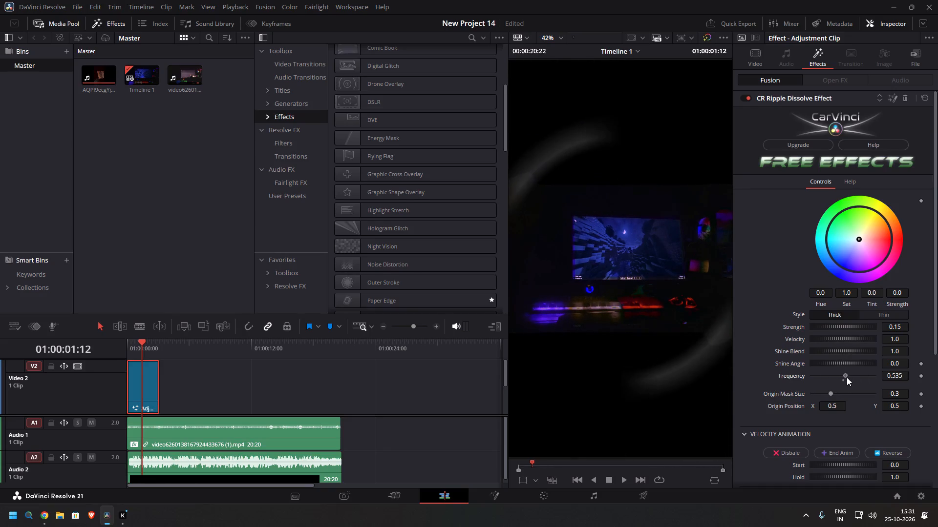
{"action": "left_click_drag", "start_coordinate": [847, 377], "coordinate": [865, 379]}
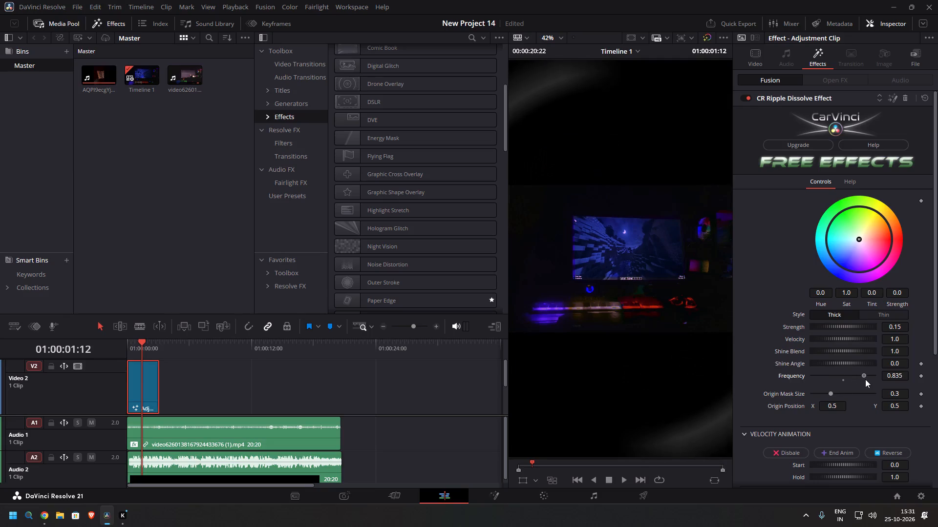
{"action": "left_click_drag", "start_coordinate": [865, 379], "coordinate": [871, 379]}
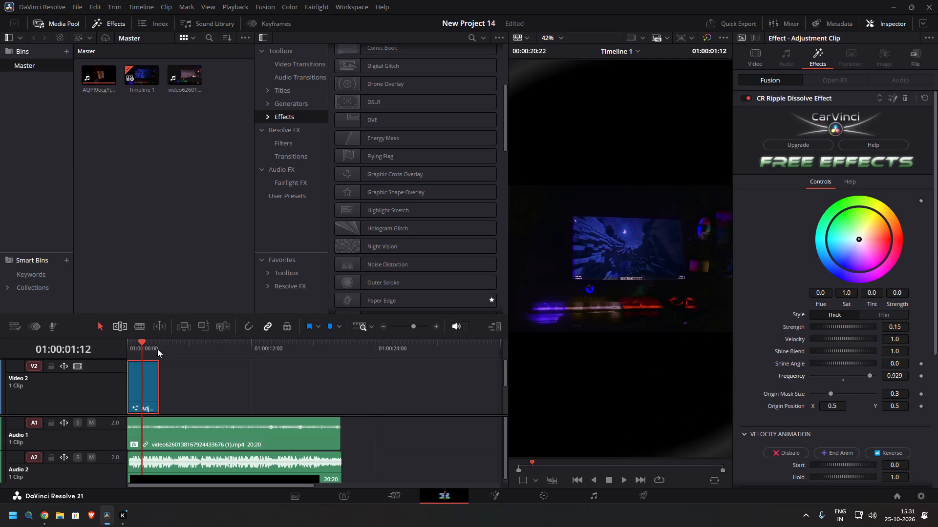
Play the opening from the timeline start to review the ripple, and return the playhead to the start.
{"action": "left_click_drag", "start_coordinate": [146, 344], "coordinate": [100, 344]}
{"action": "key", "text": "space"}
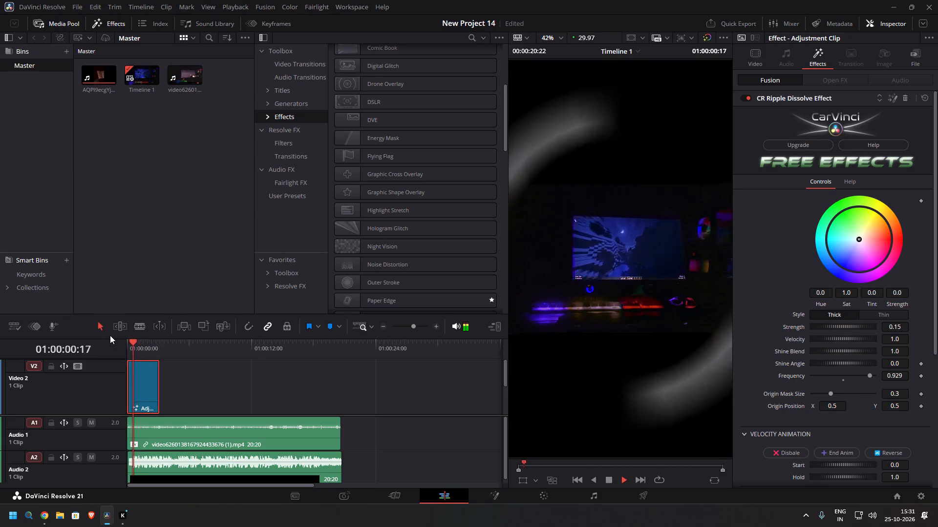
{"action": "key", "text": "space"}
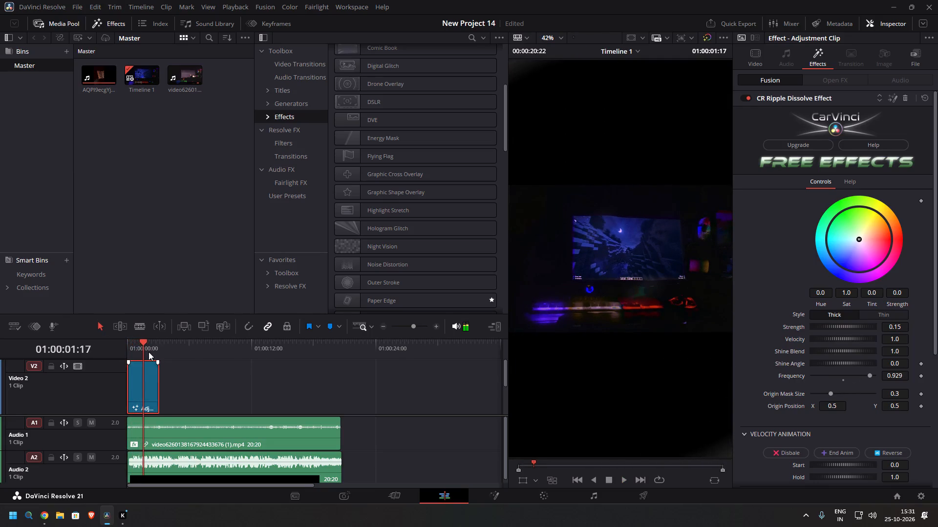
{"action": "left_click", "coordinate": [144, 347]}
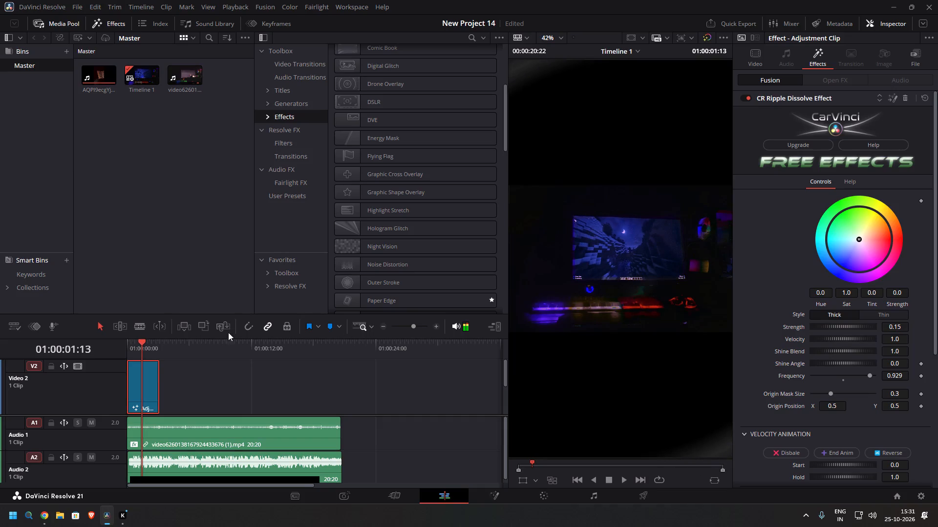
{"action": "left_click_drag", "start_coordinate": [140, 345], "coordinate": [120, 350]}
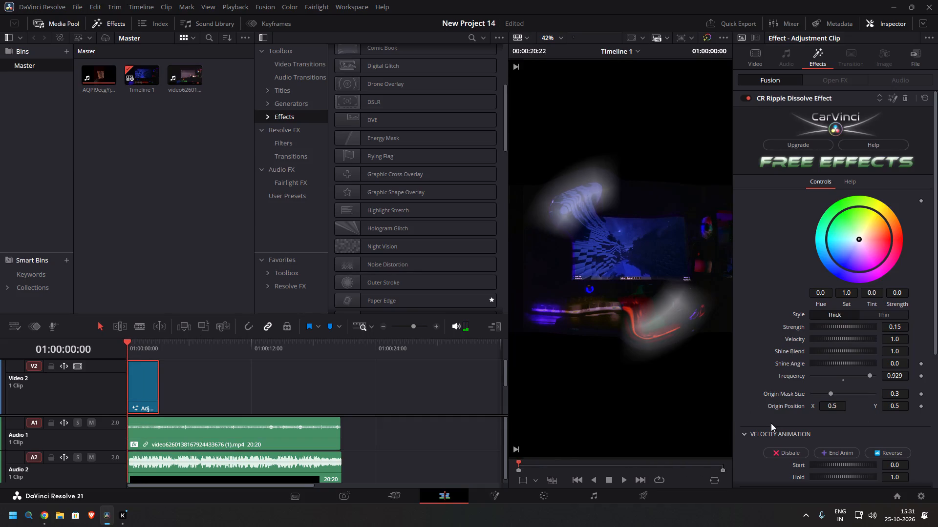
Set the ripple's Velocity Animation Start to -0.283 and play the opening to check it.
{"action": "scroll", "coordinate": [806, 417], "scroll_direction": "down", "scroll_amount": 3}
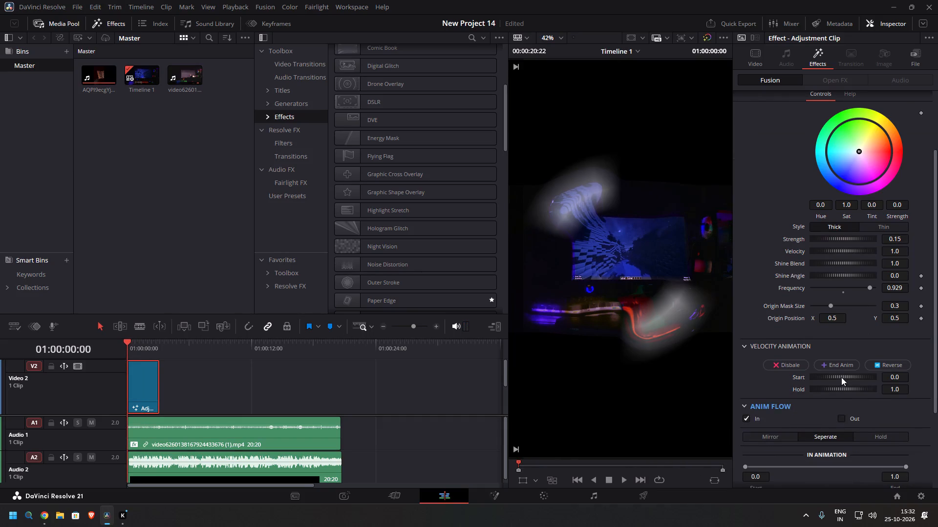
{"action": "left_click_drag", "start_coordinate": [843, 375], "coordinate": [849, 375]}
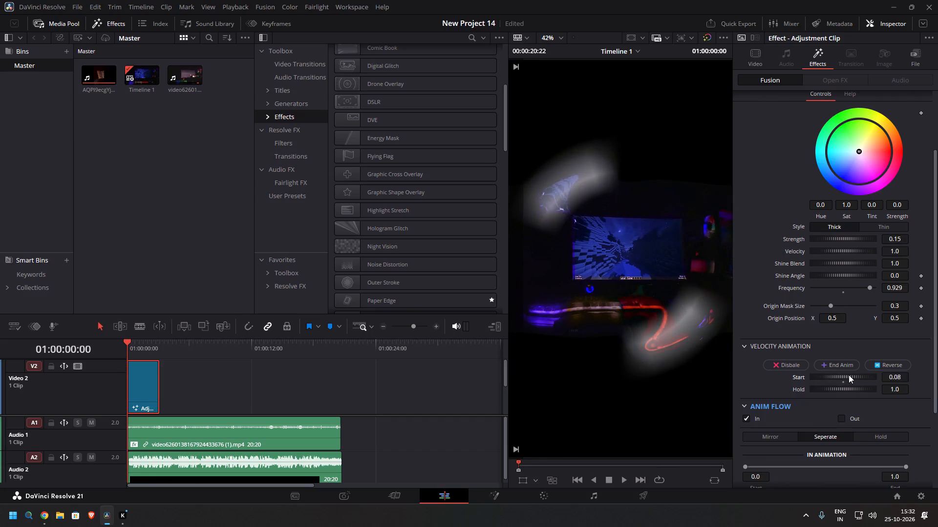
{"action": "left_click_drag", "start_coordinate": [849, 375], "coordinate": [824, 375]}
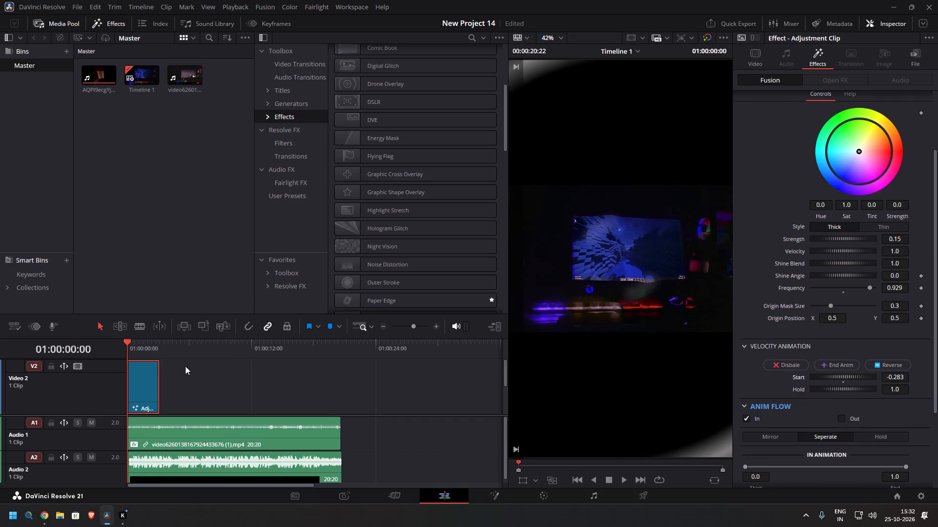
{"action": "key", "text": "space"}
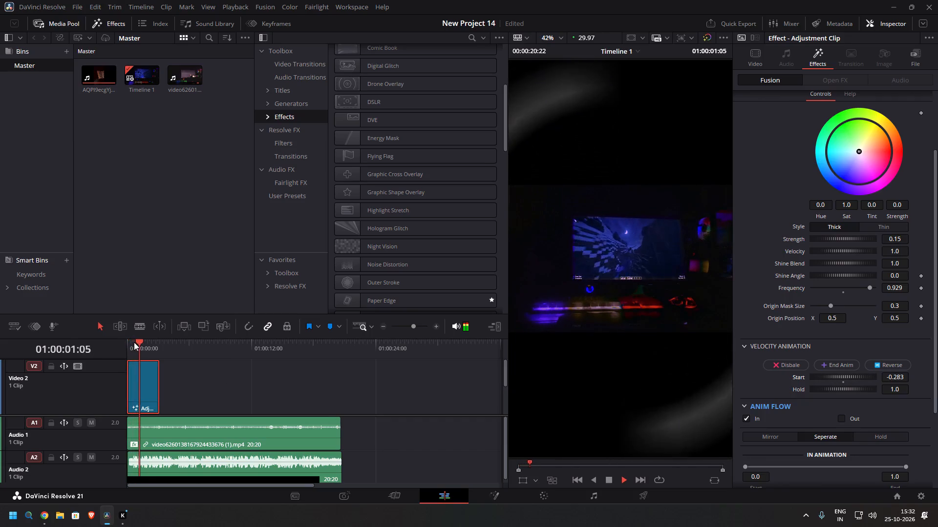
{"action": "key", "text": "space"}
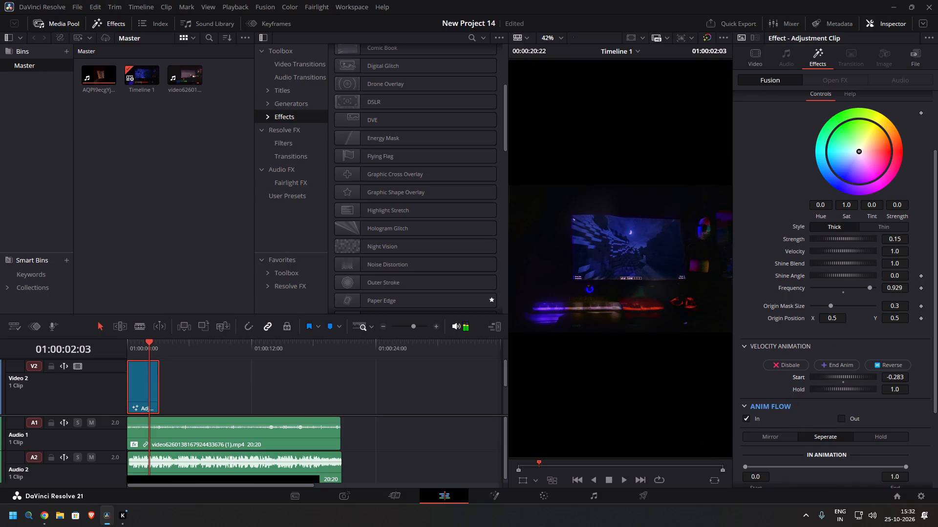
Set the Velocity Animation Hold to 1.058 and play from the timeline start past the Adjustment Clip.
{"action": "left_click", "coordinate": [839, 390]}
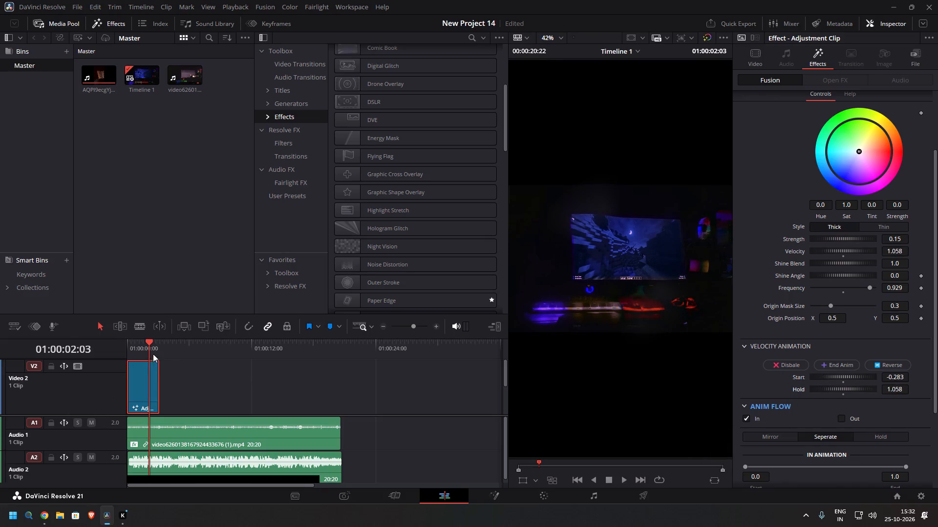
{"action": "left_click_drag", "start_coordinate": [153, 346], "coordinate": [128, 340]}
{"action": "key", "text": "space"}
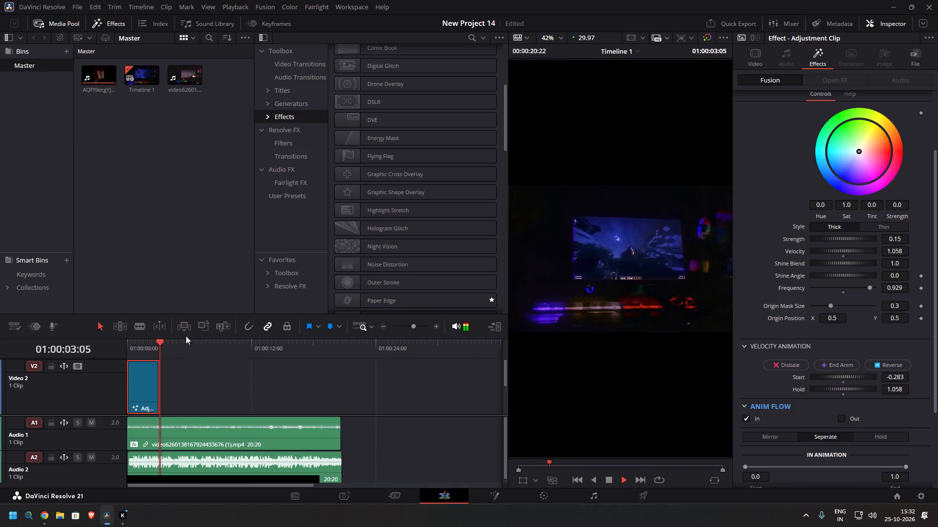
{"action": "key", "text": "space"}
Compare ripple Strength values with the playhead parked inside the Adjustment Clip, and set Strength to 1.483.
{"action": "scroll", "coordinate": [835, 341], "scroll_direction": "down", "scroll_amount": 3}
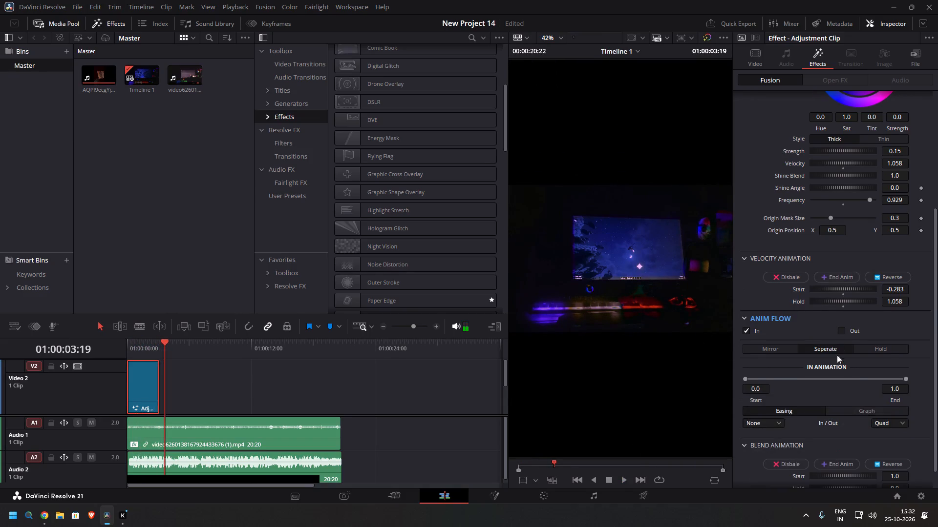
{"action": "scroll", "coordinate": [854, 359], "scroll_direction": "down", "scroll_amount": 1}
{"action": "scroll", "coordinate": [835, 366], "scroll_direction": "up", "scroll_amount": 6}
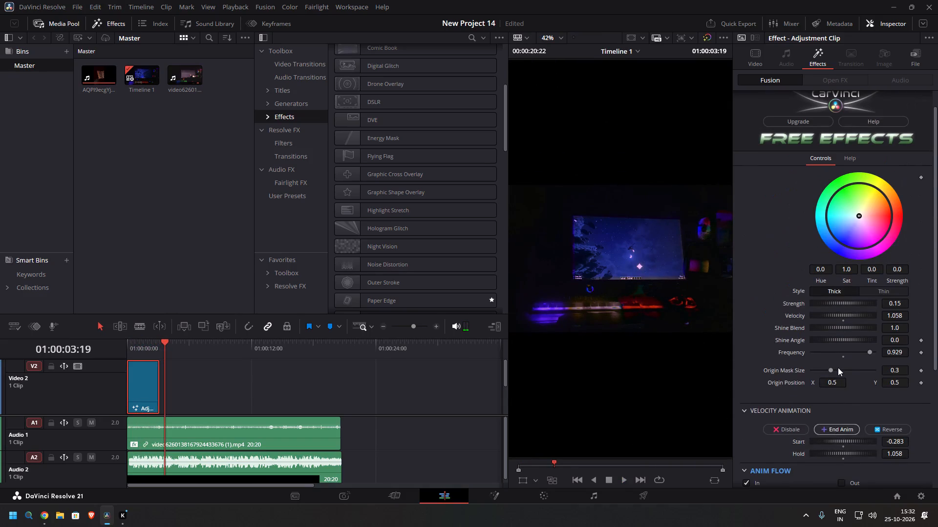
{"action": "left_click_drag", "start_coordinate": [849, 304], "coordinate": [849, 303]}
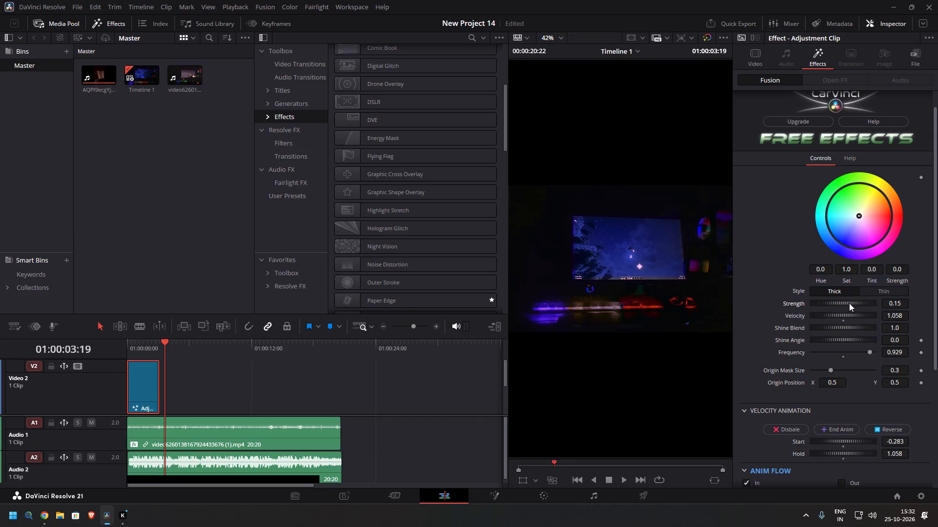
{"action": "left_click_drag", "start_coordinate": [849, 303], "coordinate": [854, 304]}
{"action": "left_click_drag", "start_coordinate": [165, 346], "coordinate": [147, 346]}
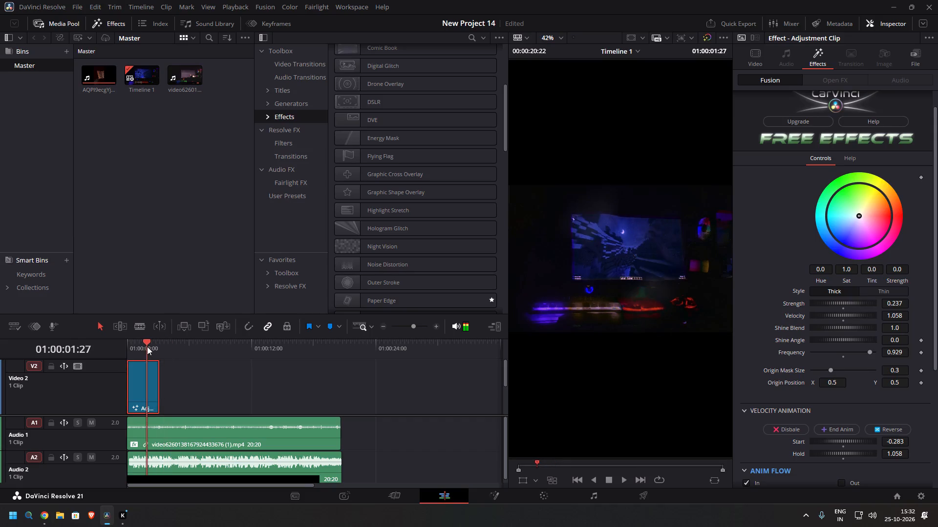
{"action": "left_click_drag", "start_coordinate": [147, 346], "coordinate": [144, 346]}
{"action": "left_click_drag", "start_coordinate": [853, 303], "coordinate": [830, 303]}
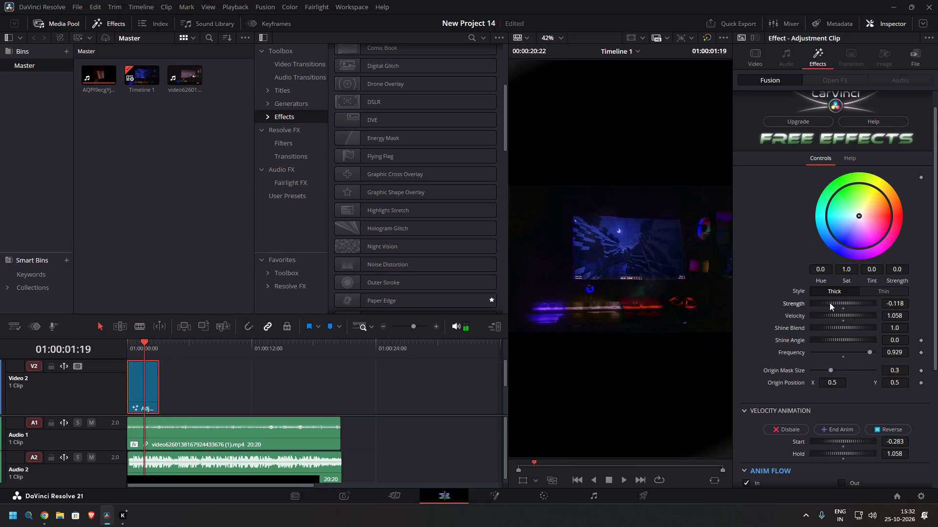
{"action": "left_click_drag", "start_coordinate": [830, 303], "coordinate": [937, 309]}
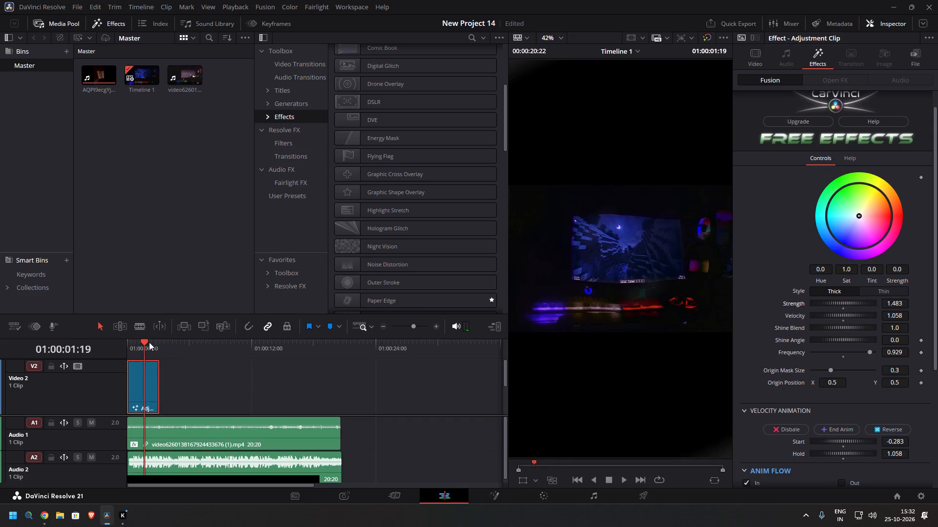
Play the opening from the timeline start to review the stronger ripple.
{"action": "left_click_drag", "start_coordinate": [148, 345], "coordinate": [118, 348]}
{"action": "key", "text": "space"}
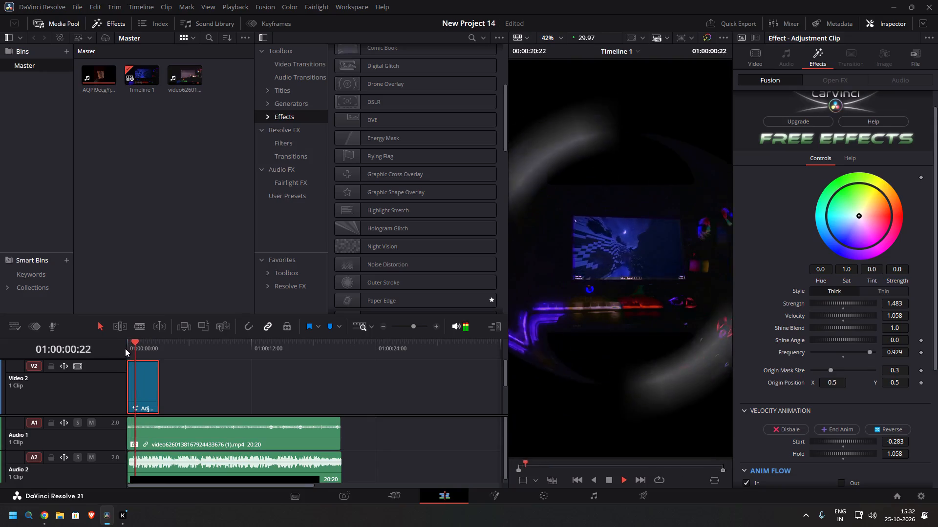
{"action": "key", "text": "space"}
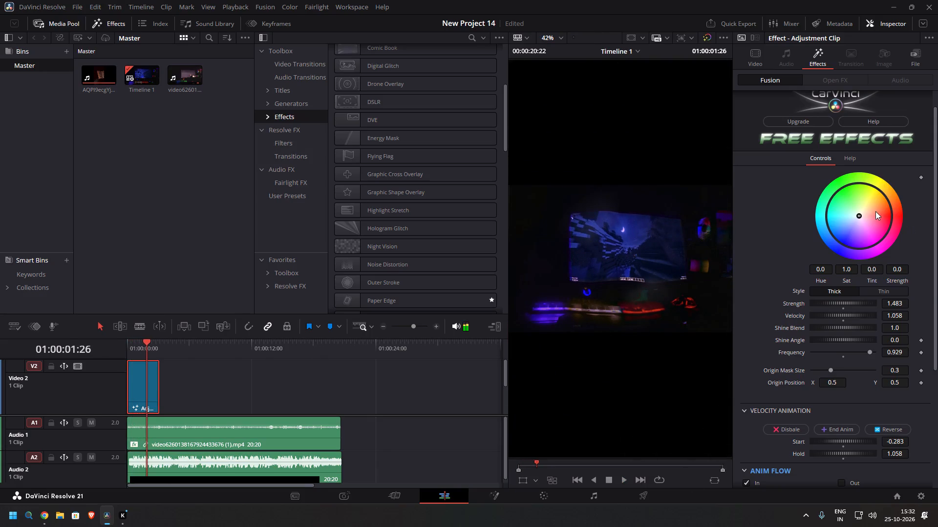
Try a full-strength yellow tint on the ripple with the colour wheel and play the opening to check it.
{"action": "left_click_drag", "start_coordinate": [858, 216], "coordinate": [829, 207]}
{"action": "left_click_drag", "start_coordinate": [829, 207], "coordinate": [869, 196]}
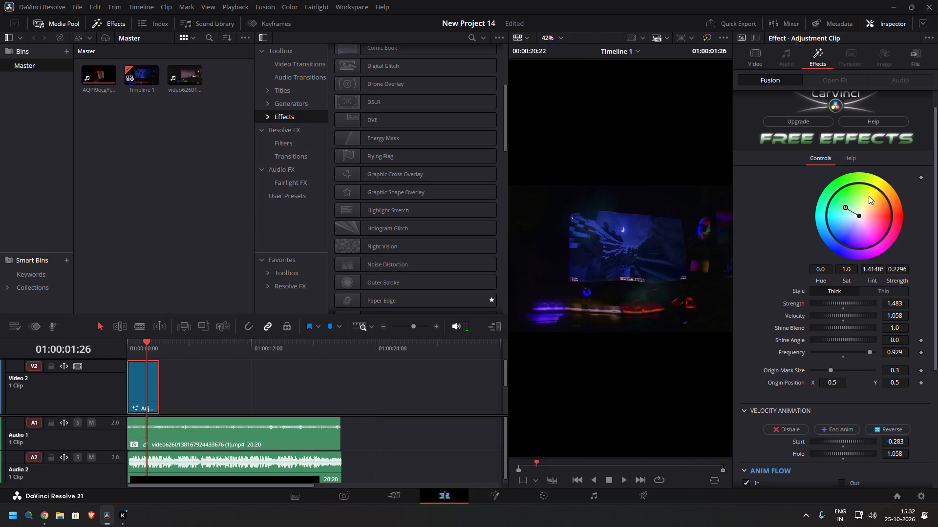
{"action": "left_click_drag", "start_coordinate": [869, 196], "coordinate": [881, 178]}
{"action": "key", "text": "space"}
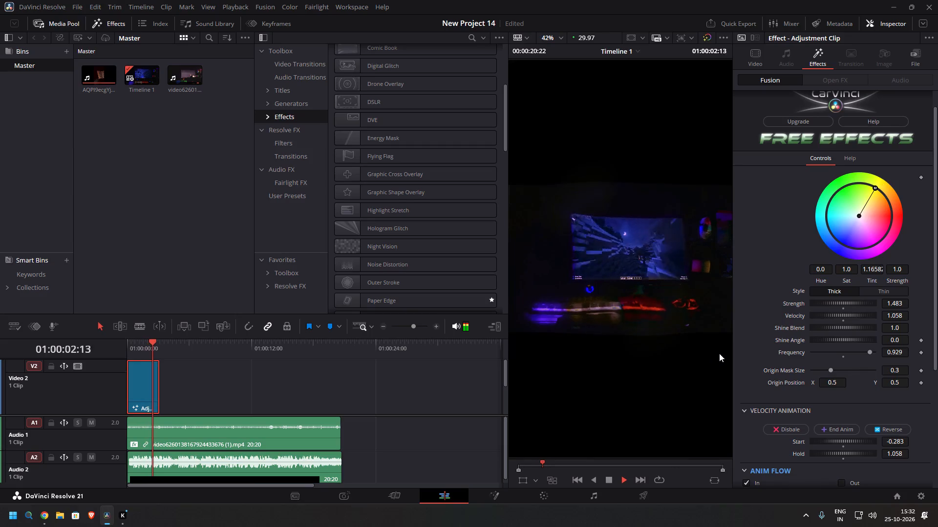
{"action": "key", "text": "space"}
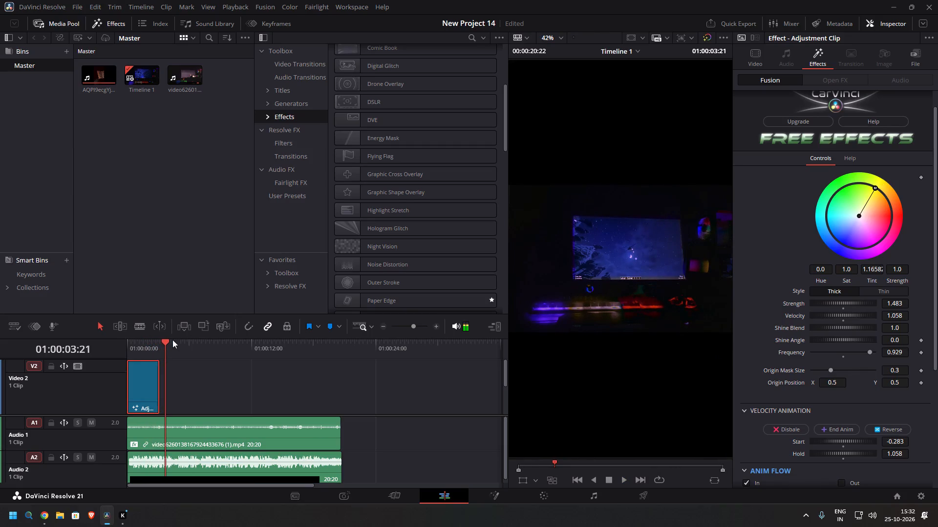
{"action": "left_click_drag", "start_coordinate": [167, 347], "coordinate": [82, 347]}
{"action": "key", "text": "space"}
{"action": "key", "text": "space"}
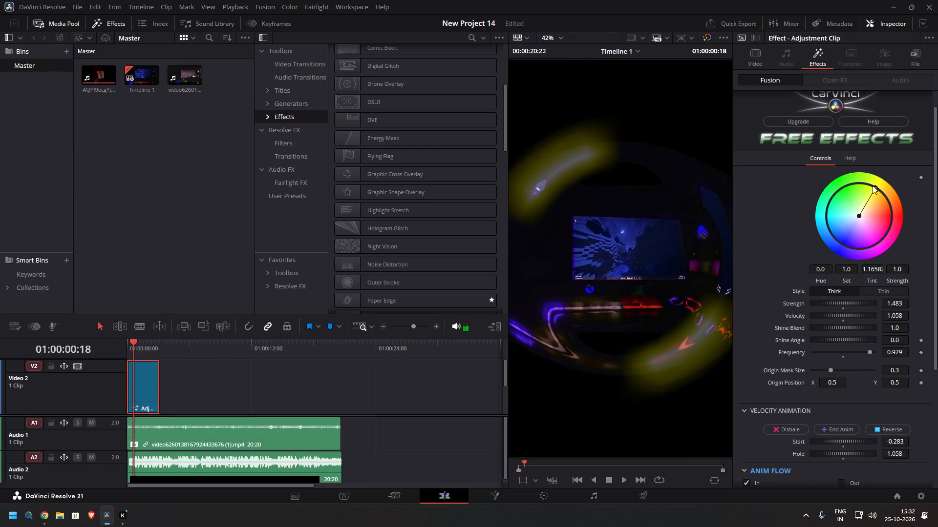
Neutralise the ripple's colour to Tint 1.5 and tint Strength 0.0149, and play on past the Adjustment Clip.
{"action": "left_click_drag", "start_coordinate": [873, 185], "coordinate": [862, 206]}
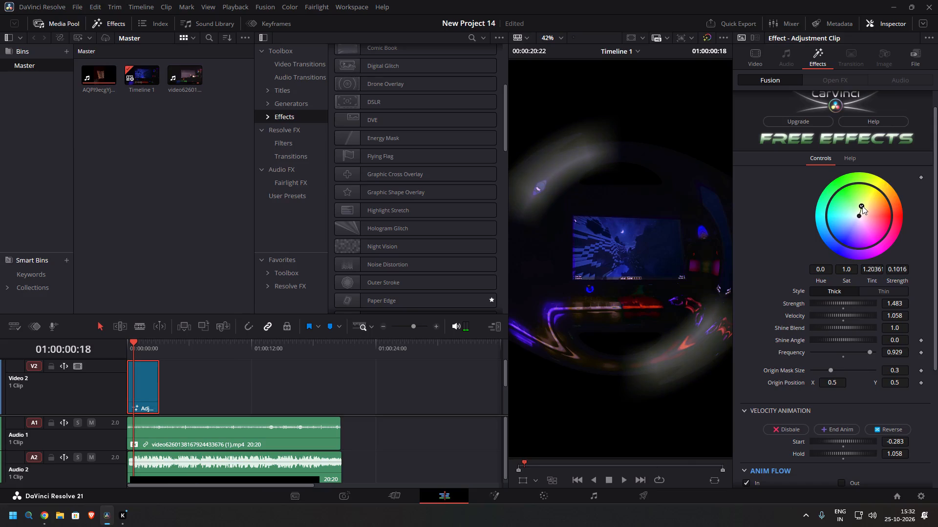
{"action": "left_click_drag", "start_coordinate": [862, 206], "coordinate": [855, 216]}
{"action": "key", "text": "space"}
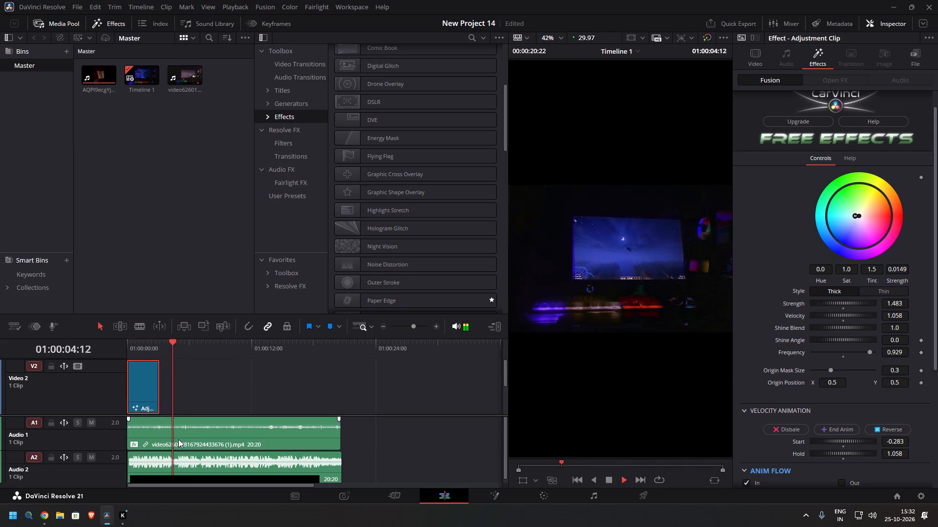
{"action": "scroll", "coordinate": [256, 397], "scroll_direction": "up", "scroll_amount": 2}
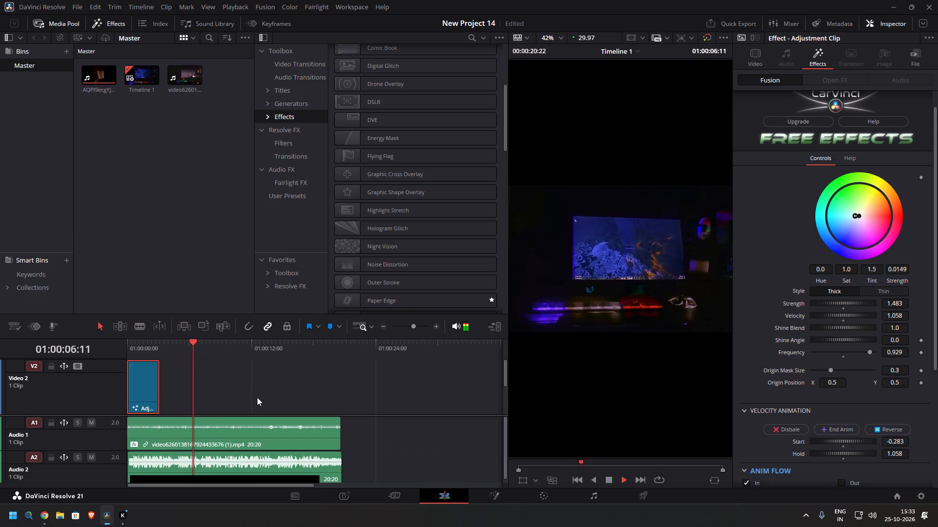
{"action": "key", "text": "space"}
Browse the Resolve FX filters, Fairlight FX and Titles for further effects, previewing the Fusion titles.
{"action": "left_click", "coordinate": [299, 145]}
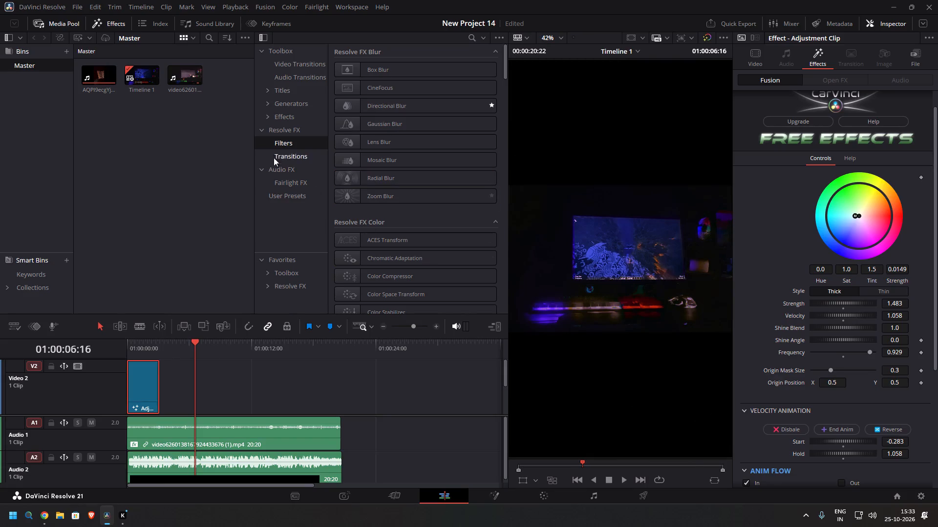
{"action": "left_click", "coordinate": [291, 182]}
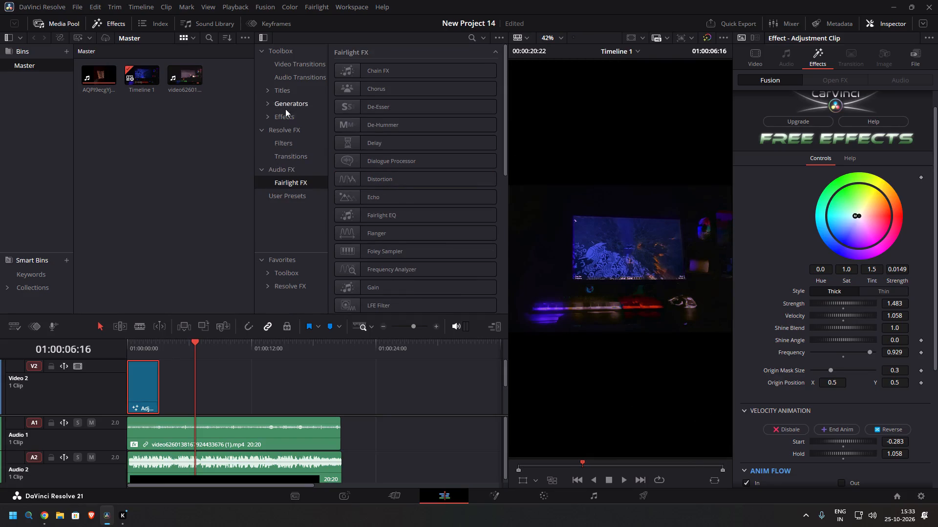
{"action": "left_click", "coordinate": [291, 92]}
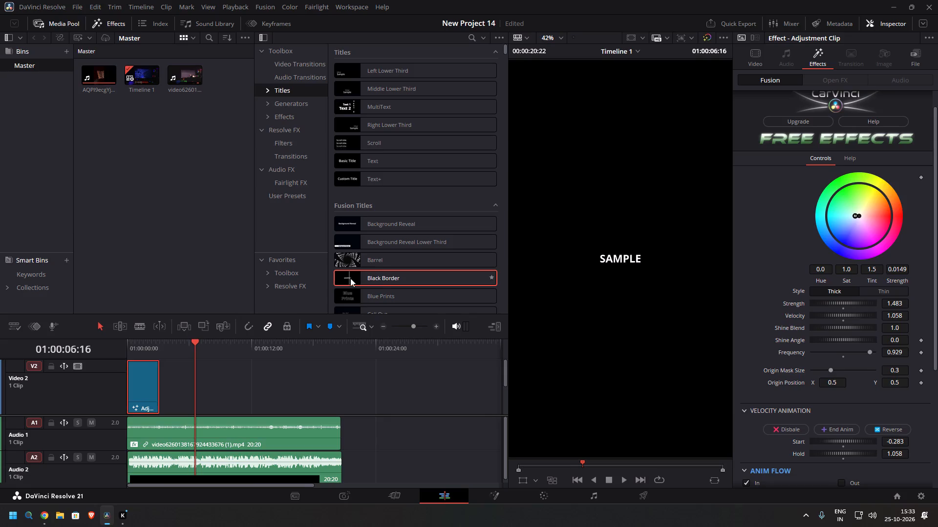
{"action": "scroll", "coordinate": [355, 279], "scroll_direction": "down", "scroll_amount": 2}
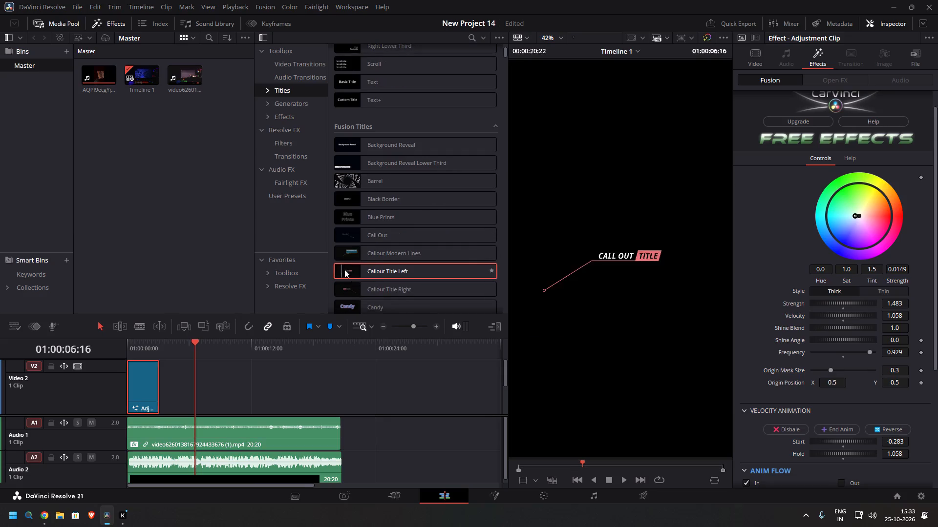
{"action": "scroll", "coordinate": [352, 249], "scroll_direction": "down", "scroll_amount": 4}
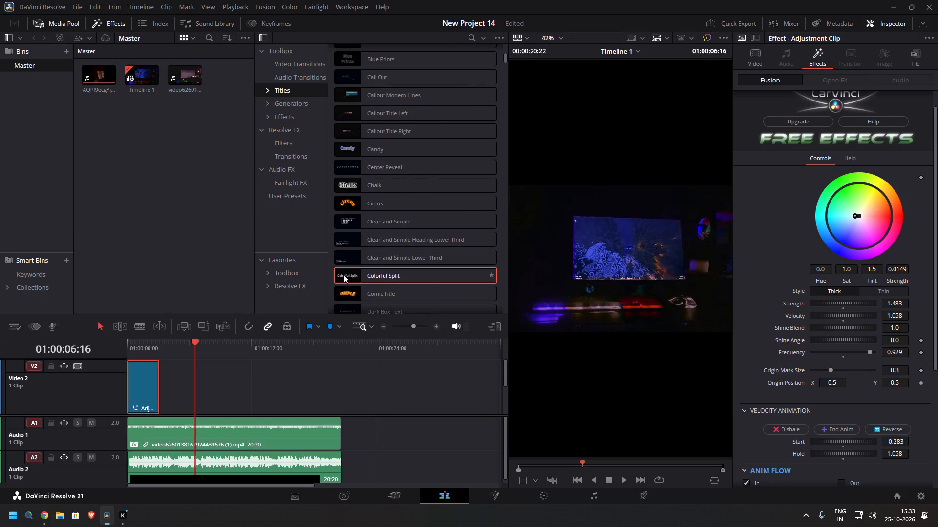
{"action": "scroll", "coordinate": [367, 279], "scroll_direction": "down", "scroll_amount": 1}
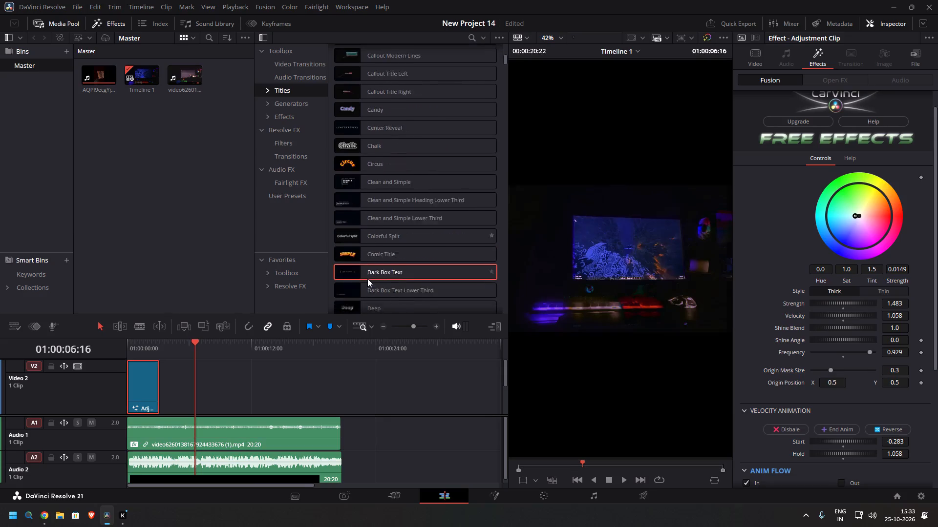
{"action": "scroll", "coordinate": [367, 279], "scroll_direction": "down", "scroll_amount": 3}
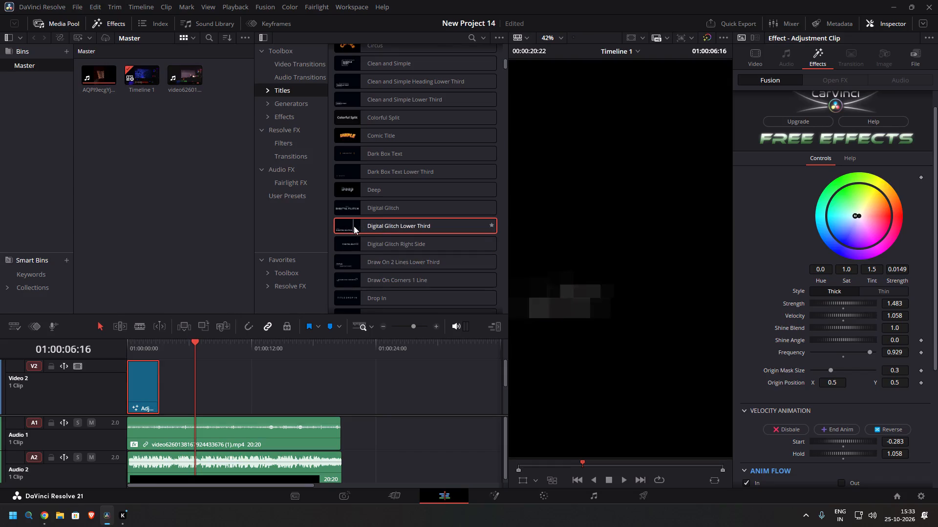
Play the opening from the timeline start to review the neutral-coloured ripple over the main clip.
{"action": "scroll", "coordinate": [365, 228], "scroll_direction": "down", "scroll_amount": 2}
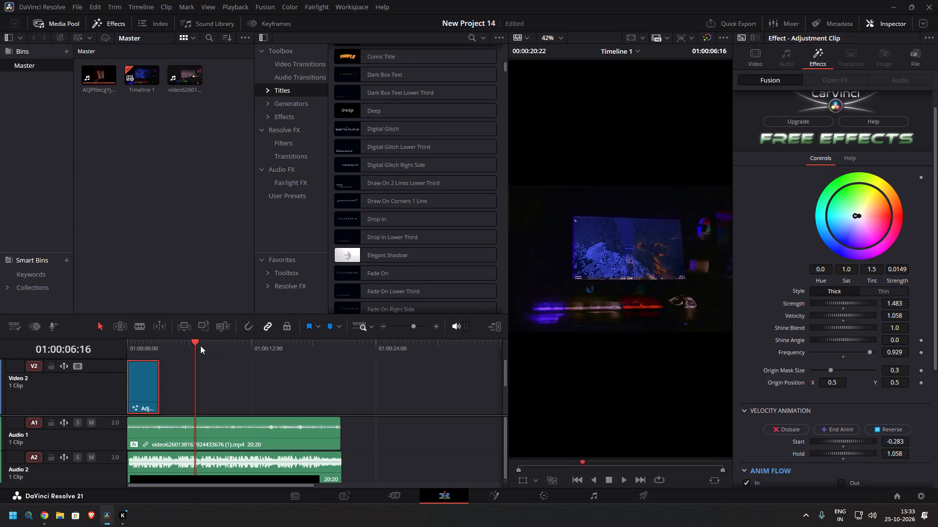
{"action": "left_click_drag", "start_coordinate": [195, 344], "coordinate": [99, 345]}
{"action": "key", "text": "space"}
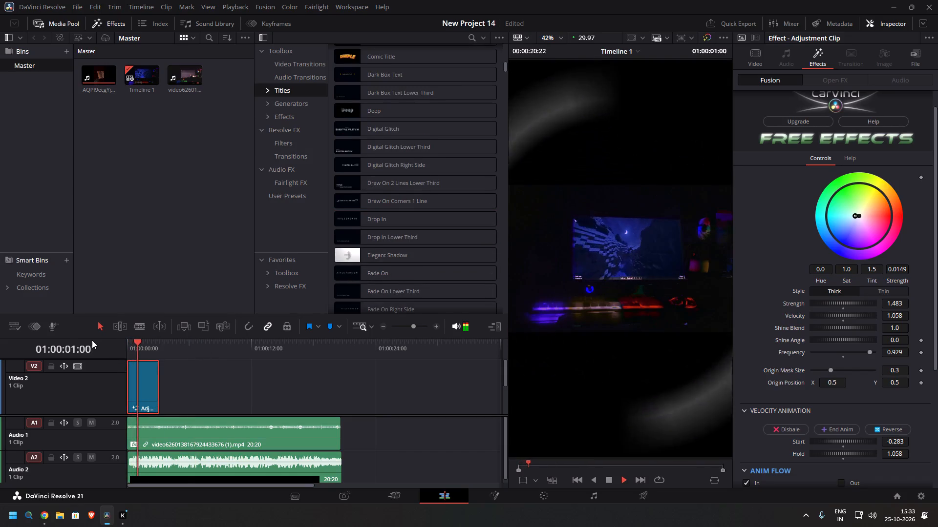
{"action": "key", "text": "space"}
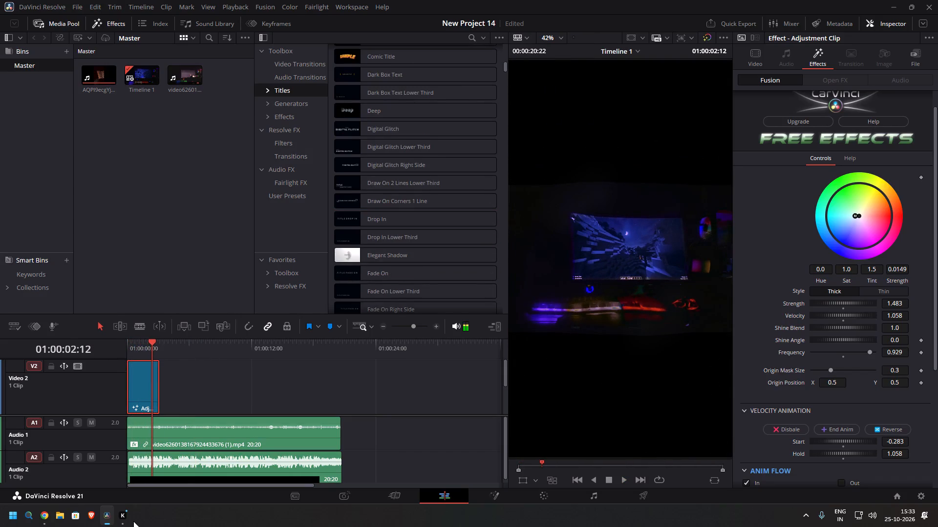
Switch to Chrome, play the Instagram book video as a reference, and return to DaVinci Resolve.
{"action": "left_click", "coordinate": [44, 517]}
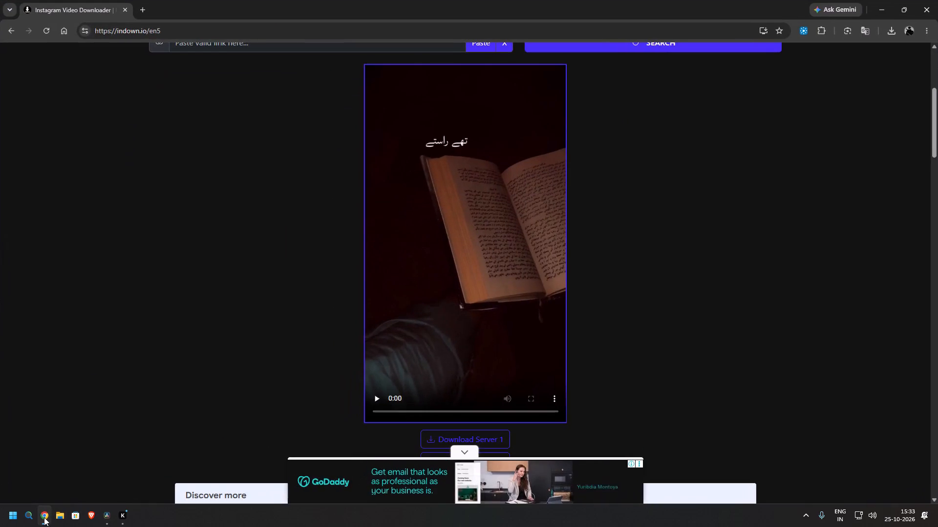
{"action": "left_click", "coordinate": [376, 397]}
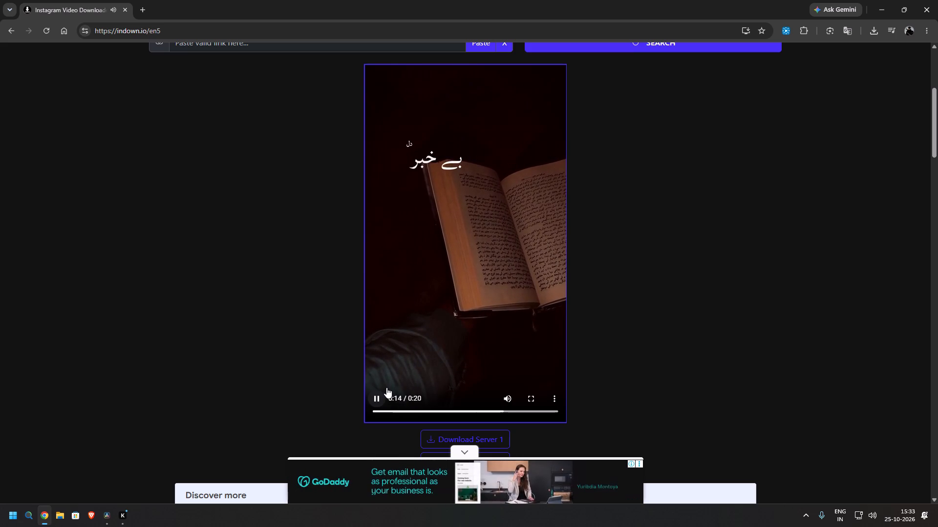
{"action": "scroll", "coordinate": [738, 226], "scroll_direction": "up", "scroll_amount": 4}
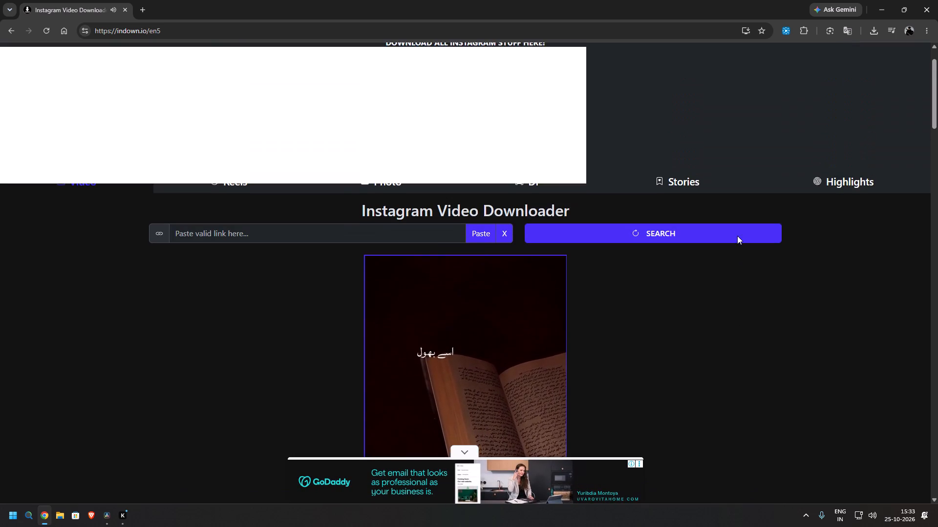
{"action": "scroll", "coordinate": [727, 236], "scroll_direction": "up", "scroll_amount": 3}
{"action": "scroll", "coordinate": [727, 236], "scroll_direction": "down", "scroll_amount": 3}
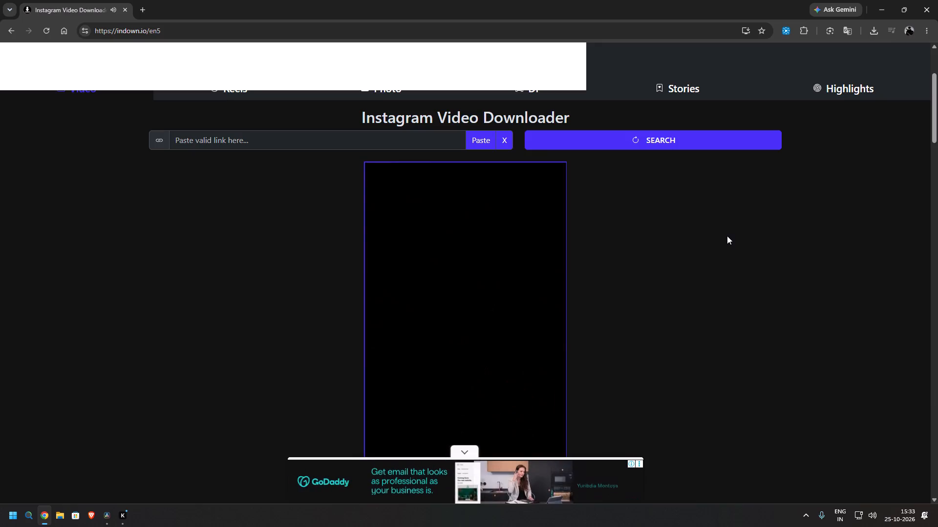
{"action": "left_click", "coordinate": [882, 12]}
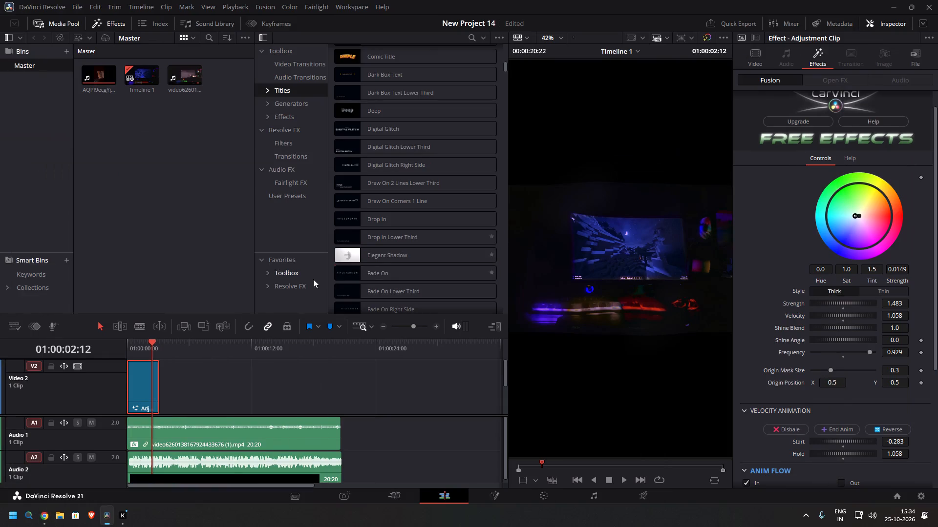
Replay the opening from the timeline start past the end of the Adjustment Clip to check the ripple's timing.
{"action": "left_click_drag", "start_coordinate": [149, 343], "coordinate": [66, 341]}
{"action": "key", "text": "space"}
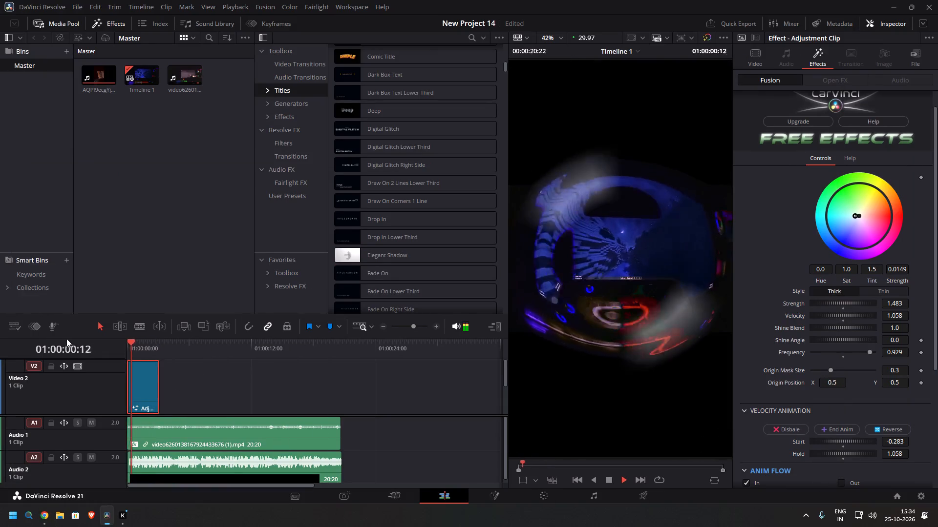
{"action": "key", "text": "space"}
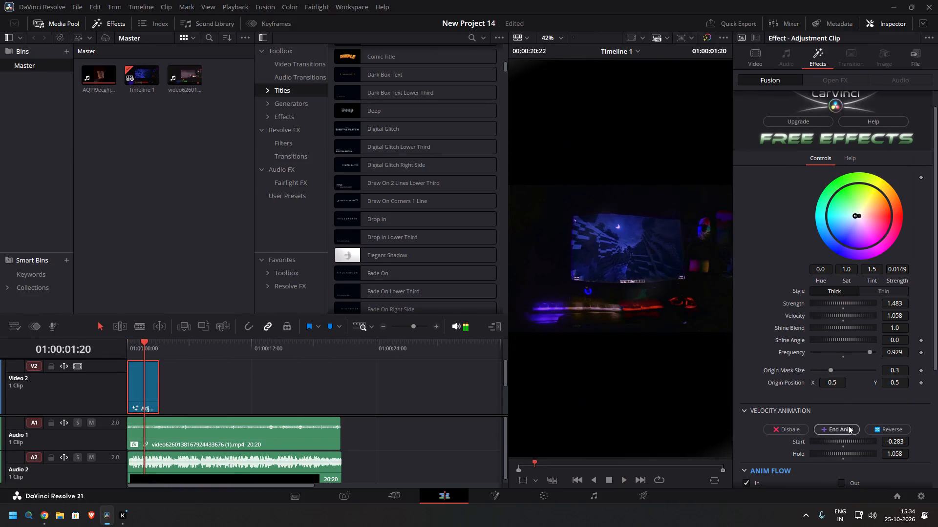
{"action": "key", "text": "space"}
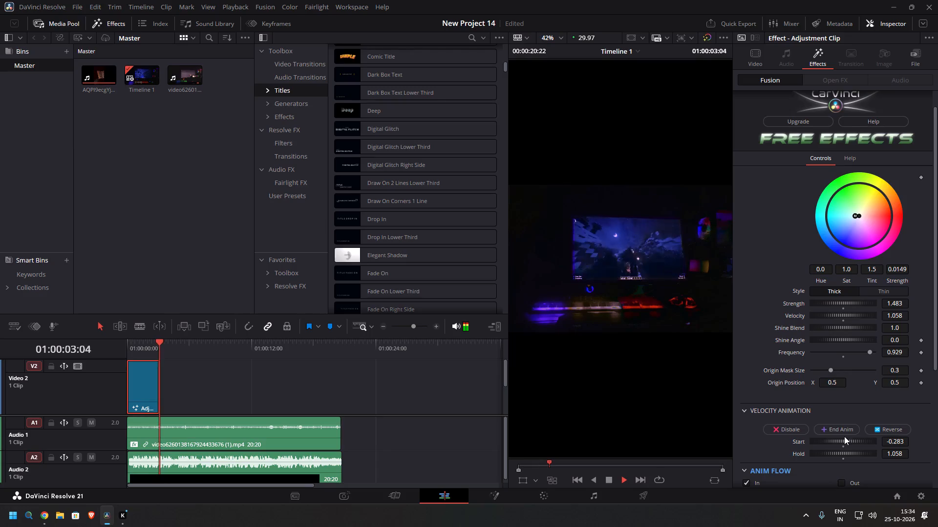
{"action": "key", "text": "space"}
Lower the ripple's Velocity Animation Start to -1.029 and resume playback.
{"action": "scroll", "coordinate": [837, 391], "scroll_direction": "down", "scroll_amount": 2}
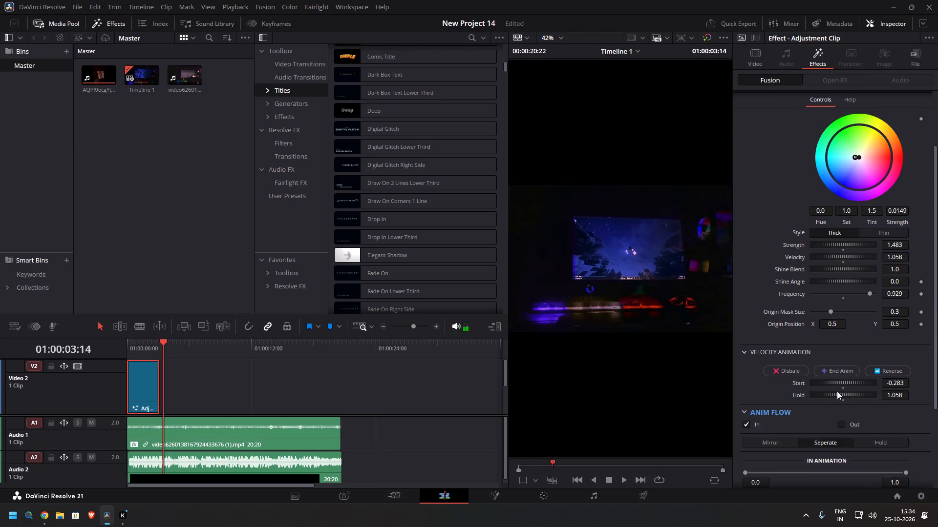
{"action": "scroll", "coordinate": [837, 383], "scroll_direction": "up", "scroll_amount": 1}
{"action": "scroll", "coordinate": [837, 383], "scroll_direction": "down", "scroll_amount": 1}
{"action": "left_click_drag", "start_coordinate": [847, 383], "coordinate": [796, 382]}
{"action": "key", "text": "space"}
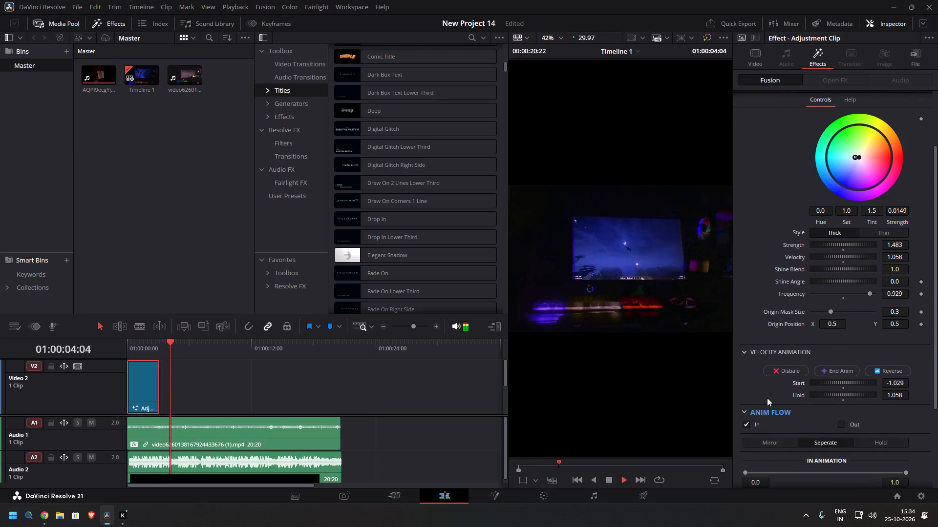
Replay the opening from the timeline start and pause within the Adjustment Clip to check the ripple.
{"action": "key", "text": "space"}
{"action": "left_click_drag", "start_coordinate": [171, 347], "coordinate": [43, 345]}
{"action": "key", "text": "space"}
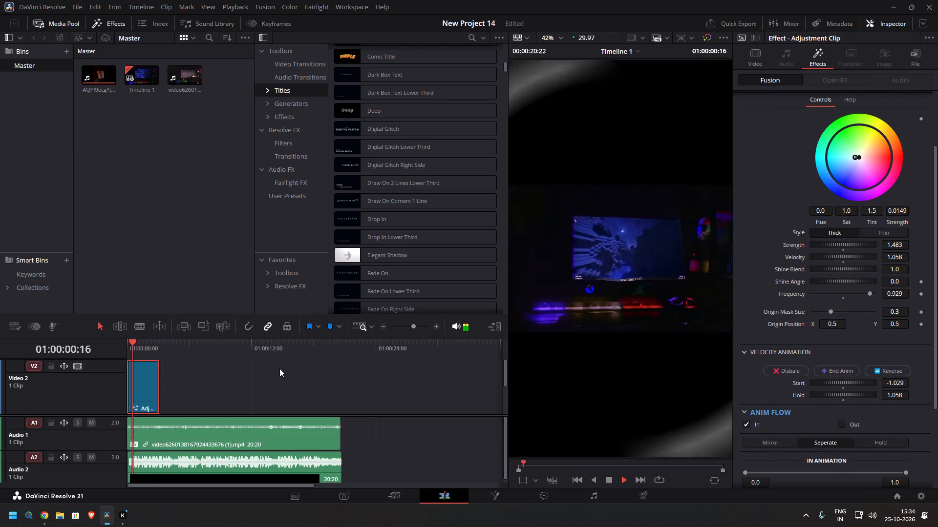
{"action": "key", "text": "space"}
Set the ripple's Velocity Animation Start to 2.326 and play on past the end of the Adjustment Clip.
{"action": "left_click_drag", "start_coordinate": [846, 384], "coordinate": [937, 383]}
{"action": "left_click_drag", "start_coordinate": [841, 383], "coordinate": [871, 385]}
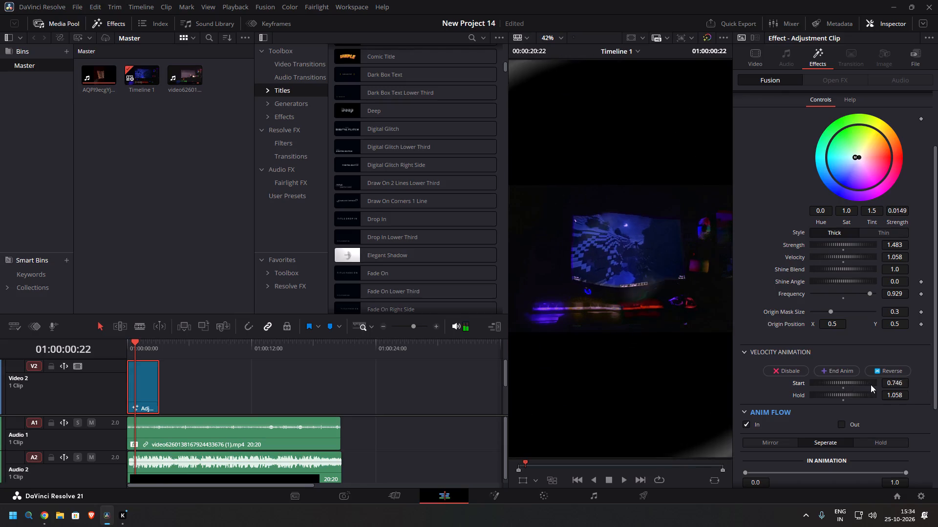
{"action": "left_click_drag", "start_coordinate": [871, 385], "coordinate": [871, 385]}
{"action": "left_click_drag", "start_coordinate": [845, 382], "coordinate": [893, 382]}
{"action": "left_click_drag", "start_coordinate": [848, 382], "coordinate": [904, 382]}
{"action": "key", "text": "space"}
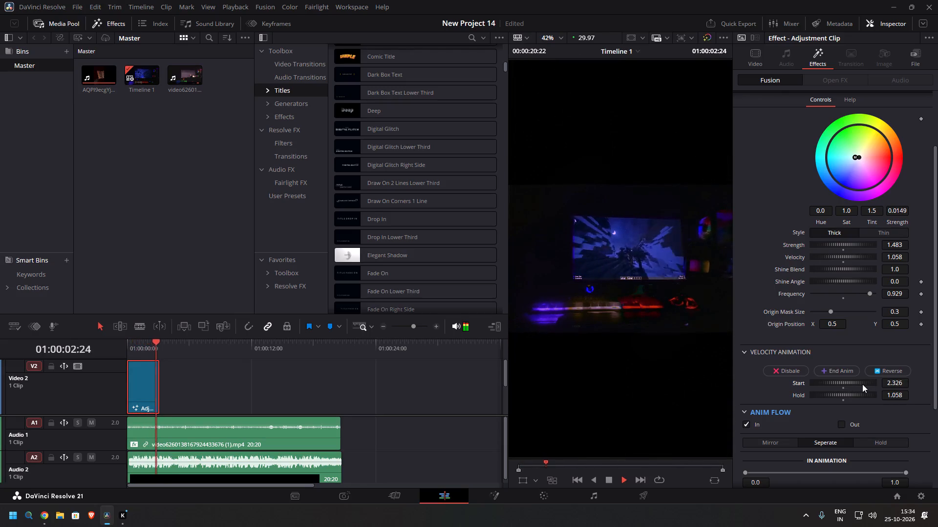
{"action": "key", "text": "space"}
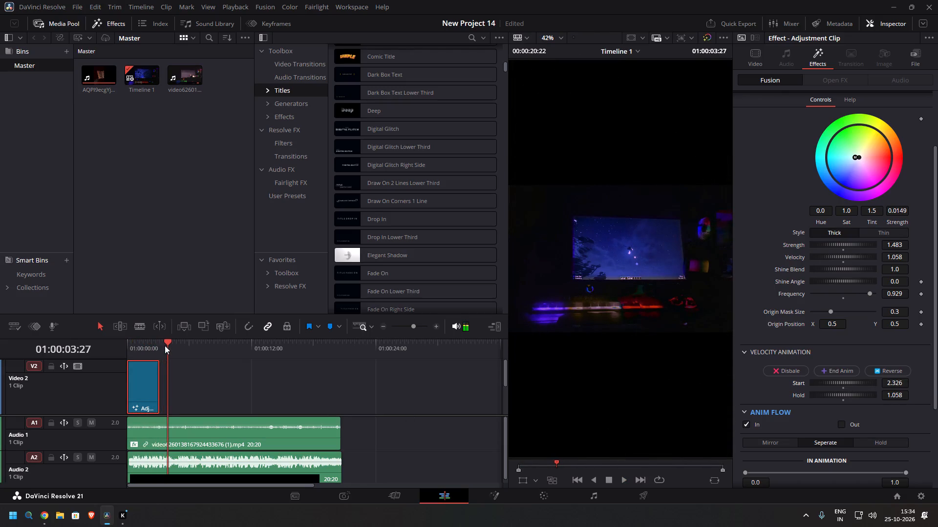
Replay the opening from the timeline start to review the ripple's velocity animation.
{"action": "left_click_drag", "start_coordinate": [165, 345], "coordinate": [99, 341]}
{"action": "key", "text": "space"}
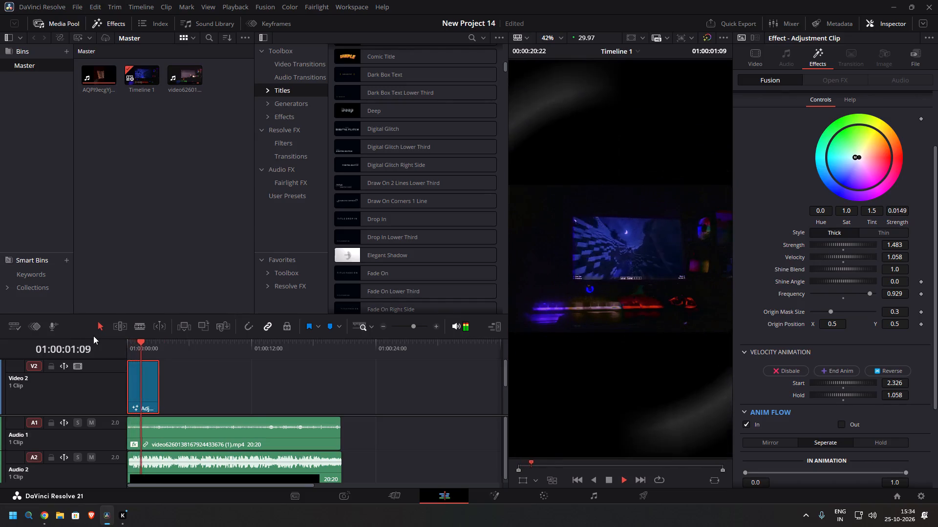
{"action": "key", "text": "space"}
{"action": "left_click_drag", "start_coordinate": [156, 345], "coordinate": [137, 345]}
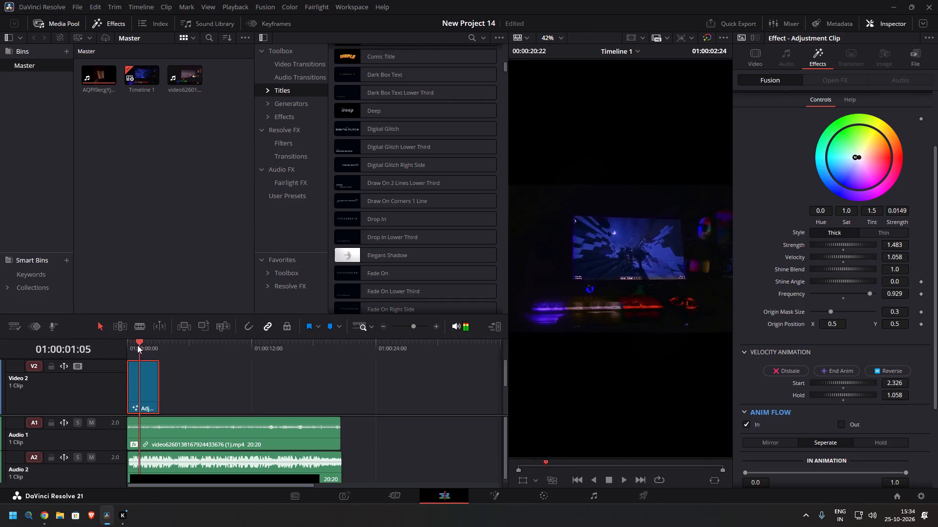
{"action": "left_click_drag", "start_coordinate": [137, 345], "coordinate": [69, 344]}
{"action": "key", "text": "space"}
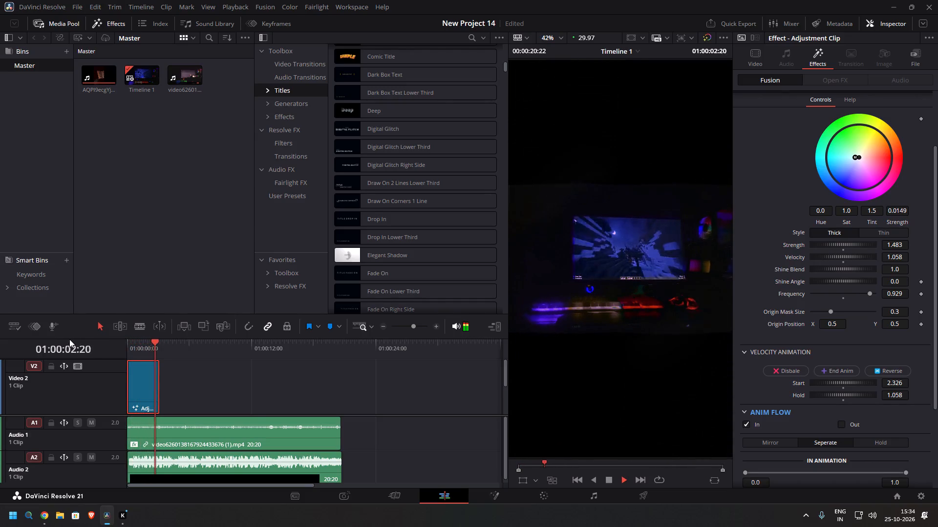
{"action": "key", "text": "space"}
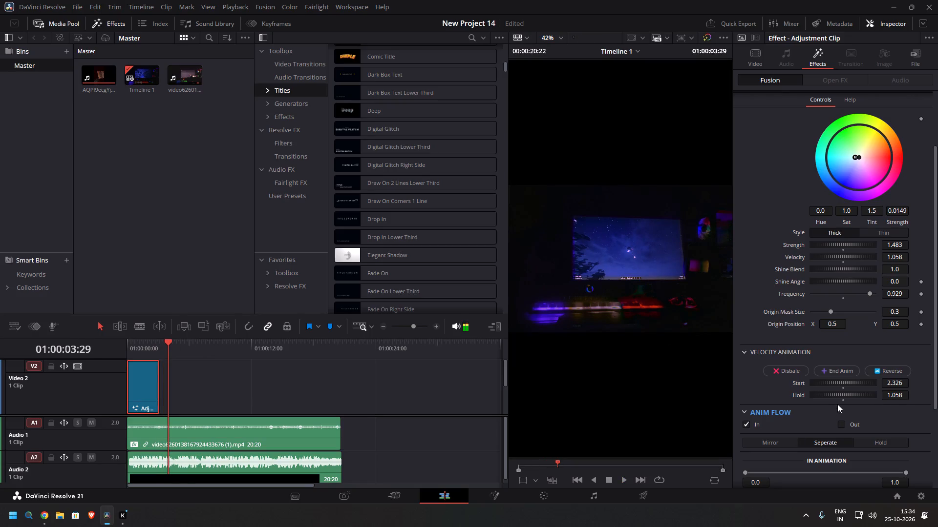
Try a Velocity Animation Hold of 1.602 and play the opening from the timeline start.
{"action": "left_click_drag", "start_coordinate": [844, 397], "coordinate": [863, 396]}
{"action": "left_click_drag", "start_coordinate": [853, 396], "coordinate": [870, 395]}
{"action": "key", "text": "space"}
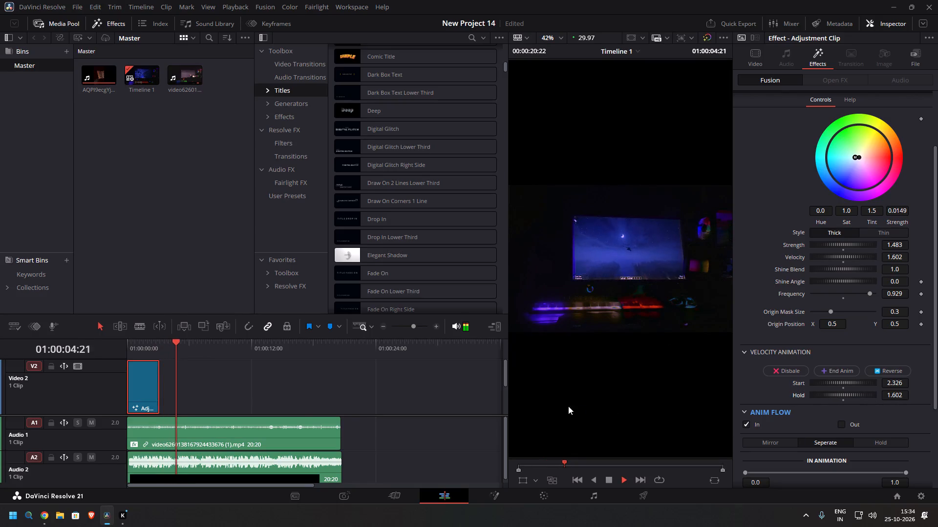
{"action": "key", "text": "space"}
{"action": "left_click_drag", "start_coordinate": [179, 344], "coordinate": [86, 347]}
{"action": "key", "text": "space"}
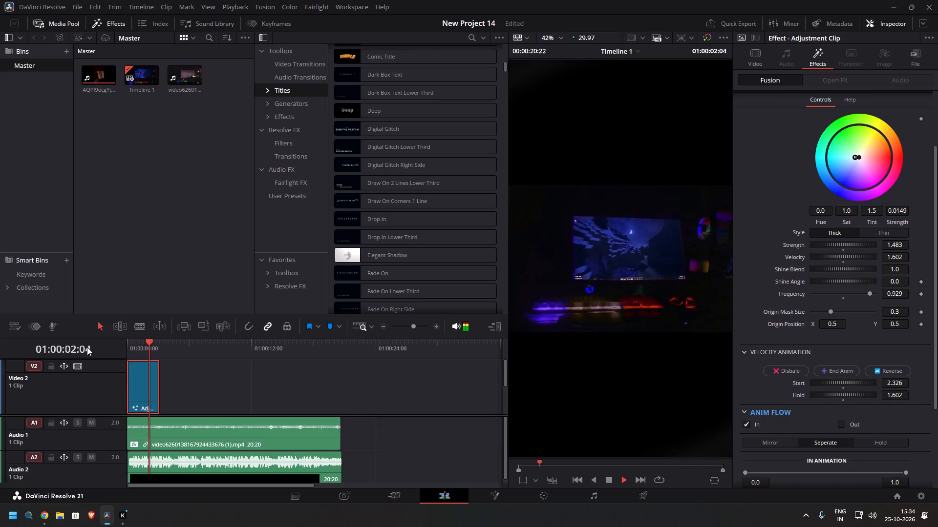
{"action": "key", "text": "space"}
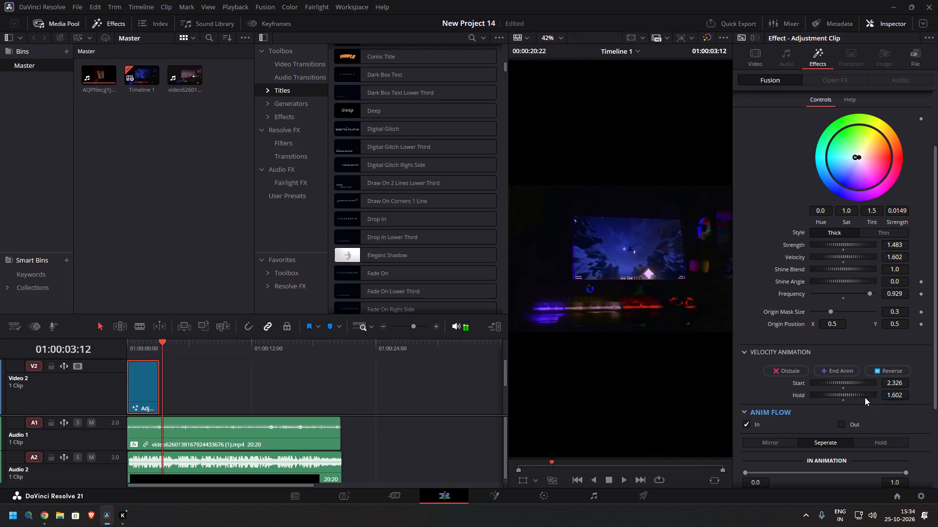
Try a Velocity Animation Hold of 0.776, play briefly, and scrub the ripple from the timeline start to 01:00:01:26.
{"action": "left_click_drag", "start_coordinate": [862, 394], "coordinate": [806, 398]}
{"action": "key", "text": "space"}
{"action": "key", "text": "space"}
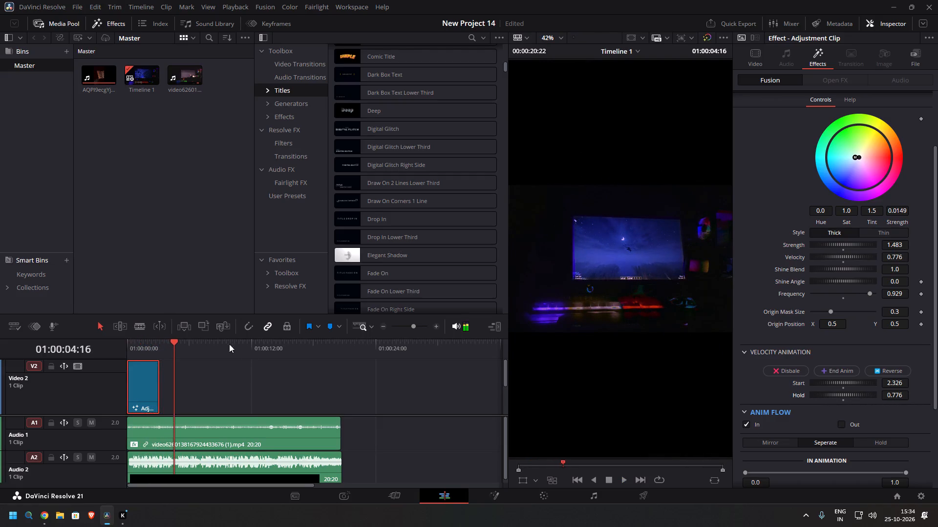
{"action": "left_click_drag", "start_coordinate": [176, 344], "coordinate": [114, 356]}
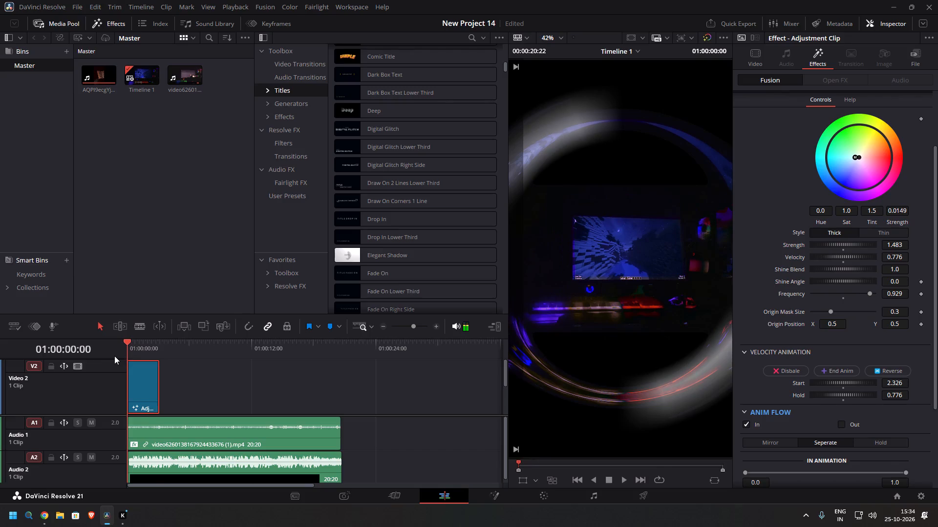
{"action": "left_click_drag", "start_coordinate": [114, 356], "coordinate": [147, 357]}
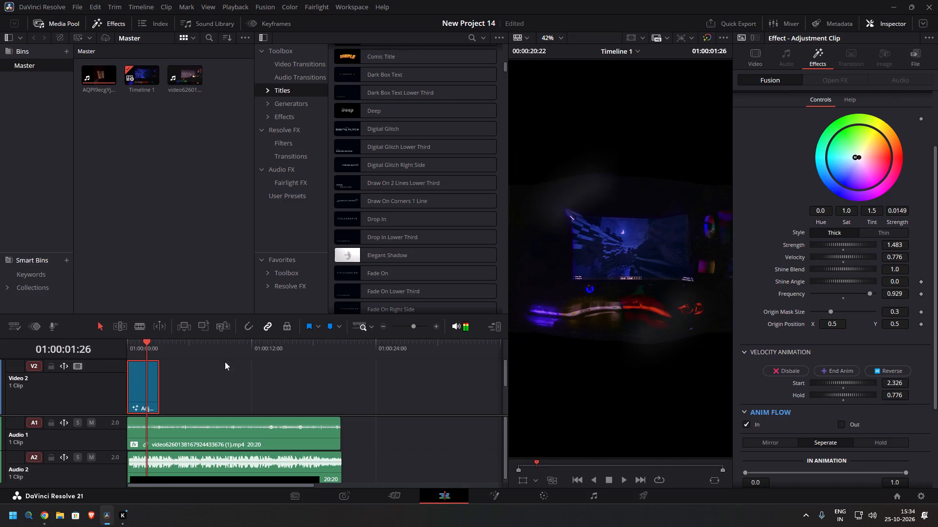
Set the Velocity Animation Hold to 1.022 and play the timeline through to near its end.
{"action": "left_click_drag", "start_coordinate": [852, 394], "coordinate": [879, 396]}
{"action": "left_click_drag", "start_coordinate": [879, 396], "coordinate": [868, 403]}
{"action": "key", "text": "space"}
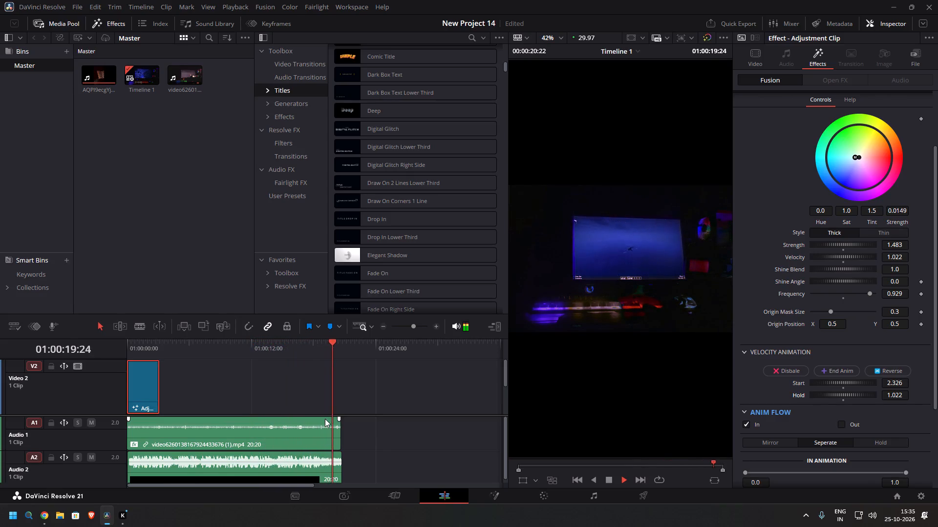
{"action": "key", "text": "space"}
Add the Noise Gradient generator to Video 2 about 11 seconds into the timeline and preview it.
{"action": "left_click_drag", "start_coordinate": [331, 380], "coordinate": [306, 383]}
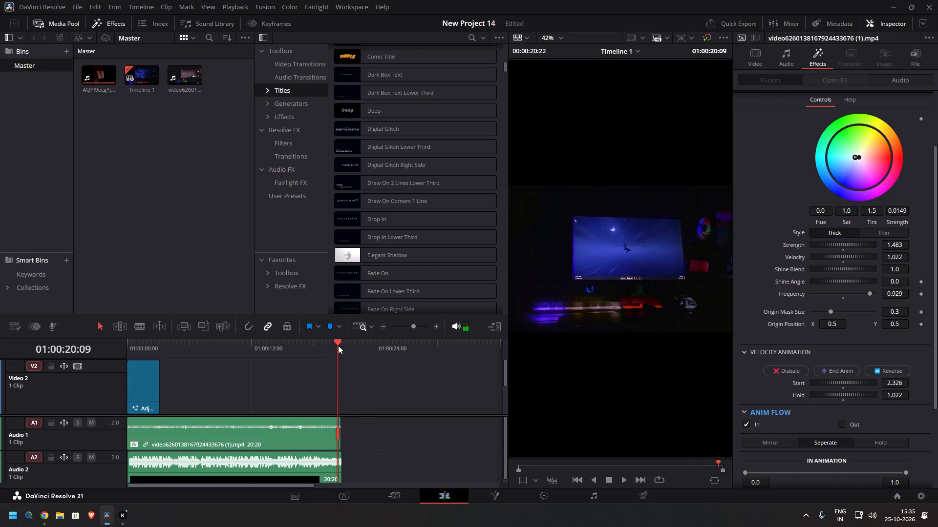
{"action": "left_click_drag", "start_coordinate": [337, 345], "coordinate": [318, 351]}
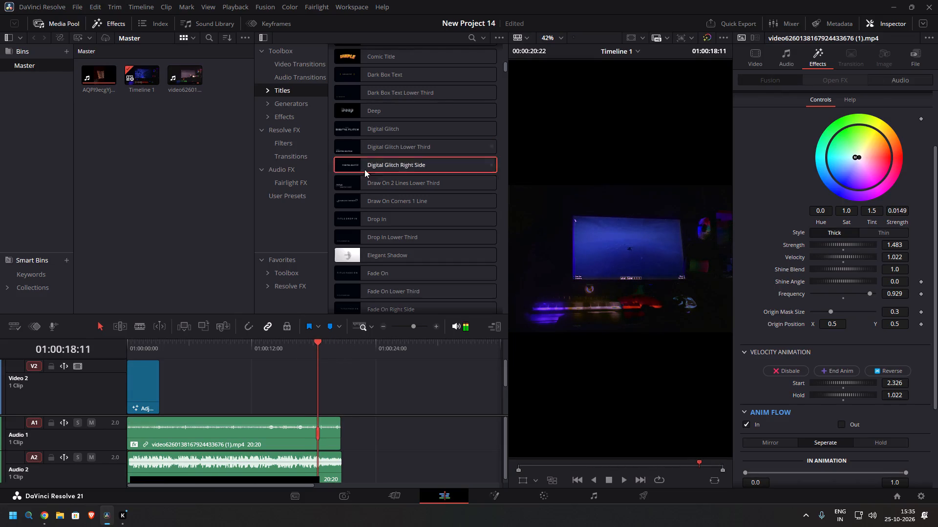
{"action": "left_click", "coordinate": [290, 108]}
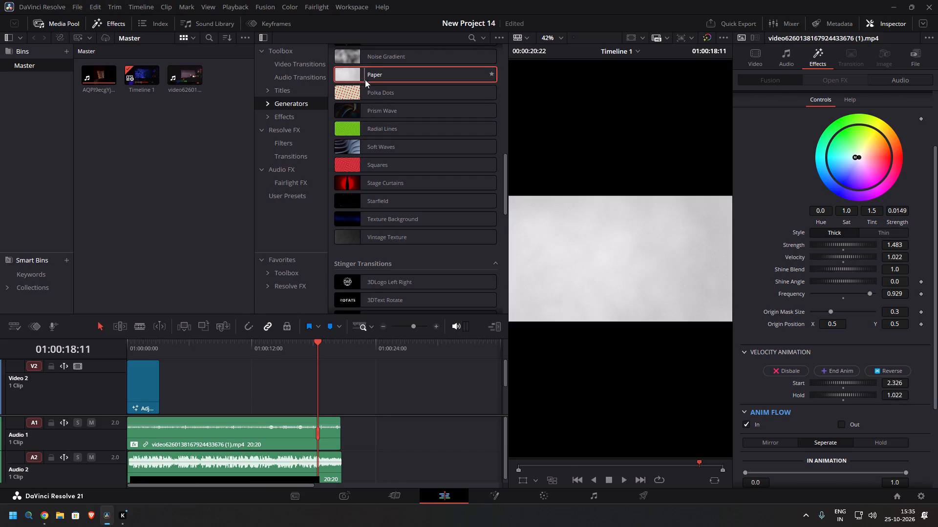
{"action": "left_click_drag", "start_coordinate": [371, 52], "coordinate": [240, 376]}
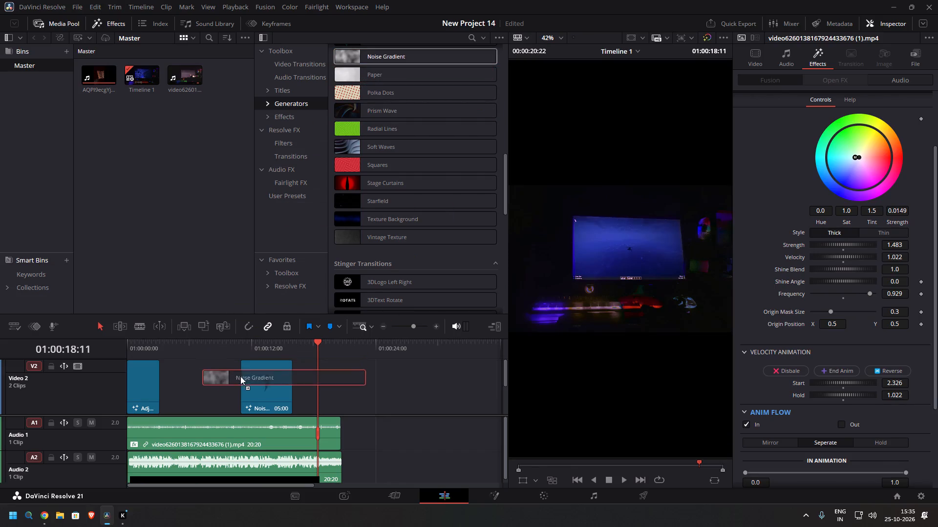
{"action": "left_click_drag", "start_coordinate": [240, 376], "coordinate": [240, 377]}
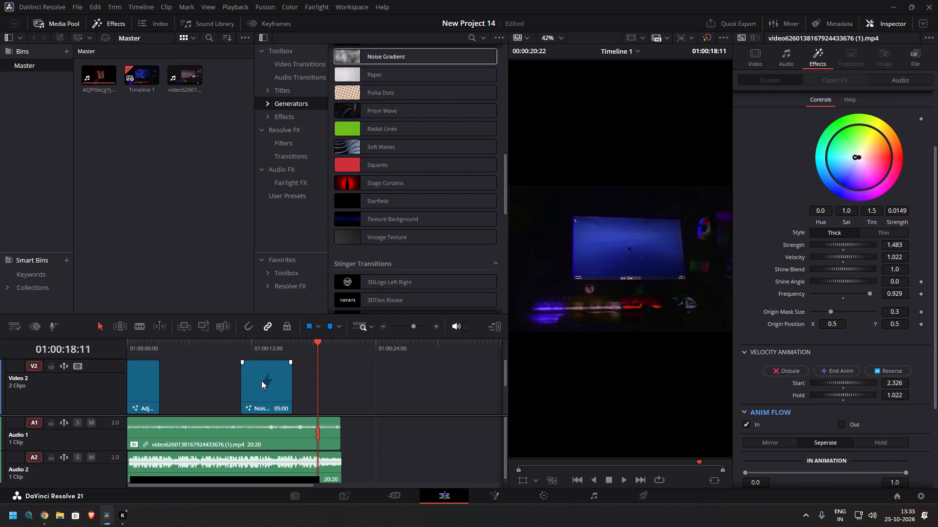
{"action": "left_click_drag", "start_coordinate": [317, 341], "coordinate": [264, 343]}
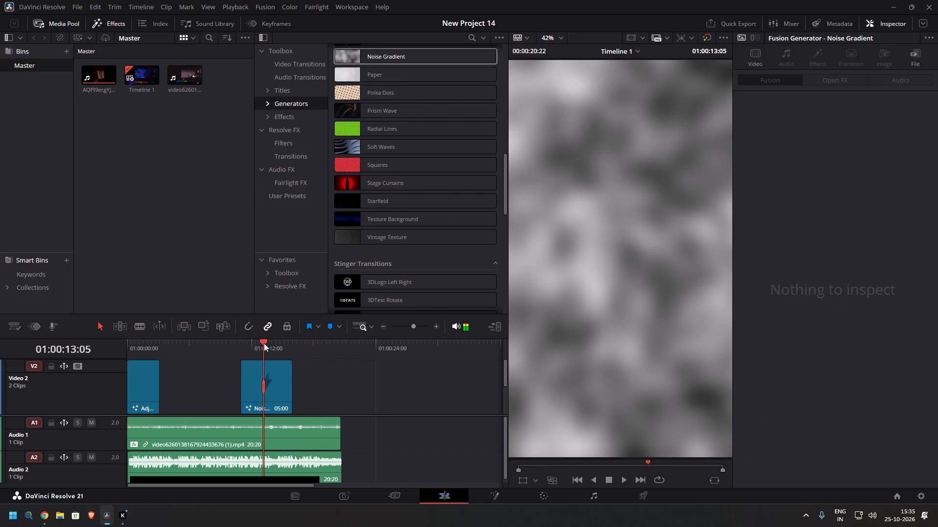
{"action": "key", "text": "space"}
{"action": "key", "text": "space"}
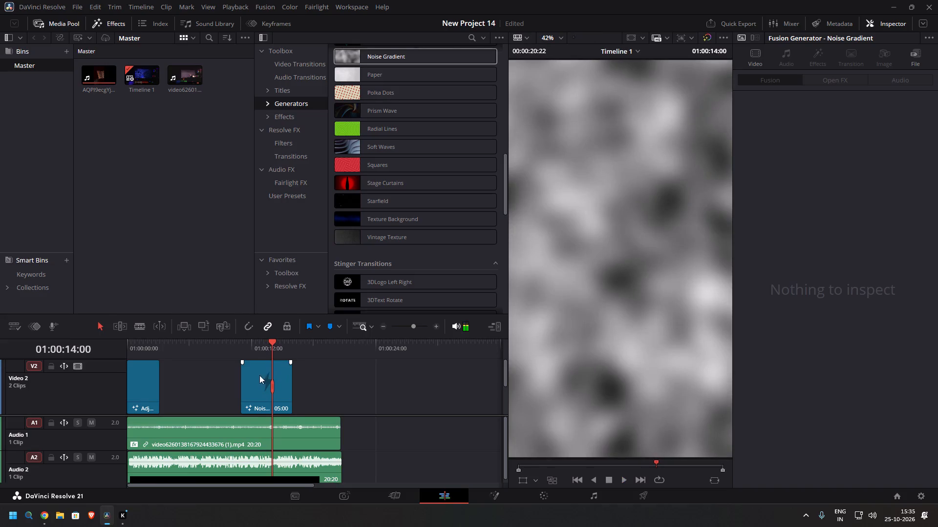
Move the Noise Gradient clip to the timeline start on Video 3 and extend its duration to 20:22.
{"action": "left_click_drag", "start_coordinate": [258, 375], "coordinate": [122, 359]}
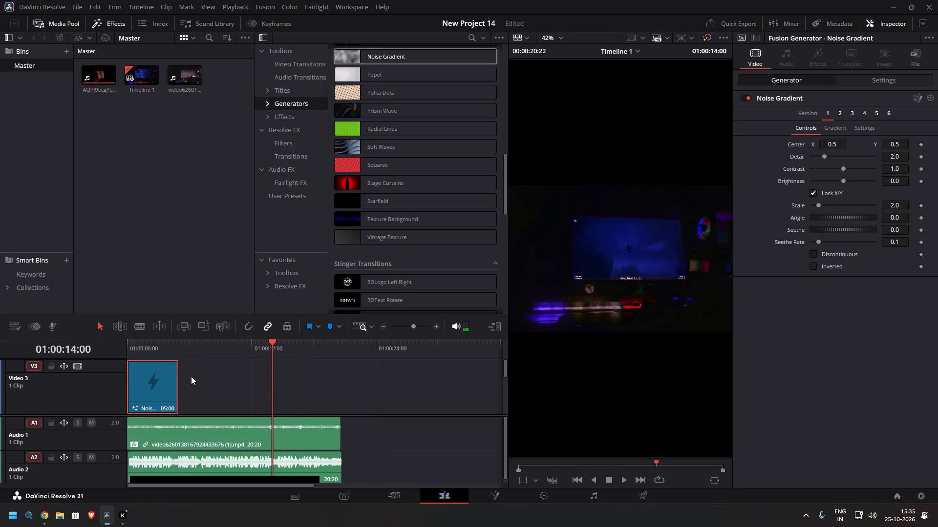
{"action": "left_click_drag", "start_coordinate": [178, 383], "coordinate": [335, 410]}
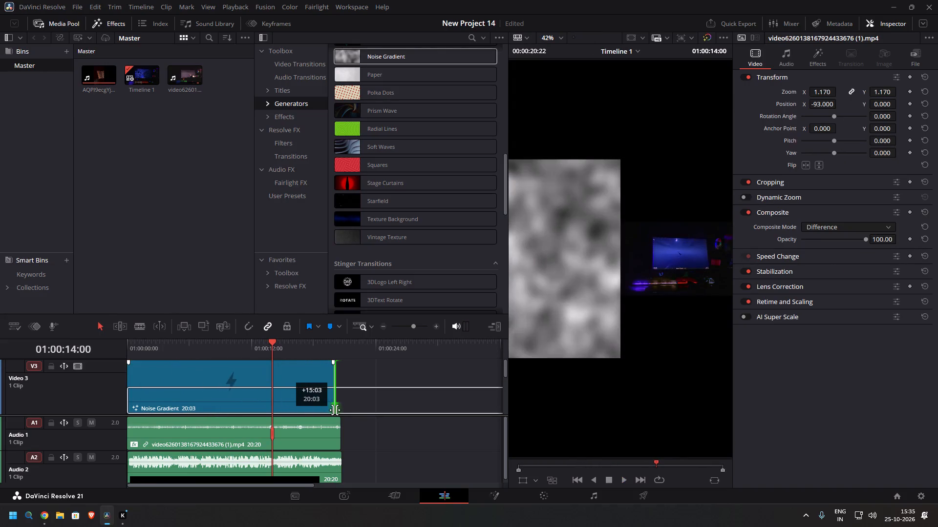
{"action": "left_click_drag", "start_coordinate": [335, 410], "coordinate": [341, 413]}
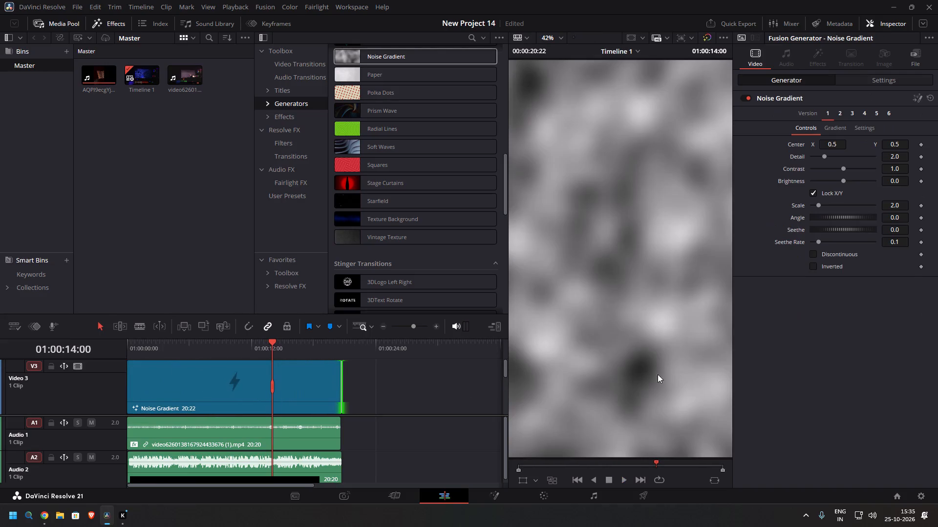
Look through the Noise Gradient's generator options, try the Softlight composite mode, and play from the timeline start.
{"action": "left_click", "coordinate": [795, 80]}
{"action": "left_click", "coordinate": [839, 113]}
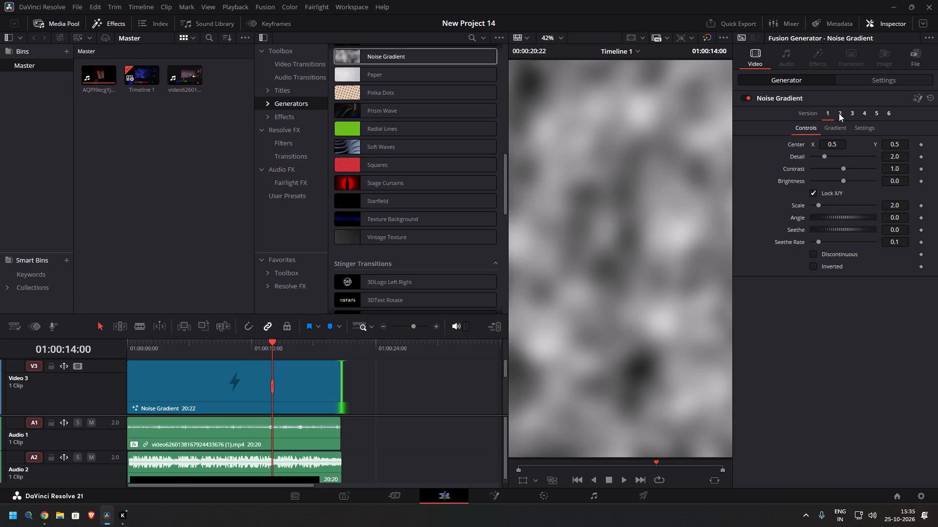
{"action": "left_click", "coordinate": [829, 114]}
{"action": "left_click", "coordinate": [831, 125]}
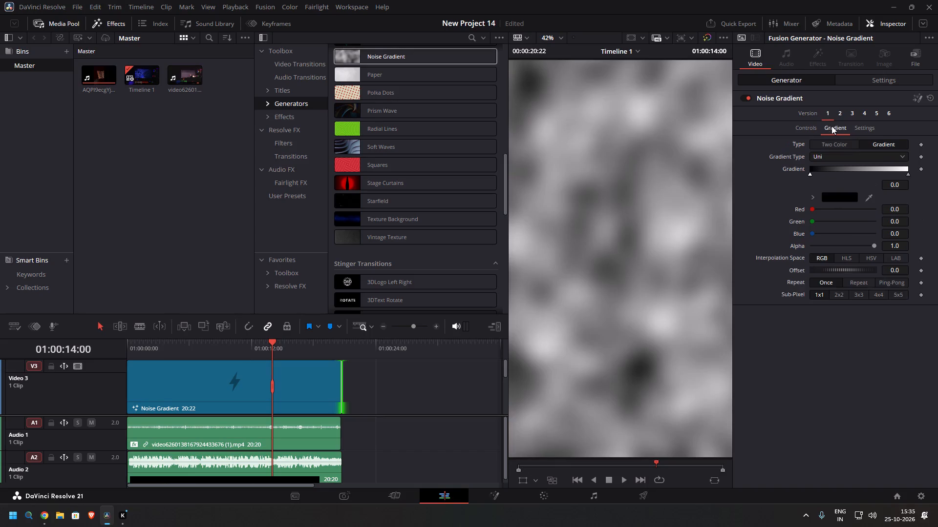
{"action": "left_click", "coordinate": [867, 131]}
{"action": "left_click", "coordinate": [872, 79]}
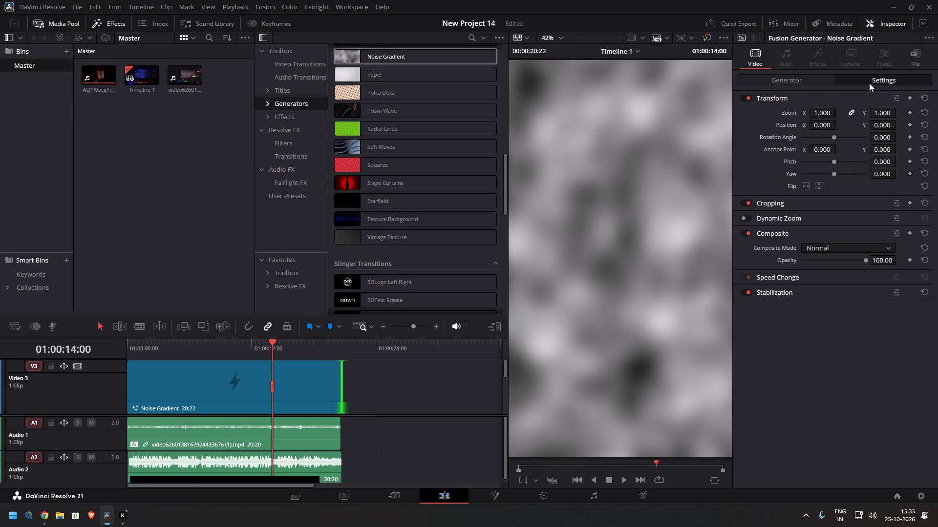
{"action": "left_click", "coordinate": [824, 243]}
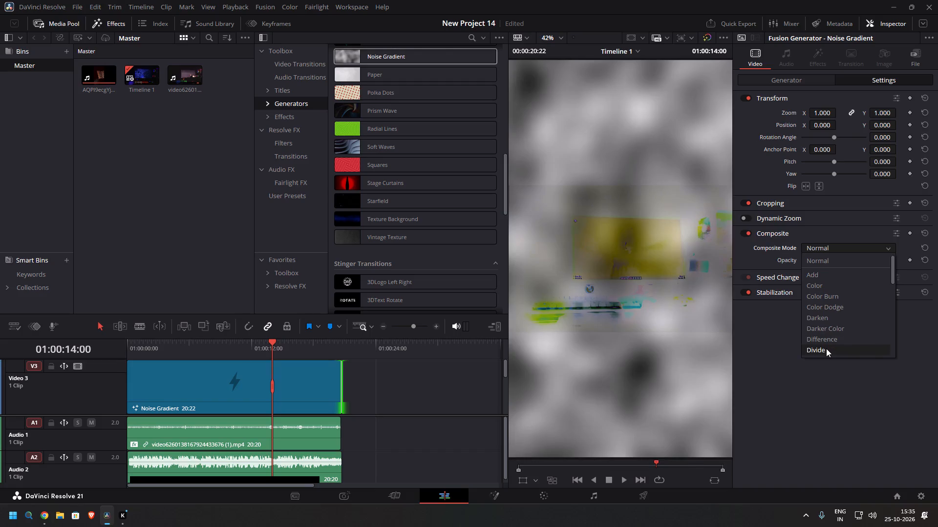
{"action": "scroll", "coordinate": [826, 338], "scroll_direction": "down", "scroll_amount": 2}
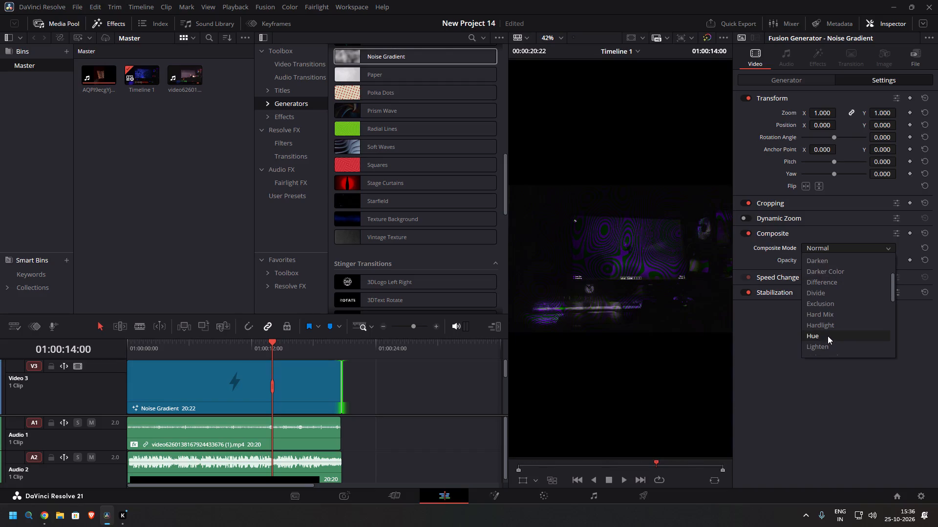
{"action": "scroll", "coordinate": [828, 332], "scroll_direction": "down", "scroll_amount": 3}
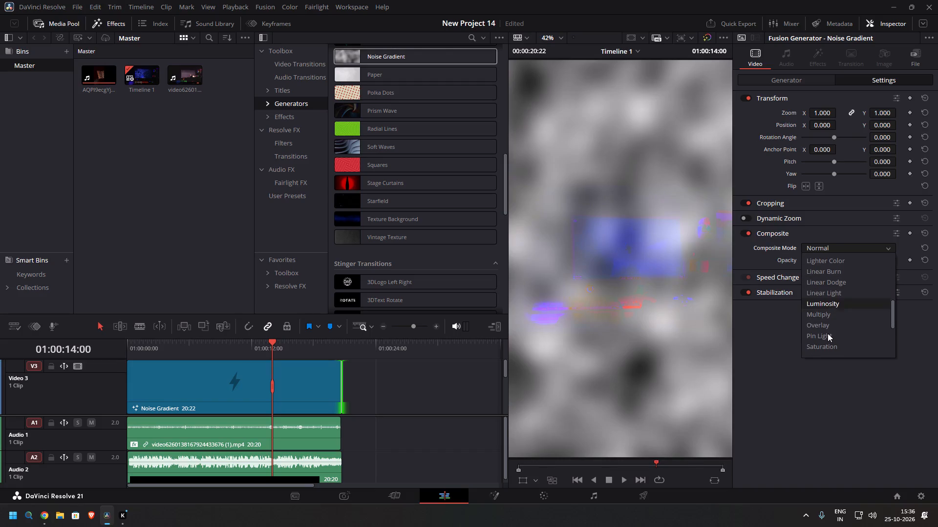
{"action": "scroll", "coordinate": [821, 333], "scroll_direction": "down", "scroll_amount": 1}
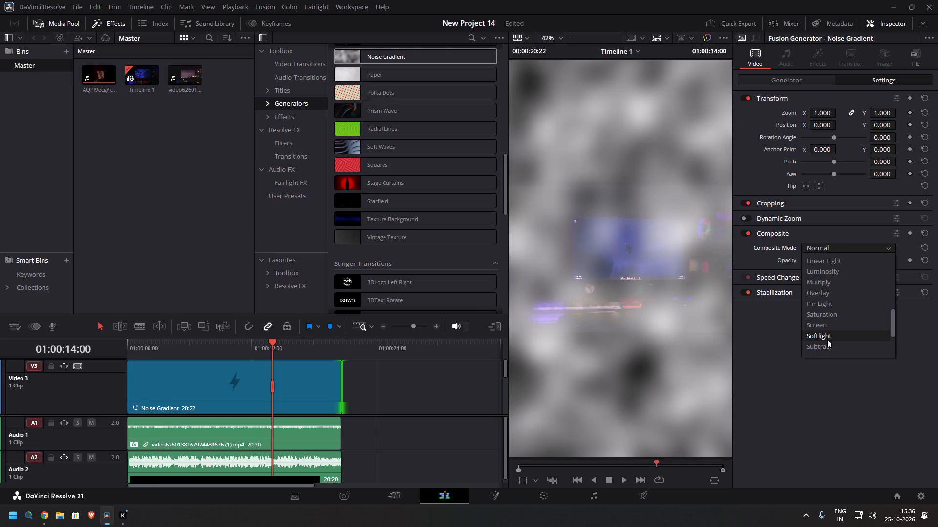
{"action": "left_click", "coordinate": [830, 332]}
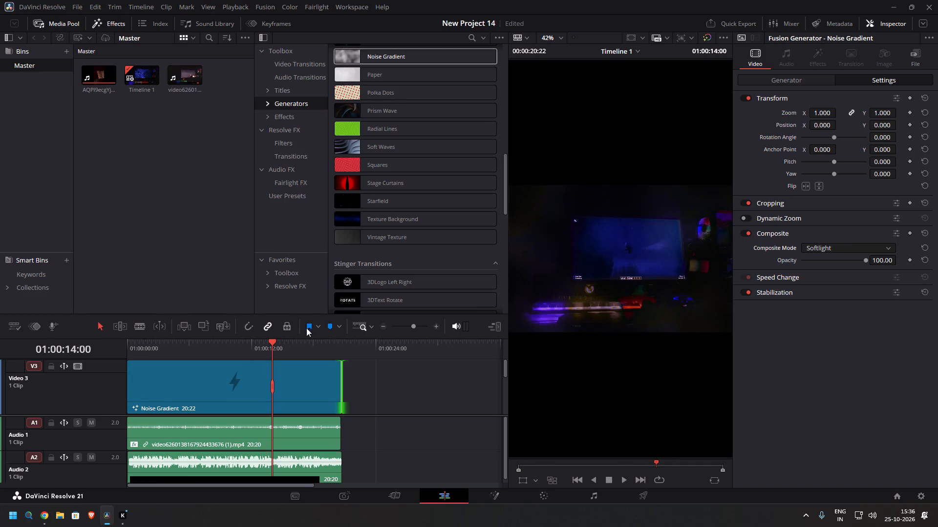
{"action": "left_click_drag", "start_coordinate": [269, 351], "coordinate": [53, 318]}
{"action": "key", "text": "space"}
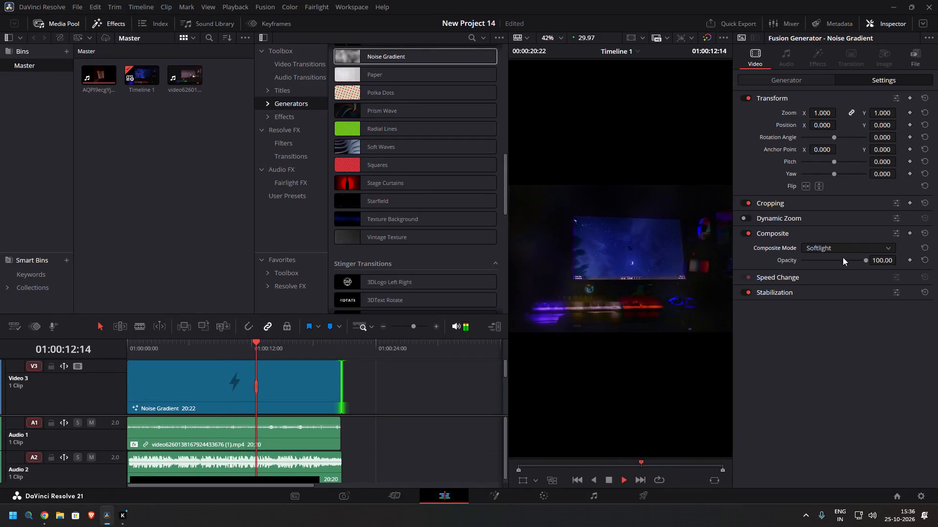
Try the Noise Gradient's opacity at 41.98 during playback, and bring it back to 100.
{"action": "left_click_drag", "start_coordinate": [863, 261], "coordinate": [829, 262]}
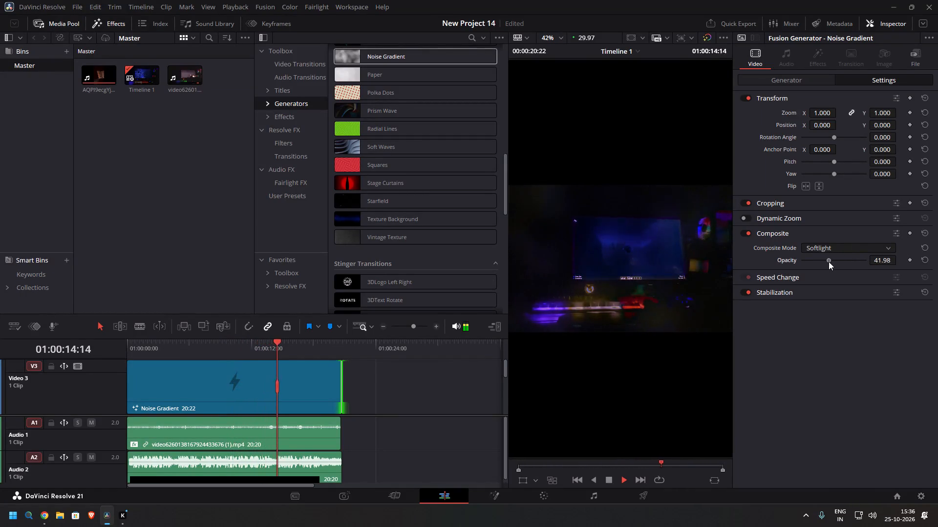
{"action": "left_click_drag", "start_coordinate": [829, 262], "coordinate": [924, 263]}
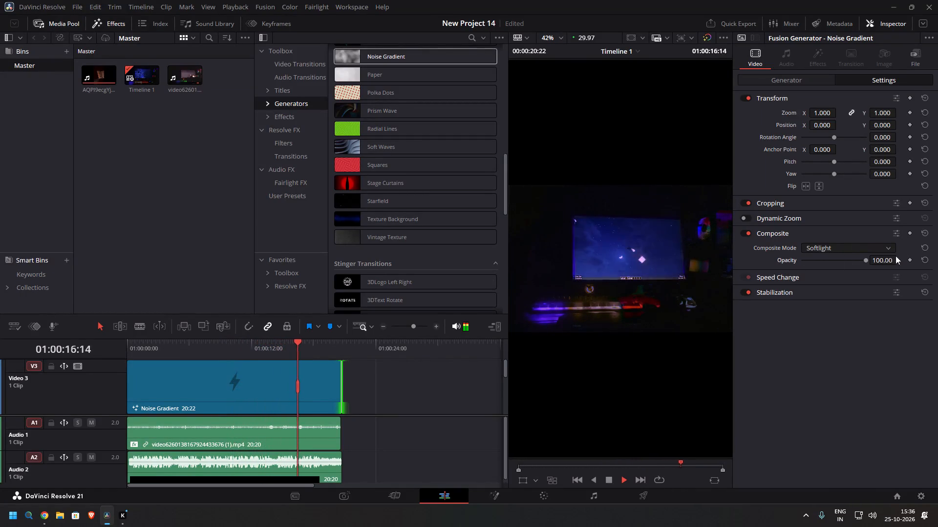
Set the Noise Gradient clip's composite mode to Overlay, checking it against a frame at 01:00:18:01.
{"action": "left_click", "coordinate": [868, 247]}
{"action": "key", "text": "space"}
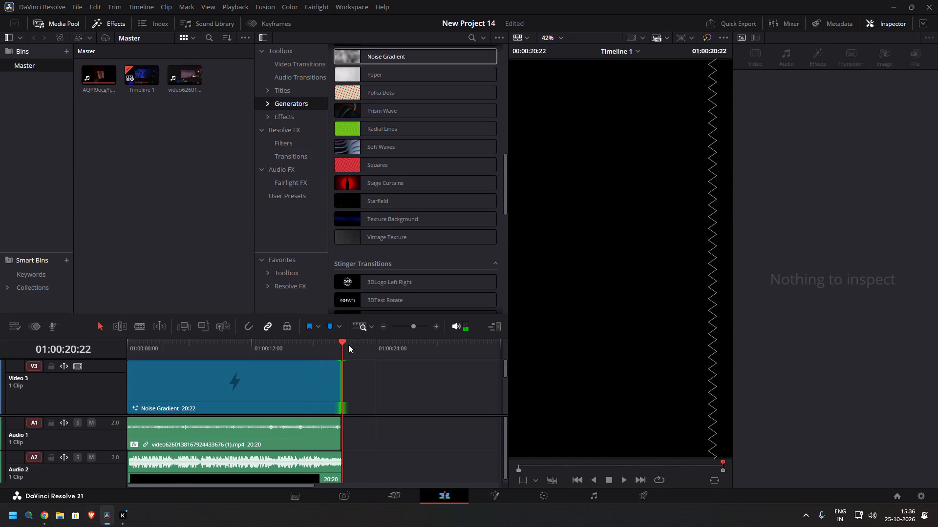
{"action": "left_click_drag", "start_coordinate": [332, 344], "coordinate": [314, 344]}
{"action": "left_click", "coordinate": [856, 248]}
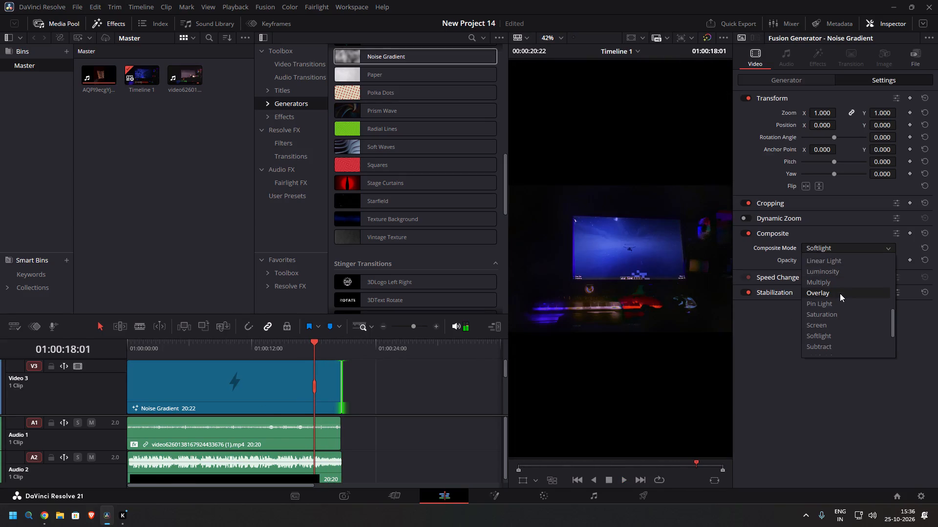
{"action": "left_click", "coordinate": [838, 297]}
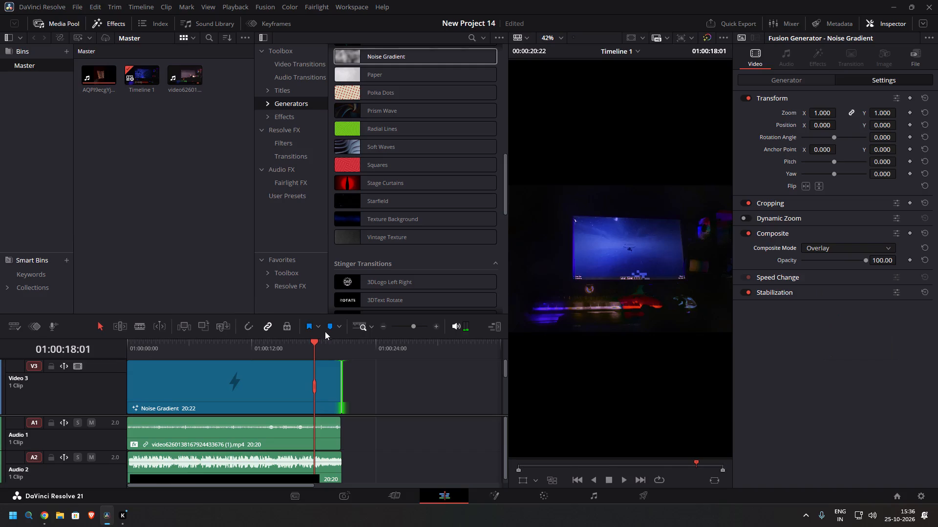
Play the whole timeline repeatedly from the start to review the Noise Gradient in Overlay mode.
{"action": "left_click_drag", "start_coordinate": [317, 342], "coordinate": [269, 341]}
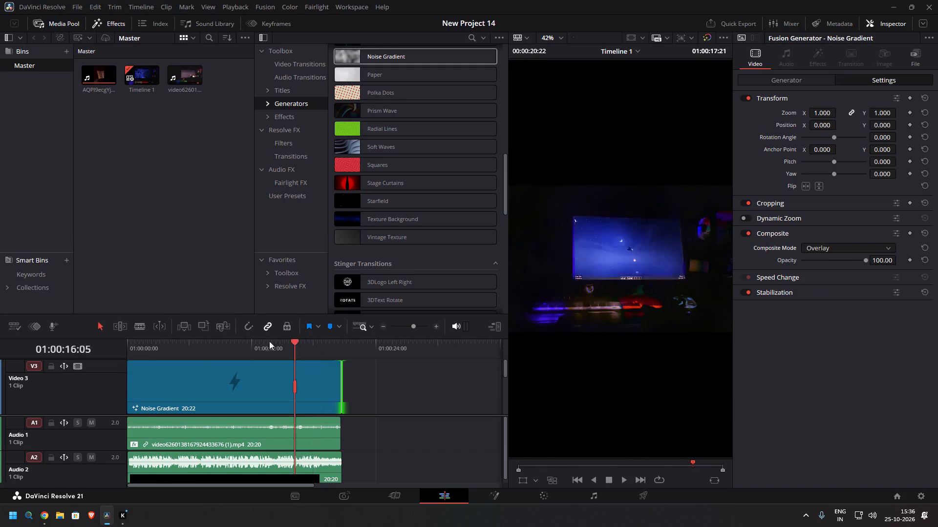
{"action": "left_click_drag", "start_coordinate": [269, 341], "coordinate": [48, 324]}
{"action": "key", "text": "space"}
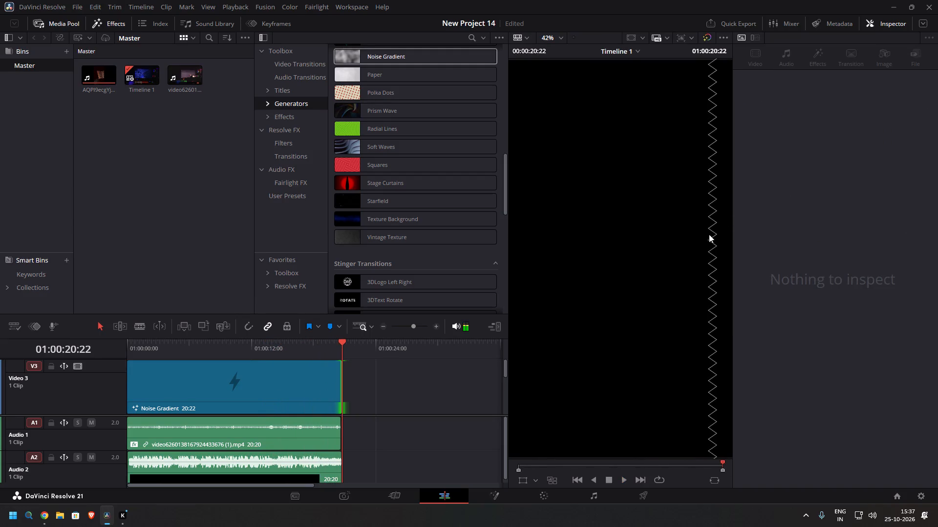
{"action": "key", "text": "space"}
{"action": "left_click_drag", "start_coordinate": [343, 347], "coordinate": [0, 326]}
{"action": "key", "text": "space"}
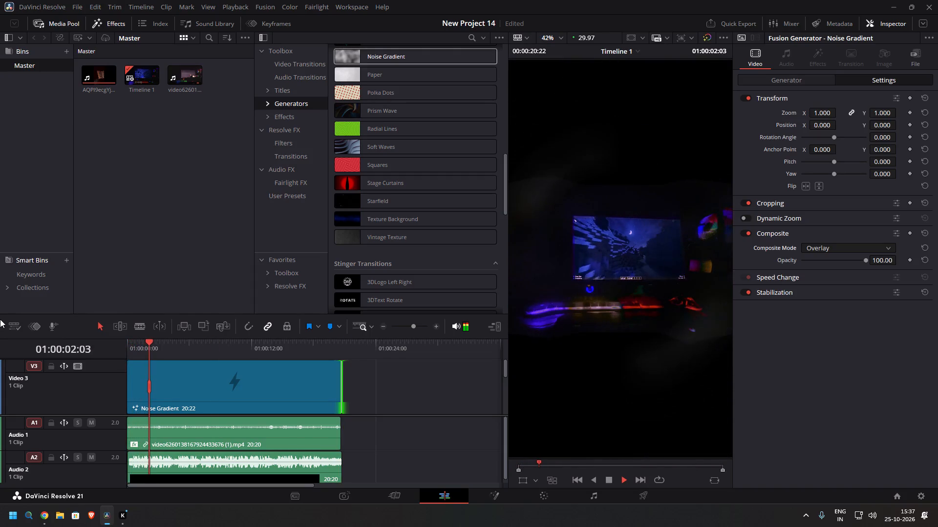
{"action": "key", "text": "space"}
{"action": "left_click_drag", "start_coordinate": [146, 347], "coordinate": [64, 347]}
{"action": "key", "text": "space"}
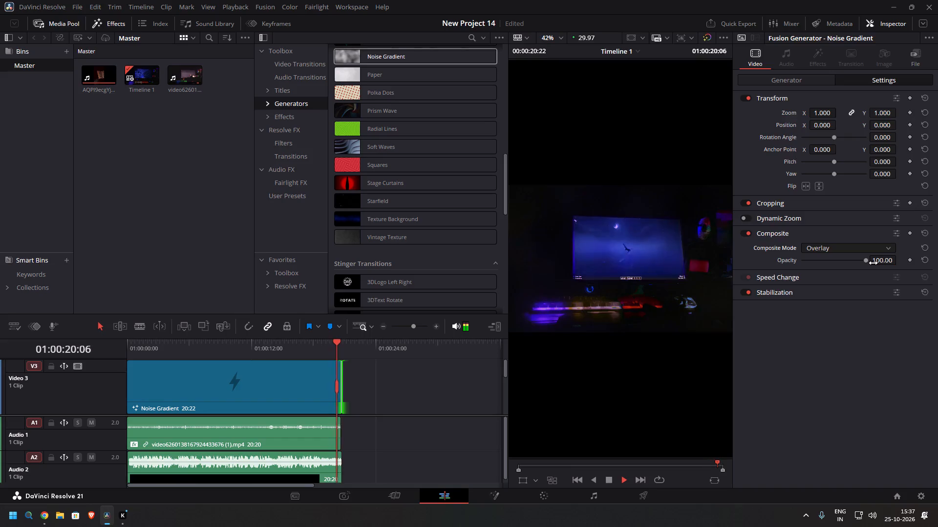
Replay the opening seconds from the timeline start to examine the overlay together with the ripple dissolve.
{"action": "left_click_drag", "start_coordinate": [340, 344], "coordinate": [0, 305]}
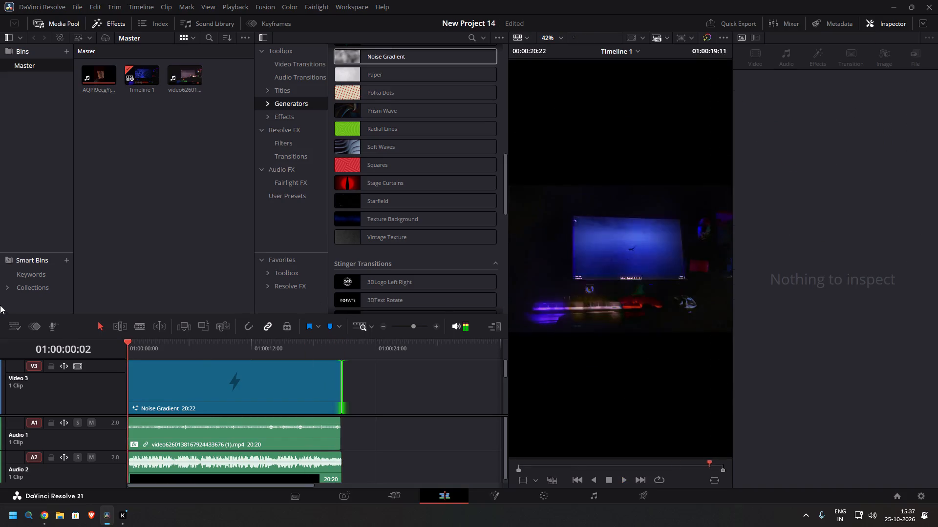
{"action": "left_click_drag", "start_coordinate": [0, 305], "coordinate": [0, 304]}
{"action": "key", "text": "space"}
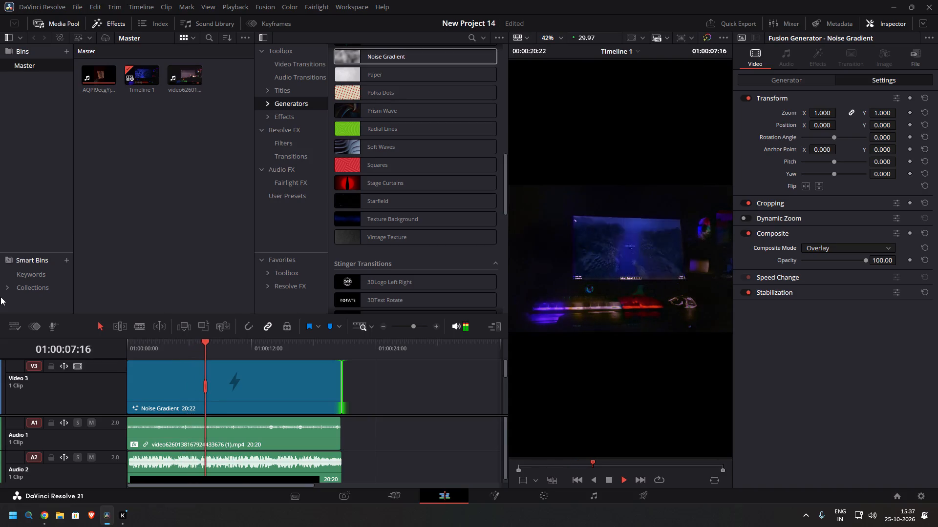
{"action": "key", "text": "space"}
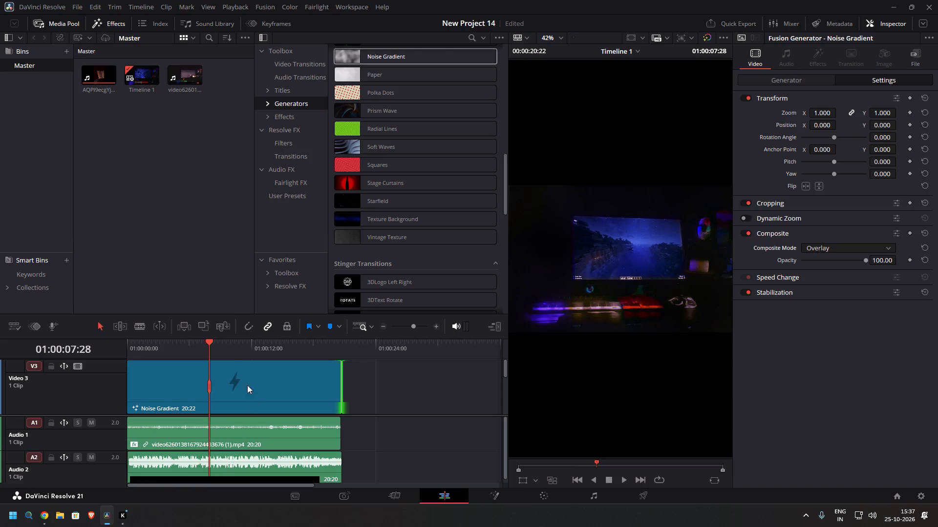
{"action": "left_click_drag", "start_coordinate": [209, 343], "coordinate": [48, 333]}
{"action": "key", "text": "space"}
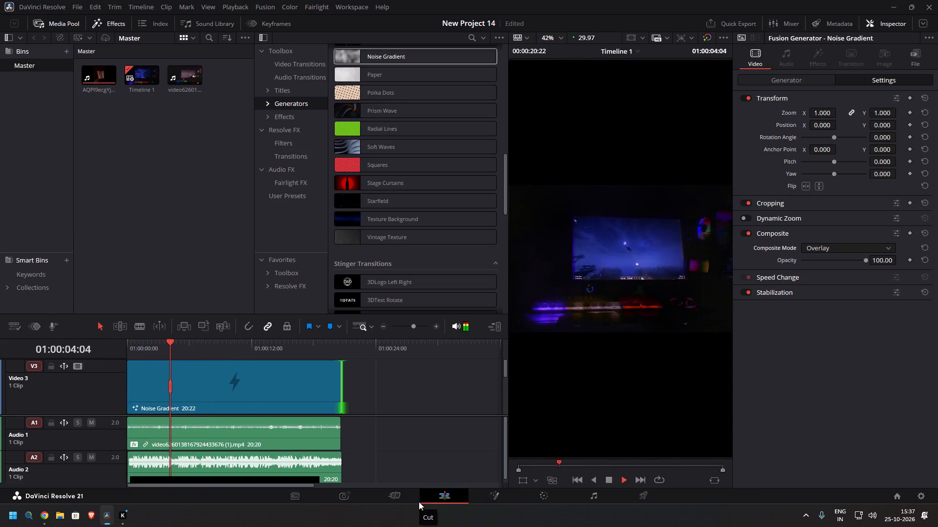
{"action": "key", "text": "space"}
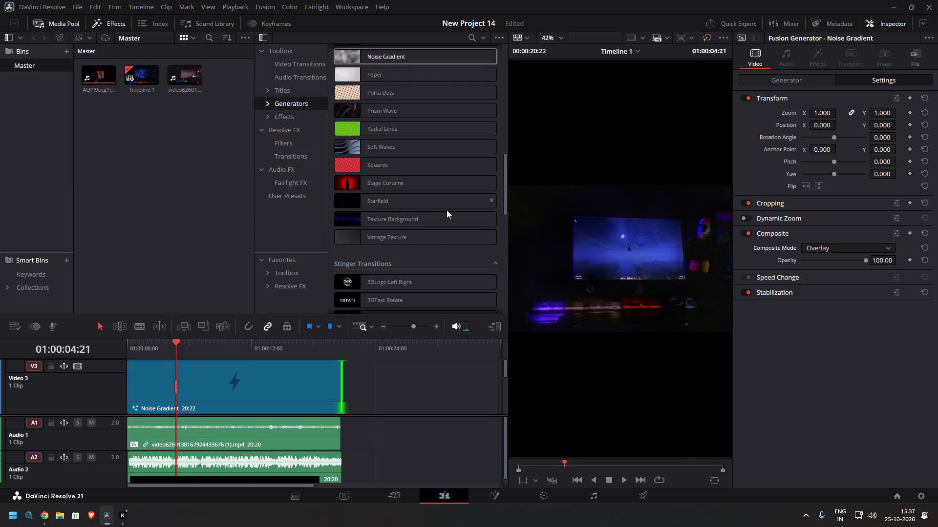
Delete the Noise Gradient clip from the Video 3 track.
{"action": "left_click", "coordinate": [300, 396]}
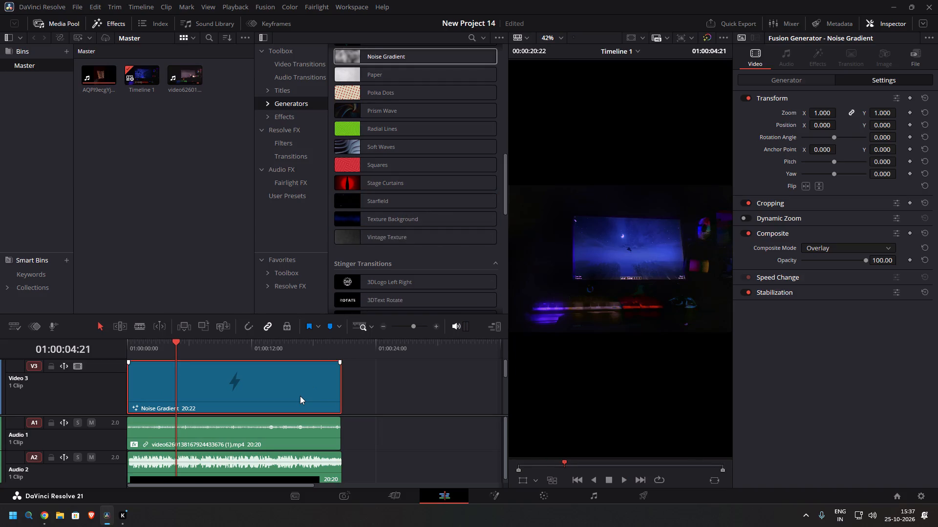
{"action": "key", "text": "BackSpace"}
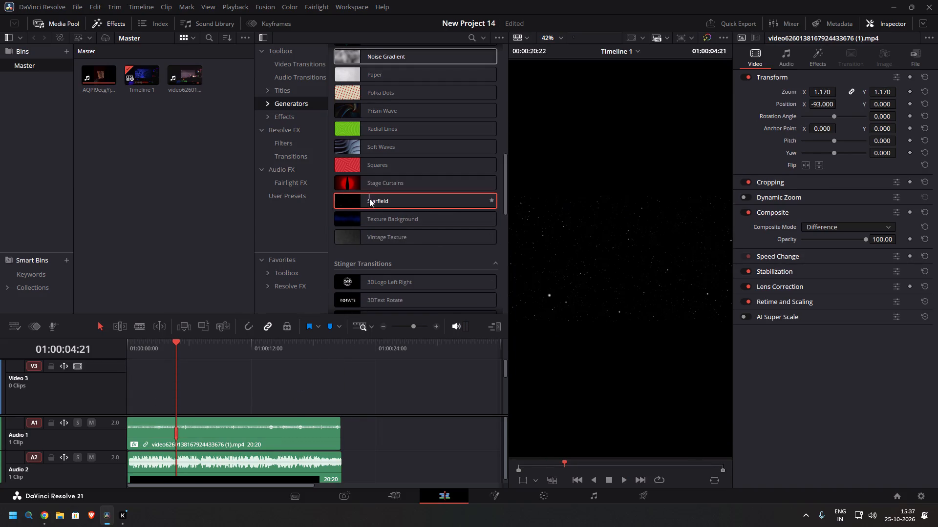
Place the Starfield generator on Video 3 and extend it from the timeline start to the audio's end, about 20:15 long.
{"action": "left_click_drag", "start_coordinate": [369, 199], "coordinate": [103, 366]}
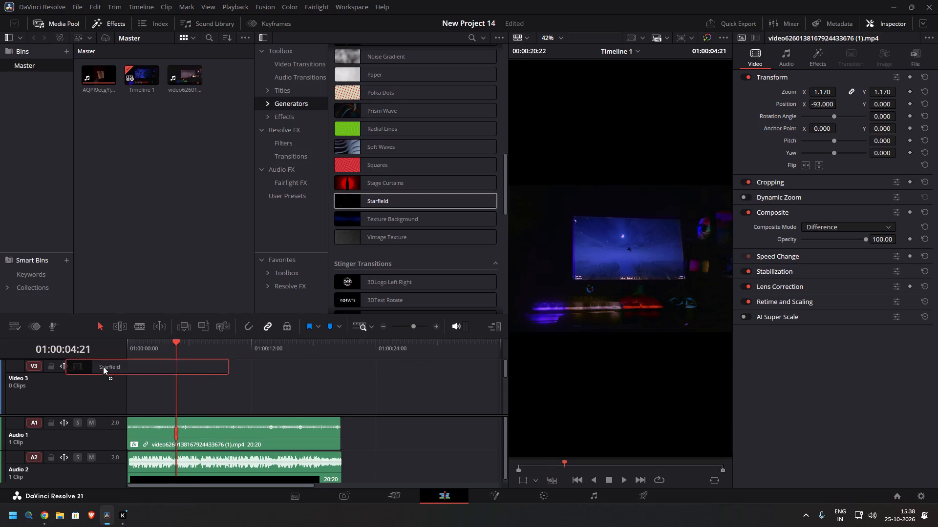
{"action": "left_click_drag", "start_coordinate": [103, 366], "coordinate": [164, 376]}
{"action": "left_click_drag", "start_coordinate": [413, 326], "coordinate": [414, 326]}
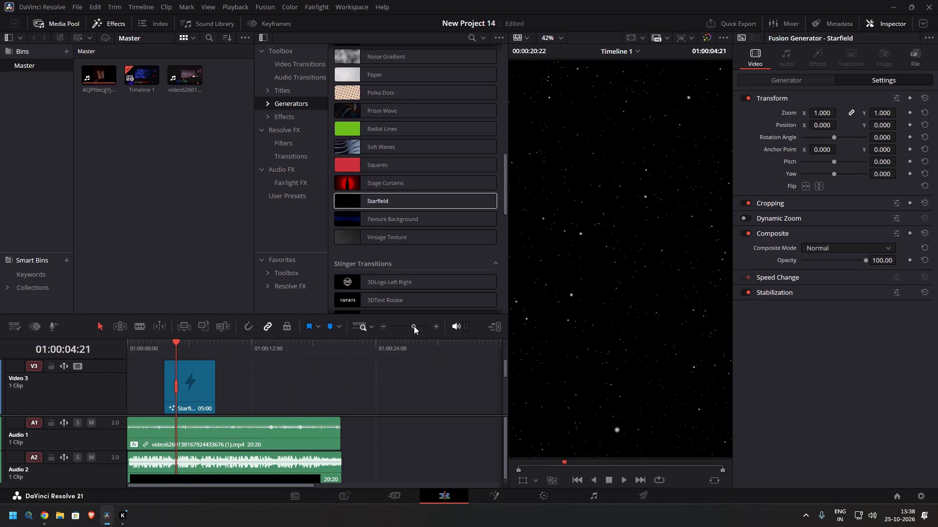
{"action": "left_click_drag", "start_coordinate": [414, 326], "coordinate": [412, 336]}
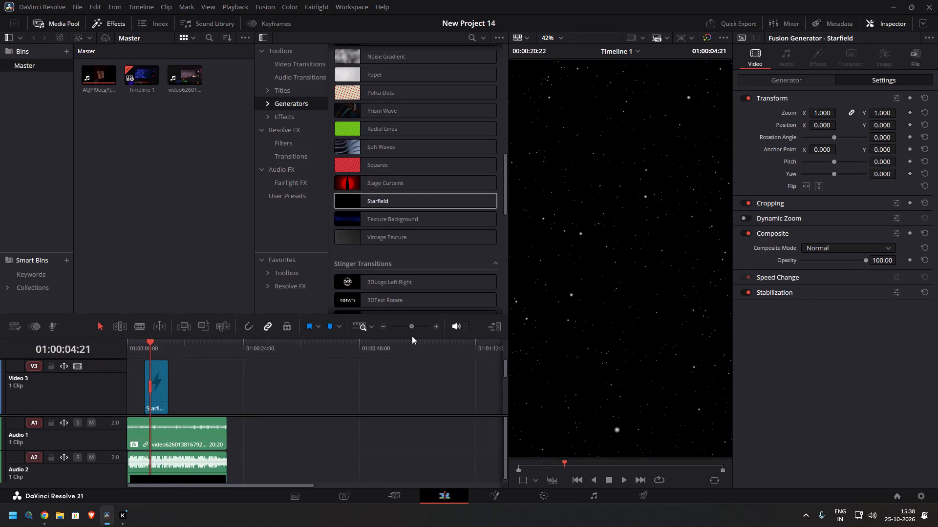
{"action": "left_click_drag", "start_coordinate": [412, 336], "coordinate": [412, 336]}
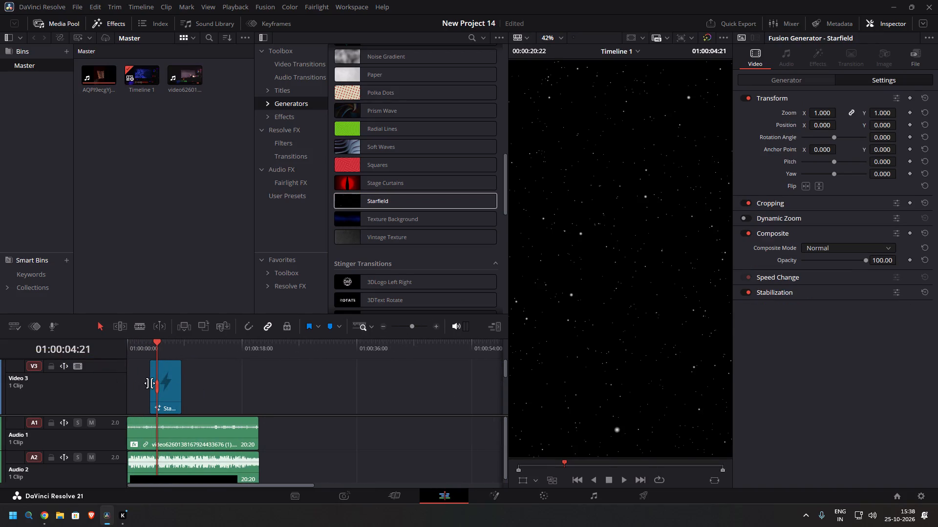
{"action": "left_click_drag", "start_coordinate": [149, 383], "coordinate": [75, 382]}
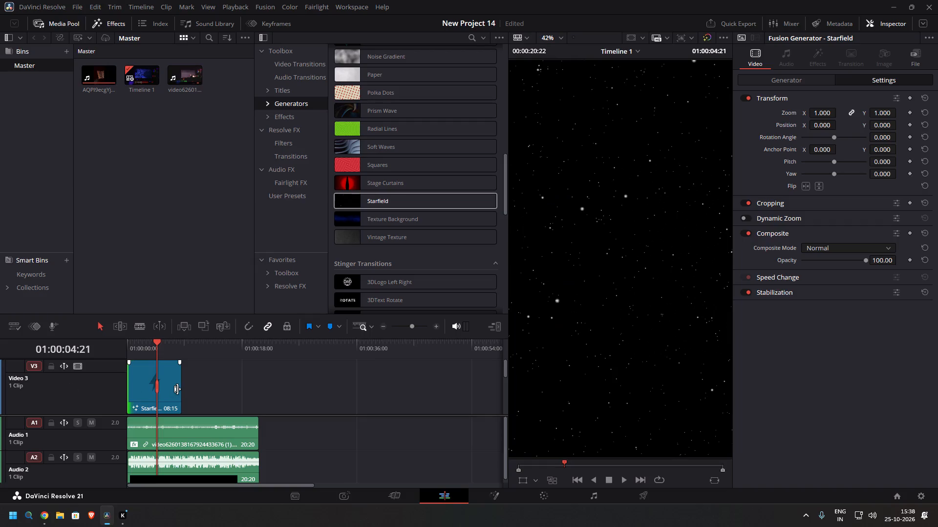
{"action": "left_click_drag", "start_coordinate": [181, 388], "coordinate": [261, 417]}
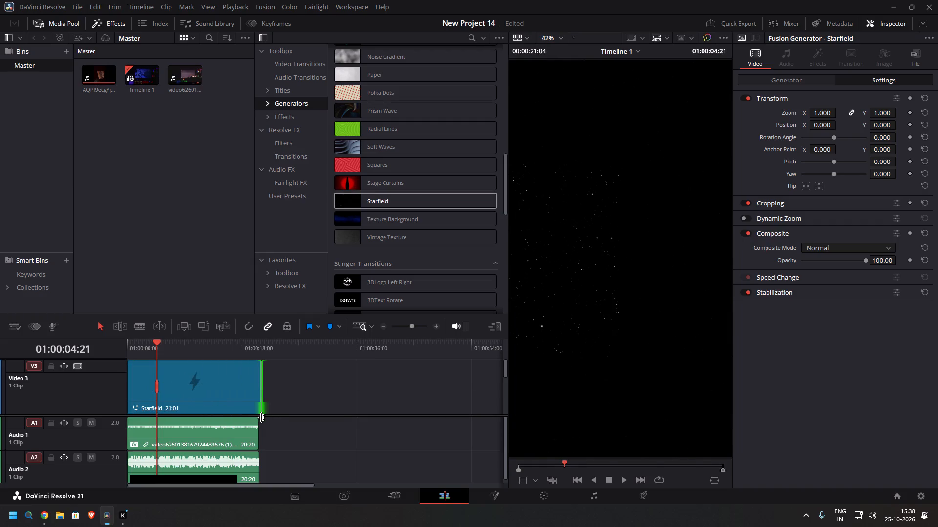
{"action": "left_click_drag", "start_coordinate": [263, 407], "coordinate": [258, 409]}
{"action": "left_click", "coordinate": [258, 405]}
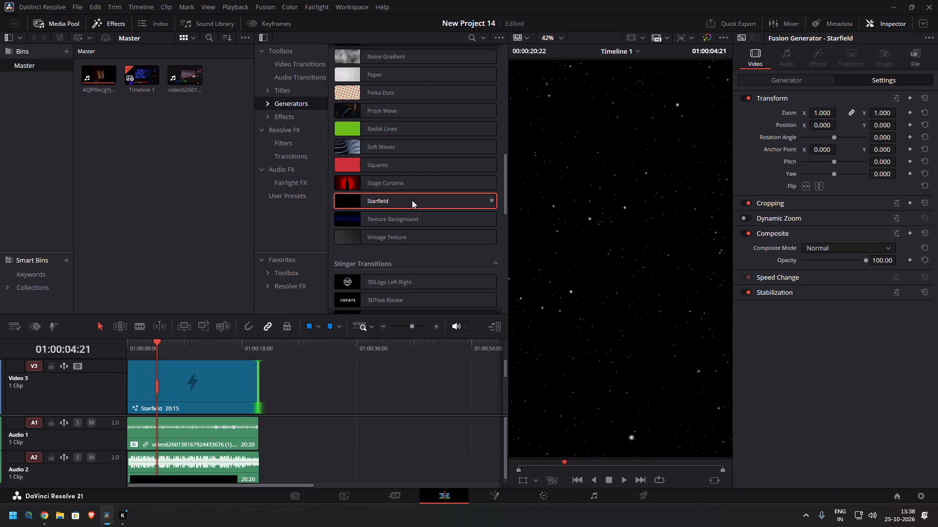
Preview the composite modes on the Starfield clip and set its mode to Color Dodge.
{"action": "left_click", "coordinate": [223, 383]}
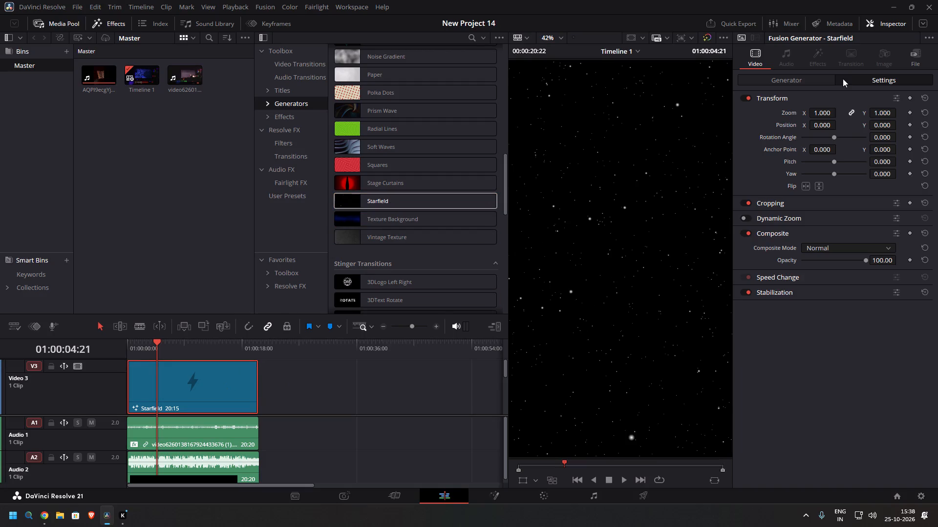
{"action": "left_click", "coordinate": [829, 247]}
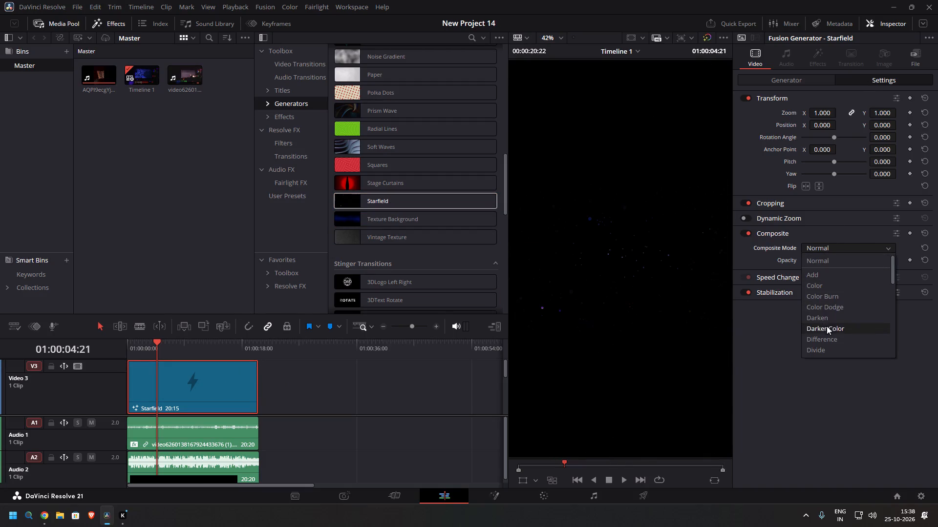
{"action": "scroll", "coordinate": [829, 337], "scroll_direction": "down", "scroll_amount": 1}
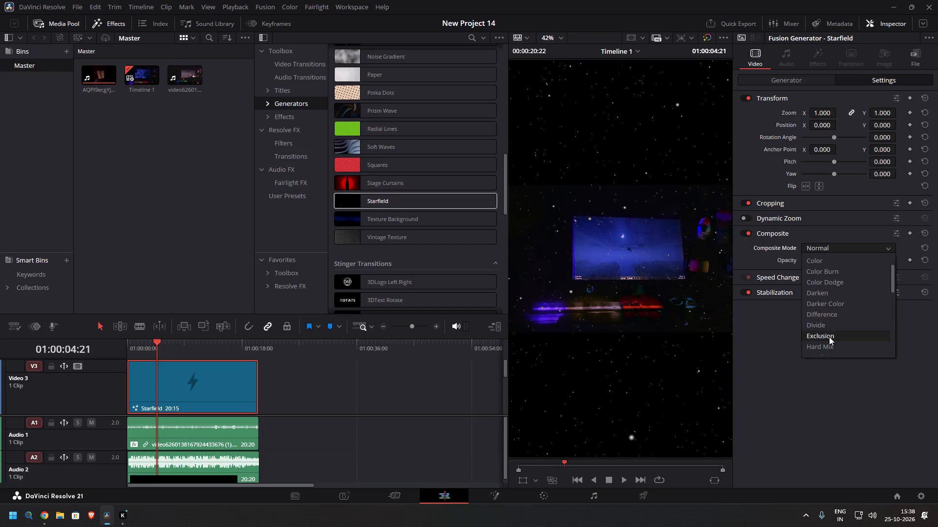
{"action": "scroll", "coordinate": [830, 336], "scroll_direction": "down", "scroll_amount": 1}
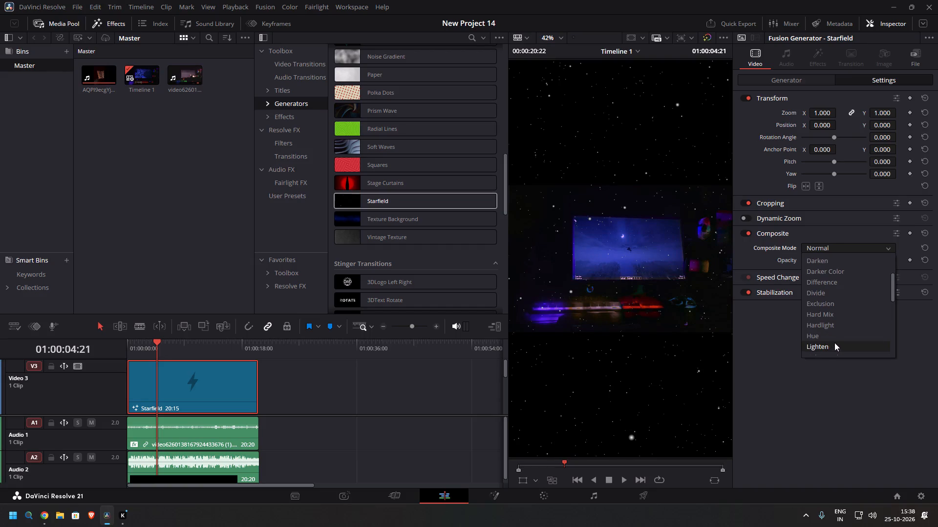
{"action": "scroll", "coordinate": [836, 338], "scroll_direction": "down", "scroll_amount": 1}
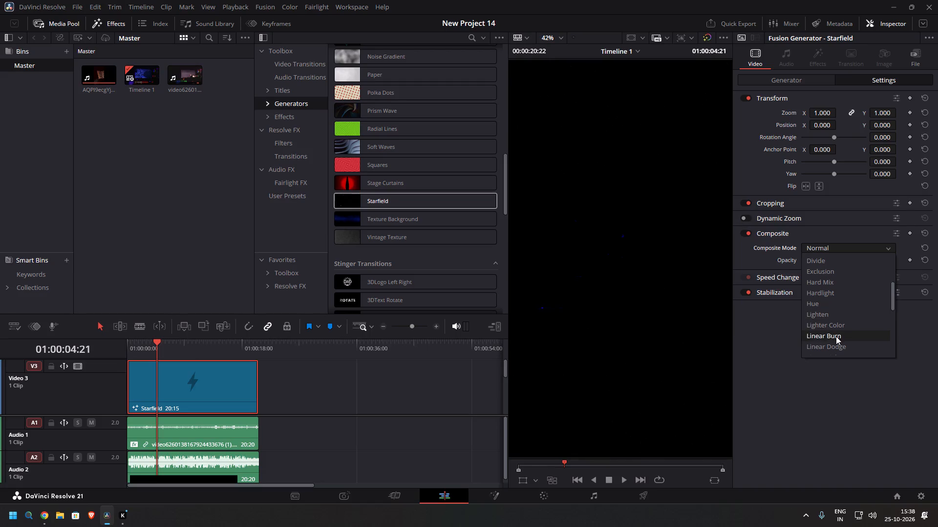
{"action": "scroll", "coordinate": [834, 342], "scroll_direction": "down", "scroll_amount": 2}
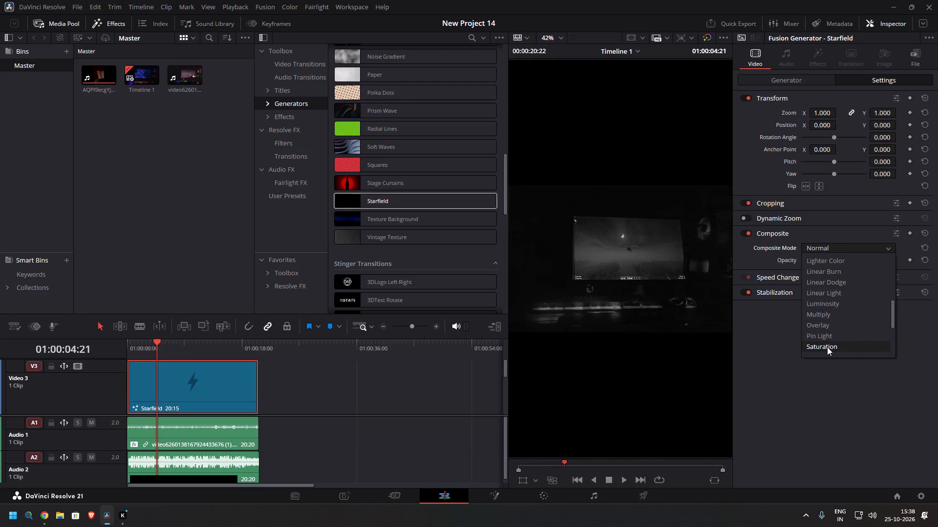
{"action": "scroll", "coordinate": [830, 346], "scroll_direction": "down", "scroll_amount": 1}
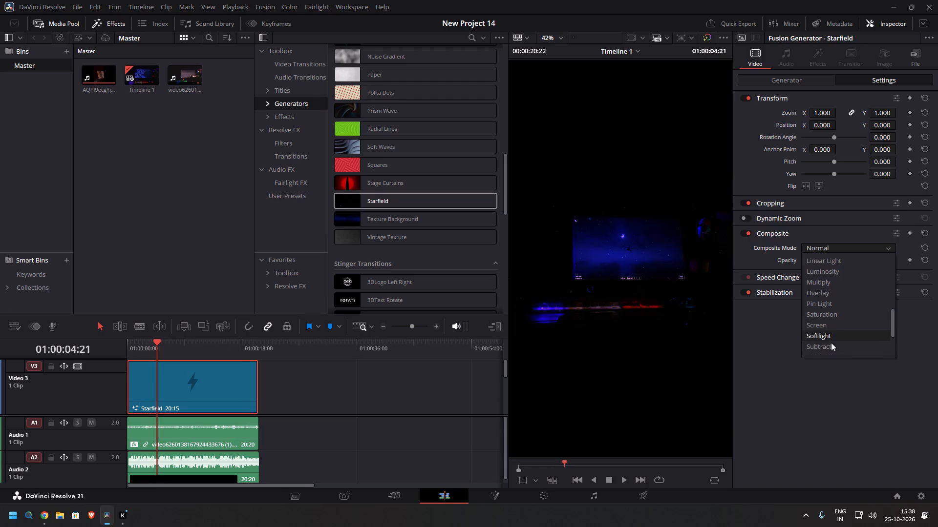
{"action": "scroll", "coordinate": [830, 345], "scroll_direction": "down", "scroll_amount": 2}
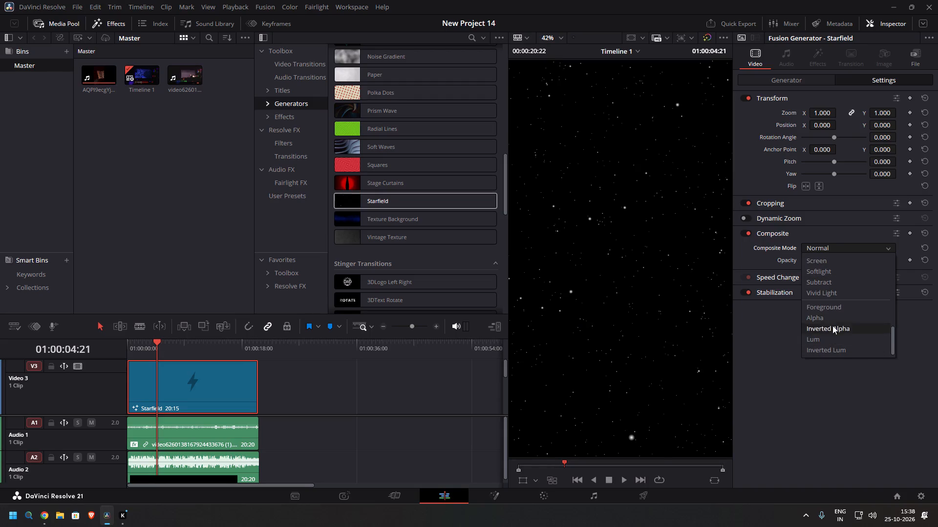
{"action": "scroll", "coordinate": [834, 306], "scroll_direction": "up", "scroll_amount": 1}
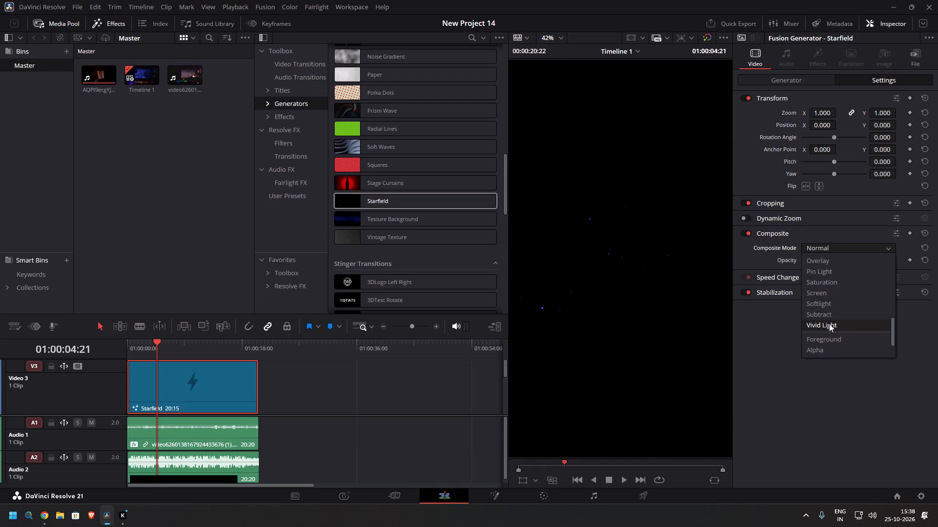
{"action": "scroll", "coordinate": [832, 308], "scroll_direction": "up", "scroll_amount": 6}
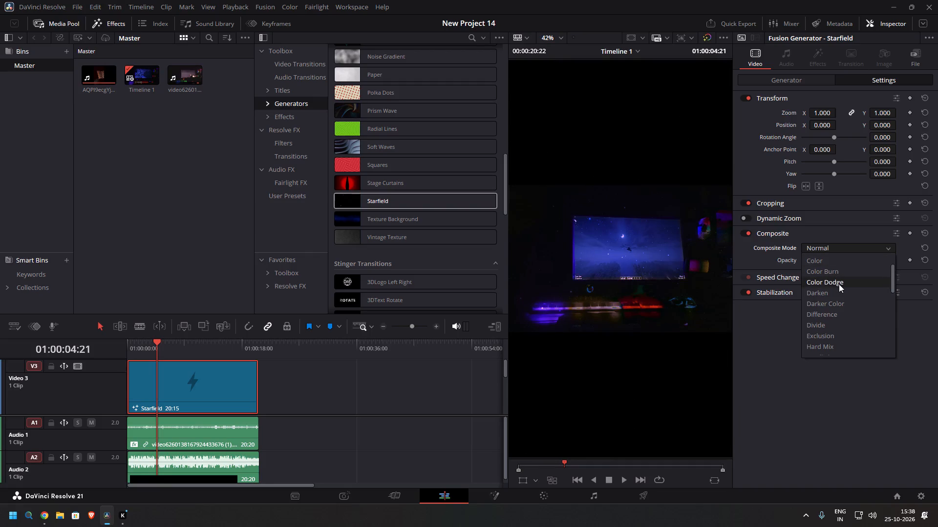
{"action": "left_click", "coordinate": [839, 284]}
Play the whole timeline from the start to review the Starfield overlay, and replay the opening two seconds.
{"action": "left_click_drag", "start_coordinate": [160, 351], "coordinate": [70, 332]}
{"action": "key", "text": "space"}
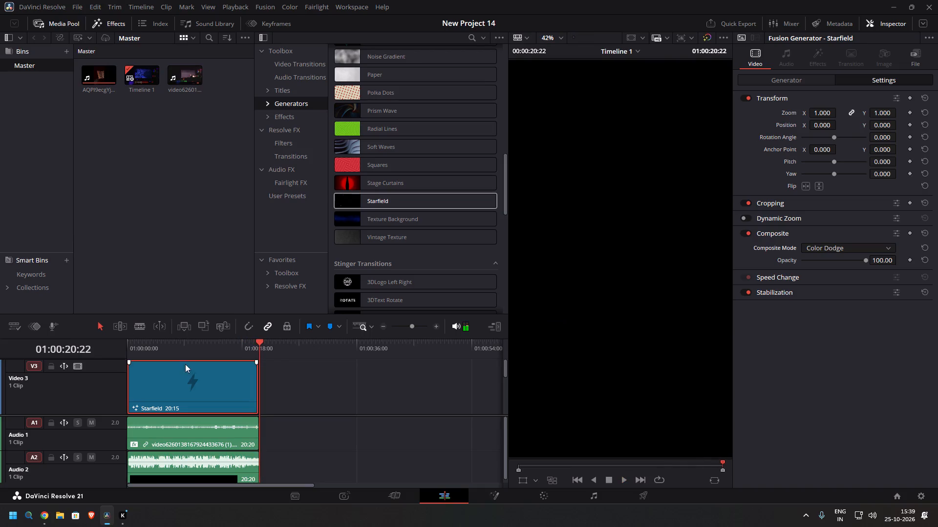
{"action": "left_click_drag", "start_coordinate": [258, 351], "coordinate": [10, 327]}
{"action": "key", "text": "space"}
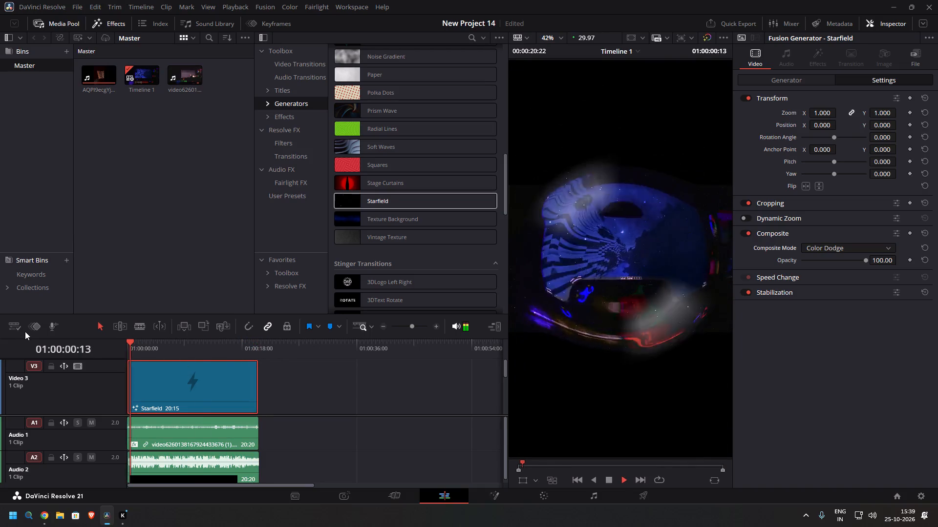
{"action": "key", "text": "space"}
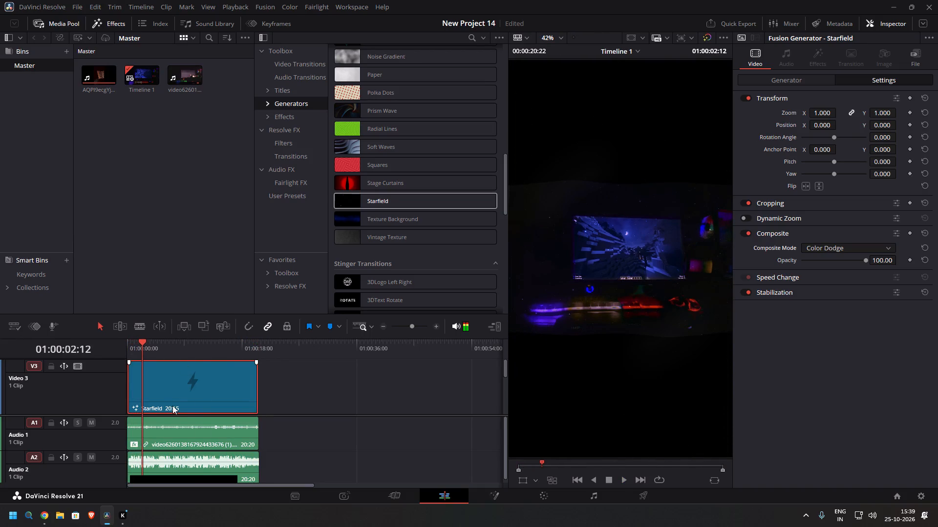
Delete the short Adjustment Clip at the start of the Video 2 track.
{"action": "scroll", "coordinate": [181, 414], "scroll_direction": "up", "scroll_amount": 1}
{"action": "scroll", "coordinate": [181, 401], "scroll_direction": "down", "scroll_amount": 6}
{"action": "scroll", "coordinate": [181, 401], "scroll_direction": "up", "scroll_amount": 1}
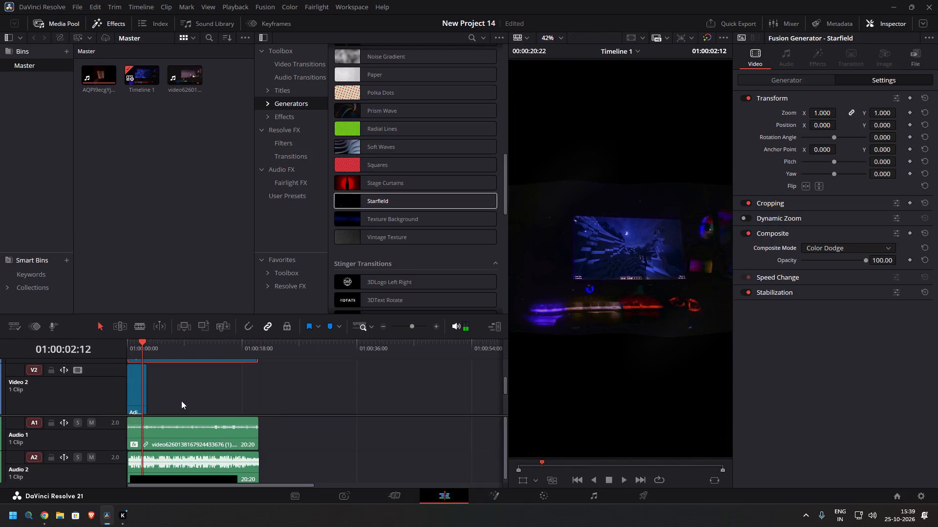
{"action": "left_click", "coordinate": [136, 395]}
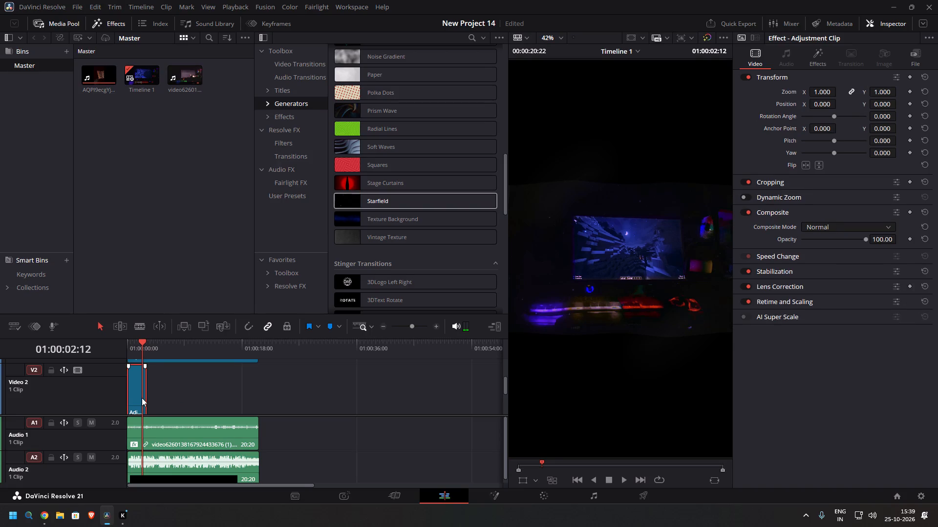
{"action": "key", "text": "BackSpace"}
Play the opening two seconds from the timeline start to check them without the adjustment clip.
{"action": "left_click_drag", "start_coordinate": [140, 350], "coordinate": [96, 351]}
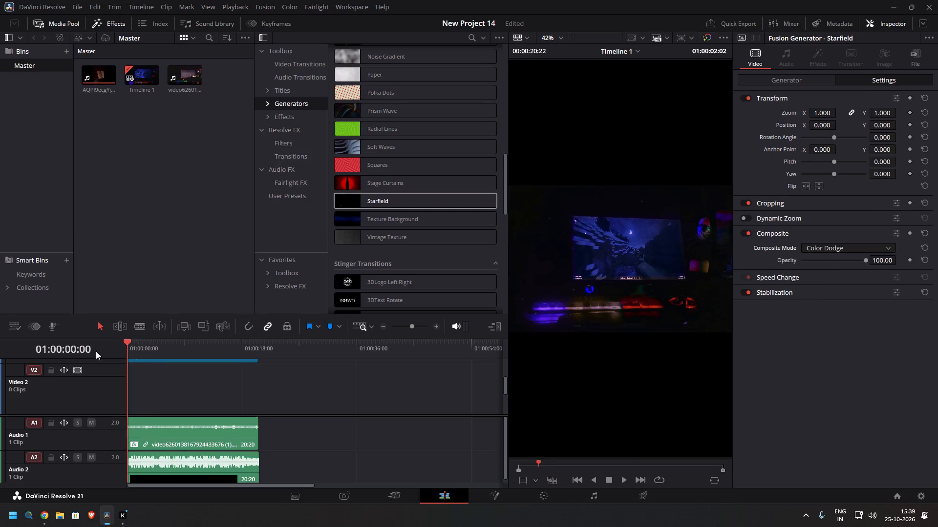
{"action": "left_click_drag", "start_coordinate": [96, 351], "coordinate": [84, 351]}
{"action": "key", "text": "space"}
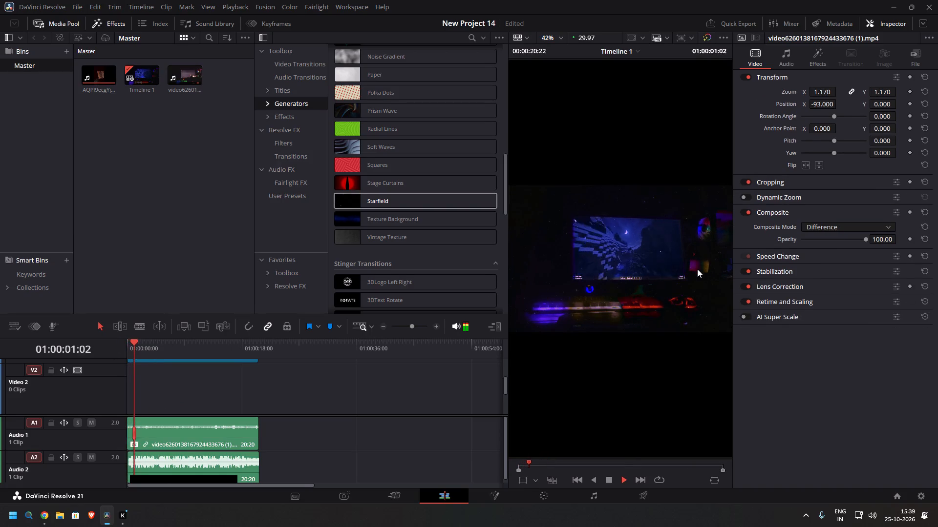
{"action": "key", "text": "space"}
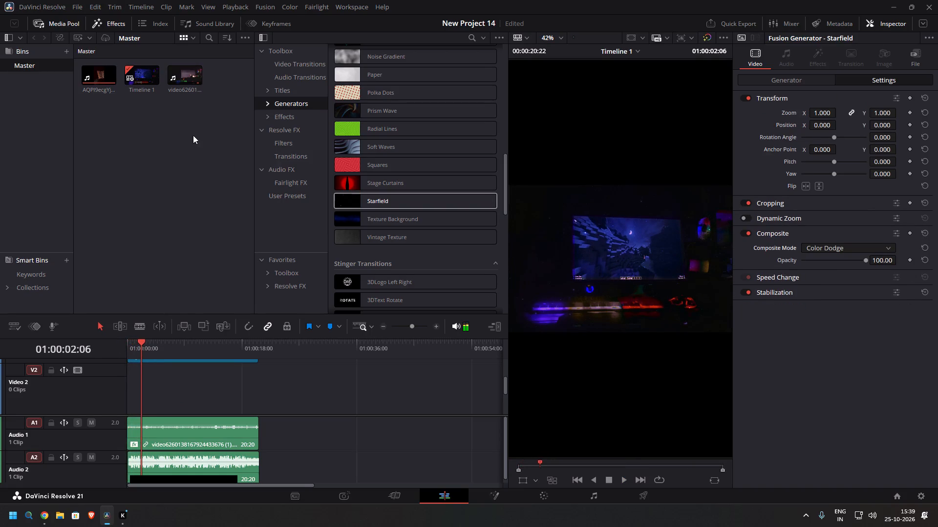
Add a new Adjustment Clip at the start of Video 2 and trim its end to just before 01:00:02:06.
{"action": "left_click", "coordinate": [288, 121]}
{"action": "scroll", "coordinate": [426, 87], "scroll_direction": "up", "scroll_amount": 18}
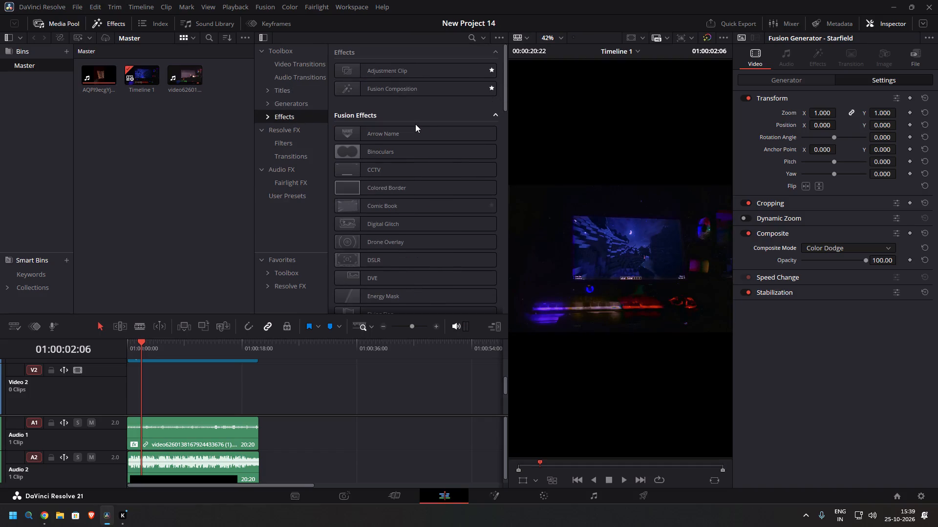
{"action": "scroll", "coordinate": [415, 124], "scroll_direction": "up", "scroll_amount": 3}
{"action": "left_click_drag", "start_coordinate": [378, 71], "coordinate": [127, 403]}
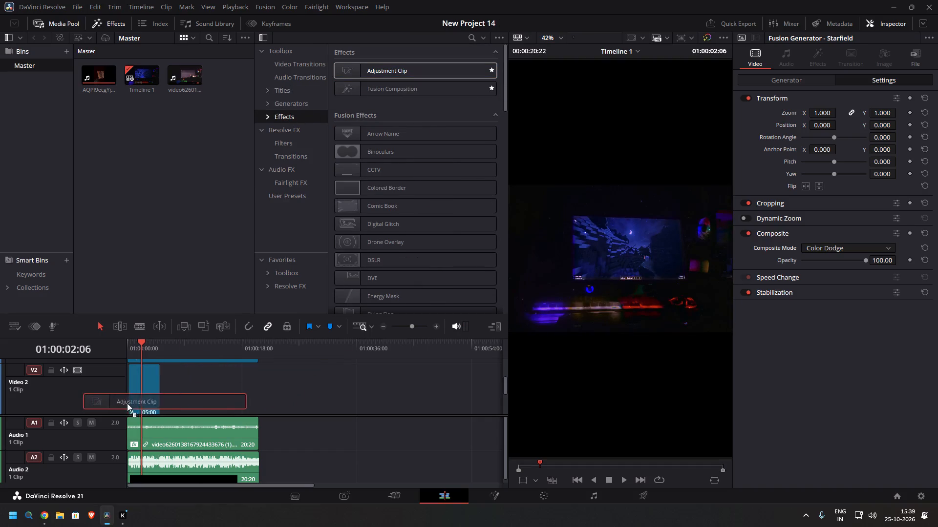
{"action": "left_click_drag", "start_coordinate": [127, 403], "coordinate": [128, 411]}
{"action": "left_click_drag", "start_coordinate": [159, 400], "coordinate": [175, 399]}
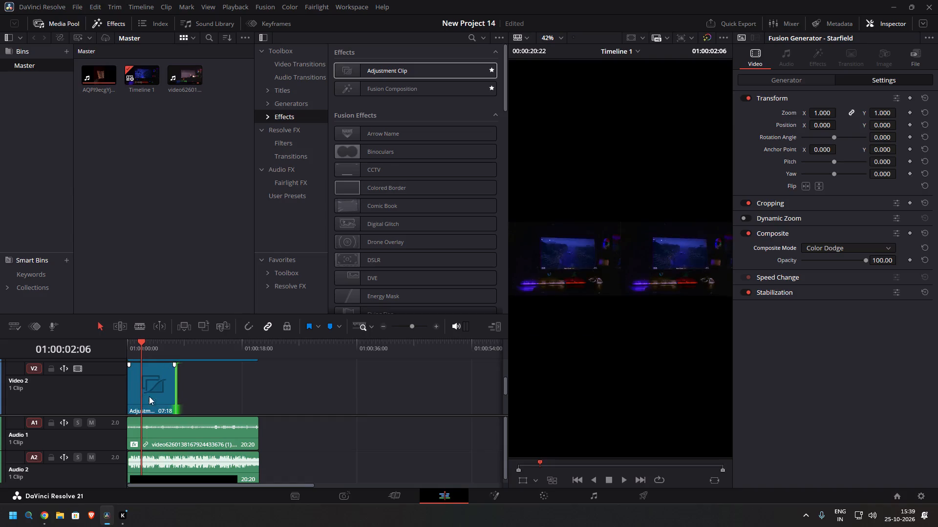
{"action": "left_click", "coordinate": [144, 395]}
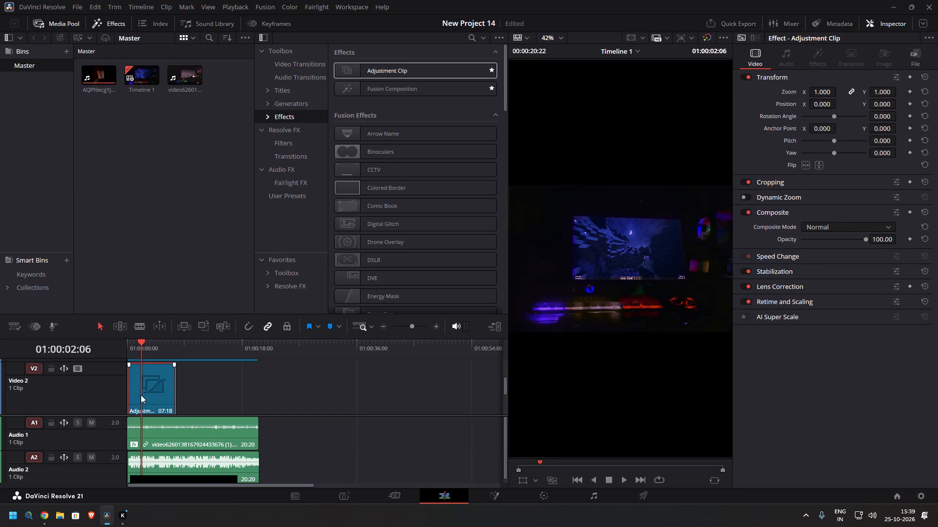
{"action": "left_click_drag", "start_coordinate": [175, 395], "coordinate": [130, 411]}
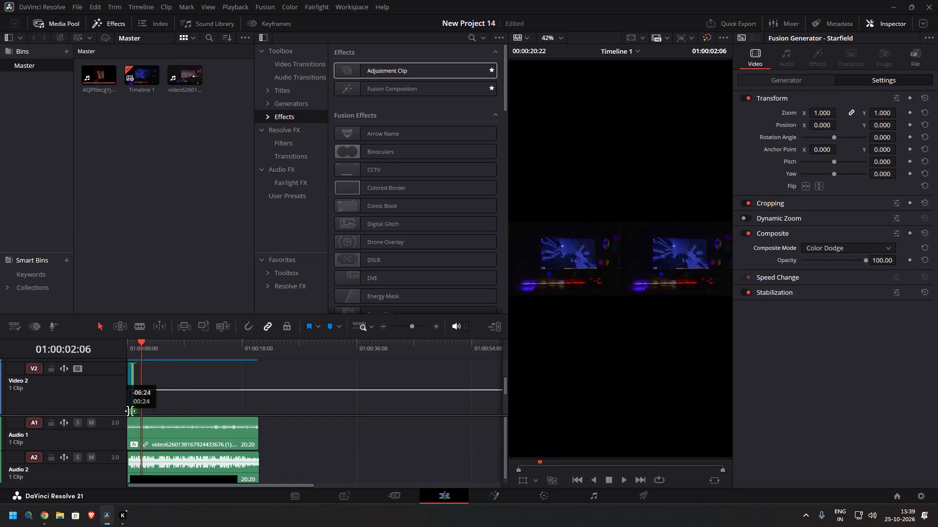
{"action": "left_click_drag", "start_coordinate": [130, 411], "coordinate": [138, 420]}
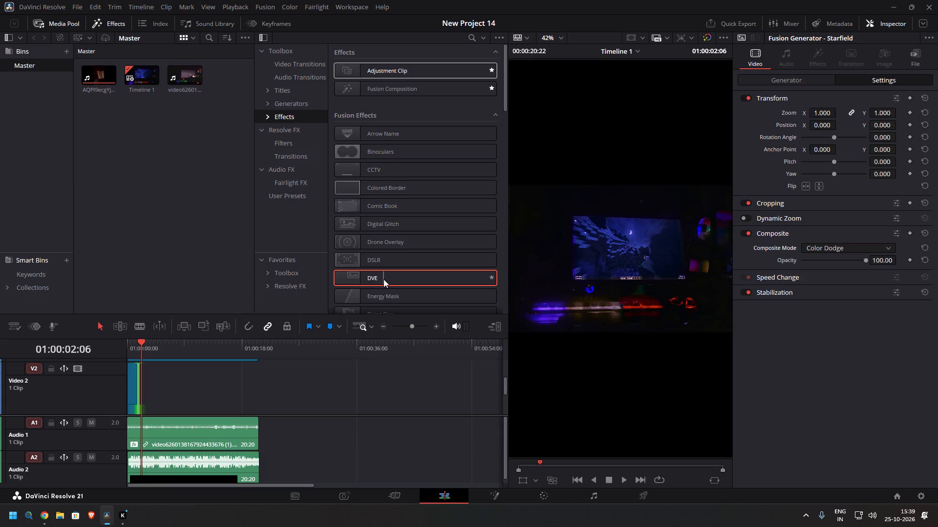
Apply the Hologram Glitch Fusion effect to the short Adjustment Clip at the start of Video 2.
{"action": "scroll", "coordinate": [382, 280], "scroll_direction": "down", "scroll_amount": 2}
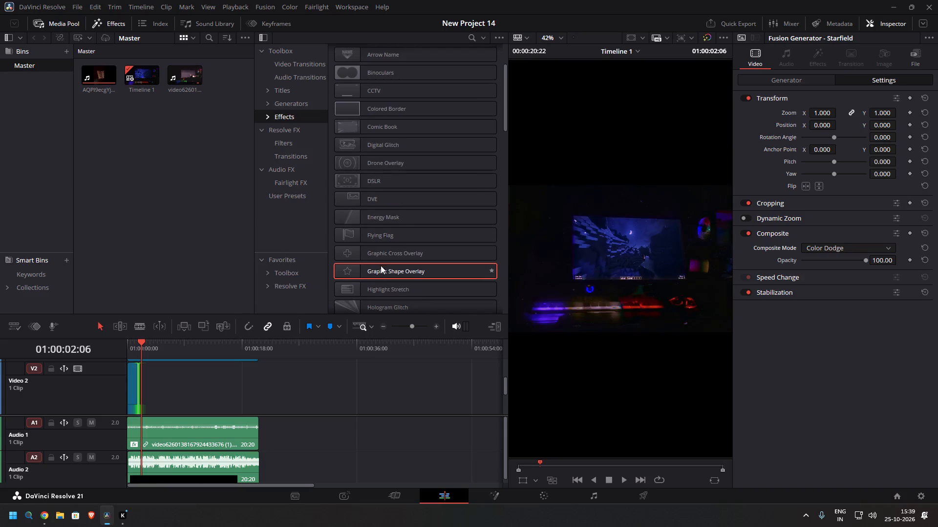
{"action": "scroll", "coordinate": [391, 264], "scroll_direction": "down", "scroll_amount": 2}
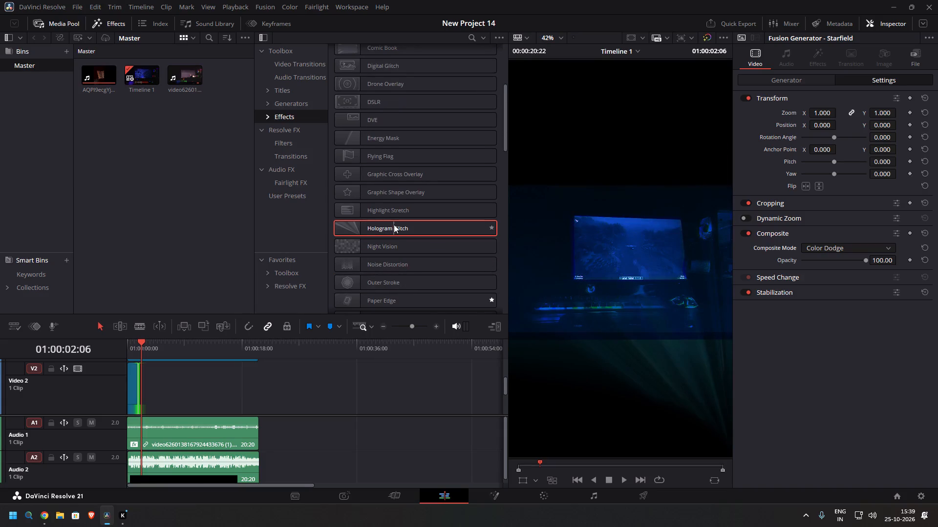
{"action": "left_click_drag", "start_coordinate": [394, 224], "coordinate": [131, 393]}
Play the opening three seconds from the timeline start to check the Hologram Glitch effect.
{"action": "left_click_drag", "start_coordinate": [141, 344], "coordinate": [94, 347]}
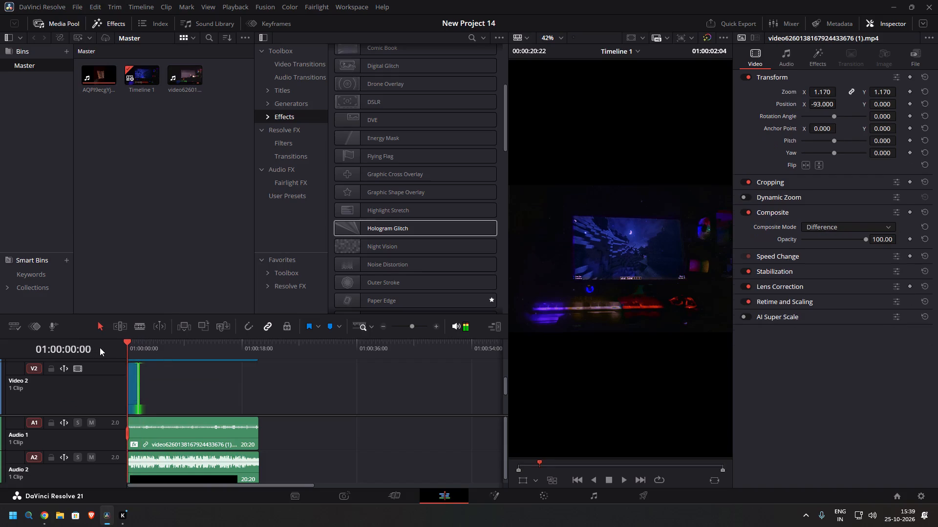
{"action": "key", "text": "space"}
{"action": "key", "text": "space"}
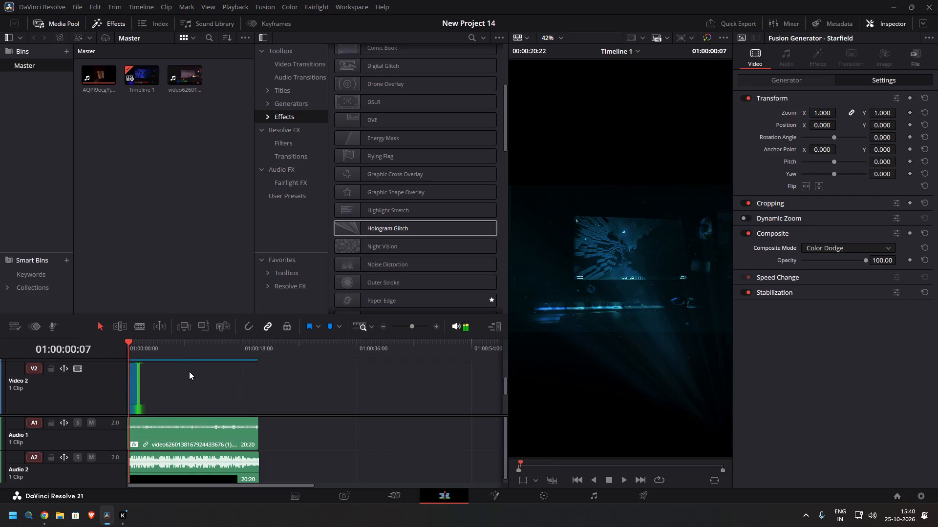
{"action": "key", "text": "space"}
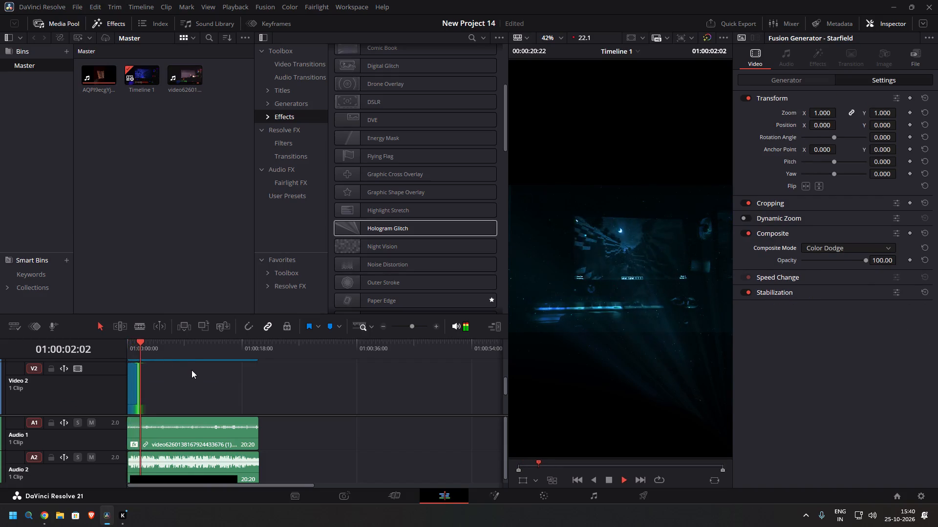
{"action": "key", "text": "space"}
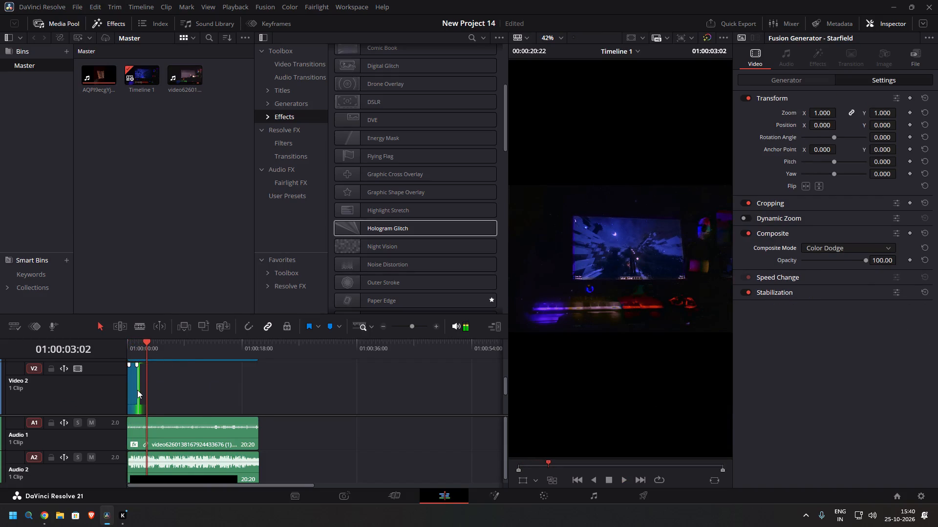
Extend the end of the Video 2 Adjustment Clip to a duration of 20:05, close to the end of the video.
{"action": "left_click_drag", "start_coordinate": [139, 389], "coordinate": [256, 424]}
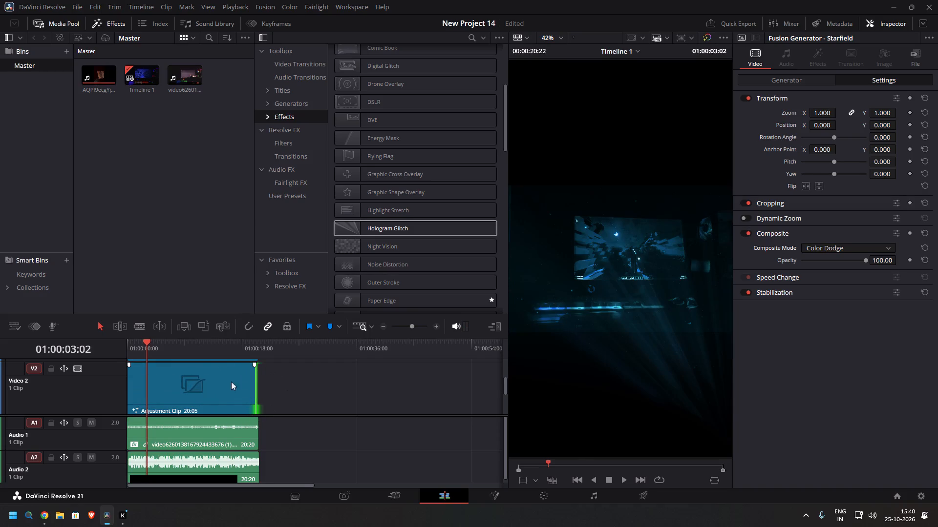
Select the extended Adjustment Clip and play the rest of the timeline to its end to review the effect.
{"action": "left_click", "coordinate": [214, 388]}
{"action": "key", "text": "space"}
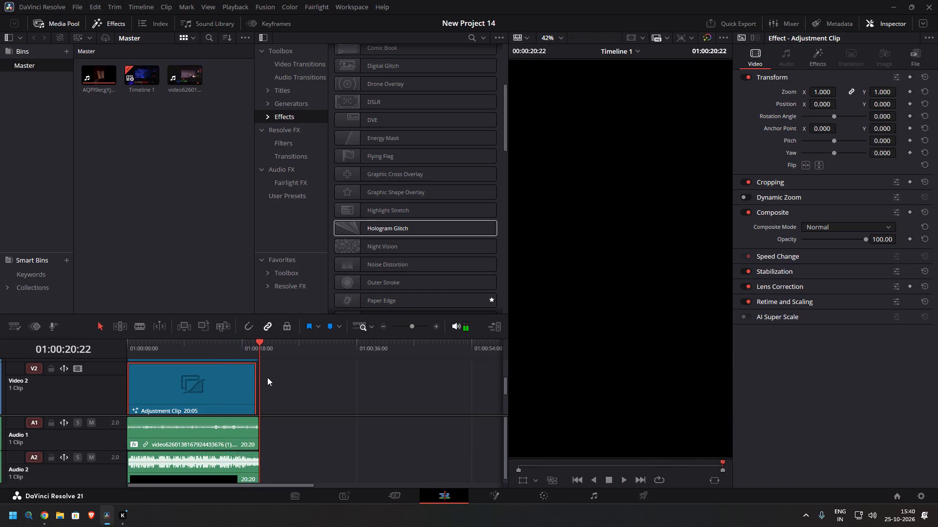
{"action": "scroll", "coordinate": [266, 383], "scroll_direction": "up", "scroll_amount": 1}
{"action": "scroll", "coordinate": [265, 383], "scroll_direction": "down", "scroll_amount": 2}
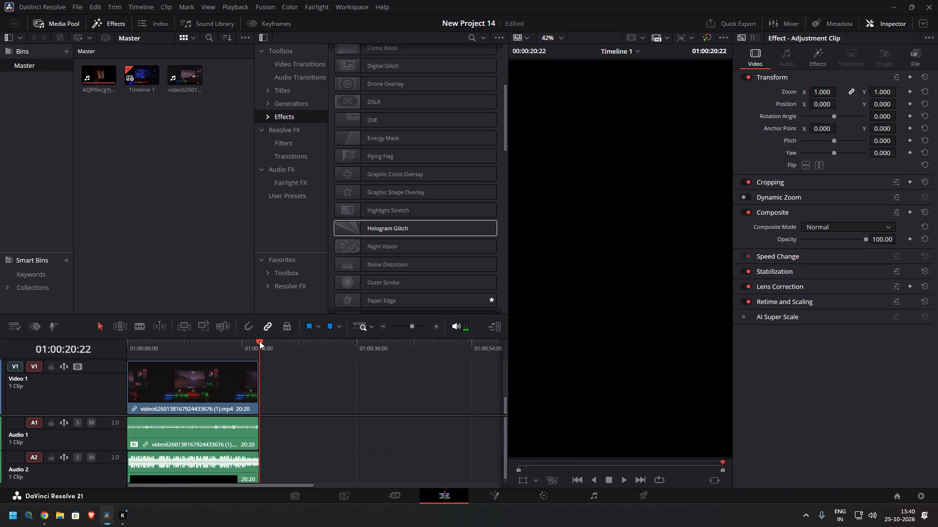
Replay the first one to two seconds from the timeline start to check the hologram look on the opening.
{"action": "left_click_drag", "start_coordinate": [259, 341], "coordinate": [4, 336]}
{"action": "key", "text": "space"}
{"action": "key", "text": "space"}
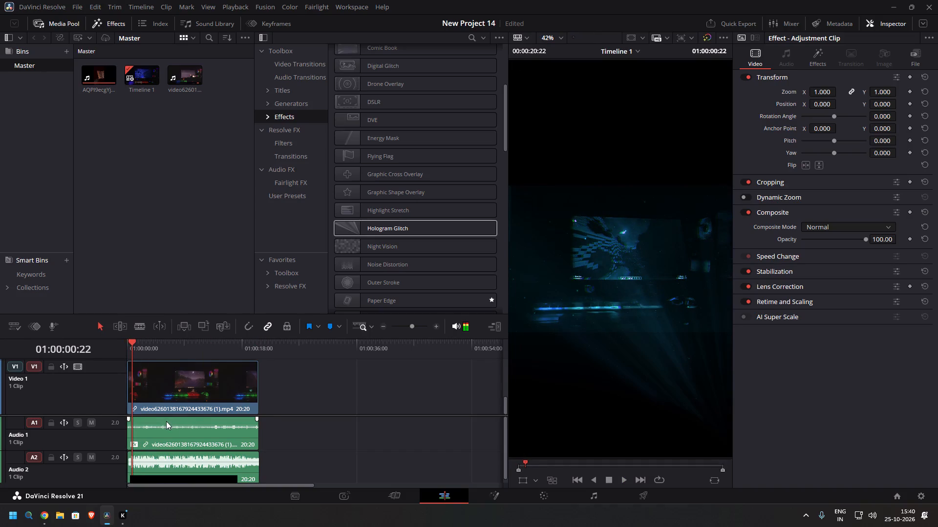
{"action": "scroll", "coordinate": [176, 416], "scroll_direction": "up", "scroll_amount": 5}
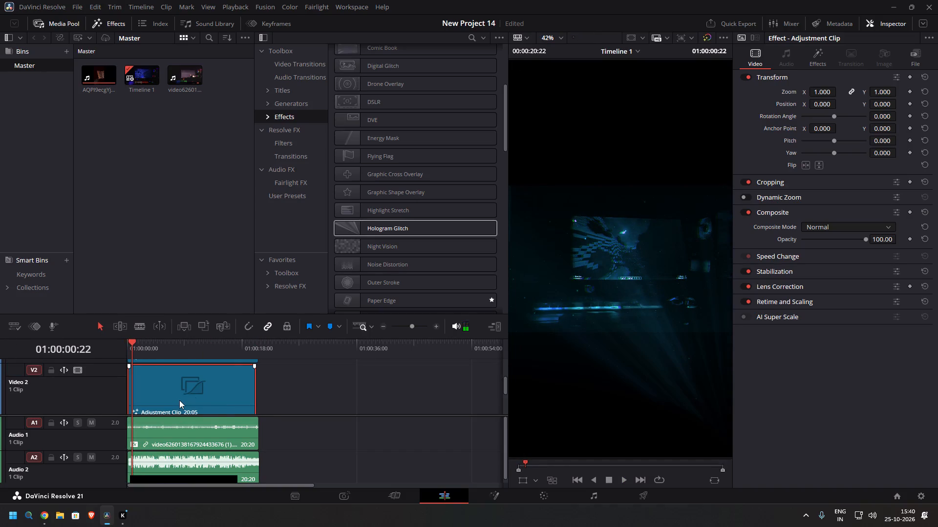
{"action": "left_click_drag", "start_coordinate": [192, 394], "coordinate": [183, 394]}
{"action": "key", "text": "space"}
{"action": "key", "text": "space"}
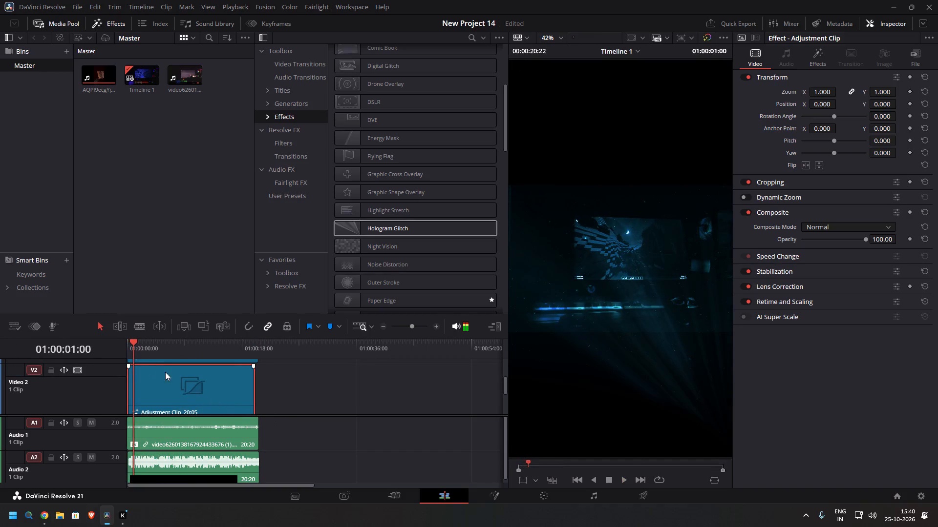
{"action": "left_click_drag", "start_coordinate": [135, 344], "coordinate": [58, 345]}
{"action": "key", "text": "space"}
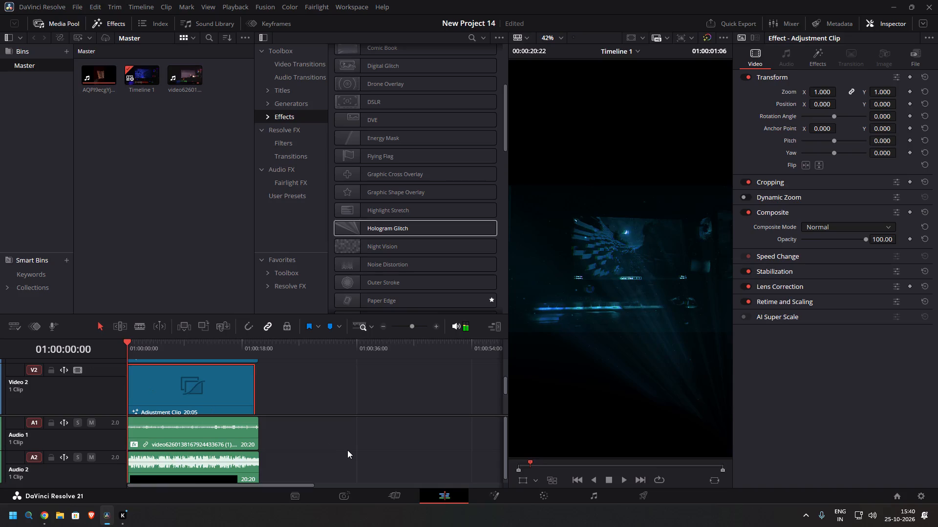
{"action": "key", "text": "space"}
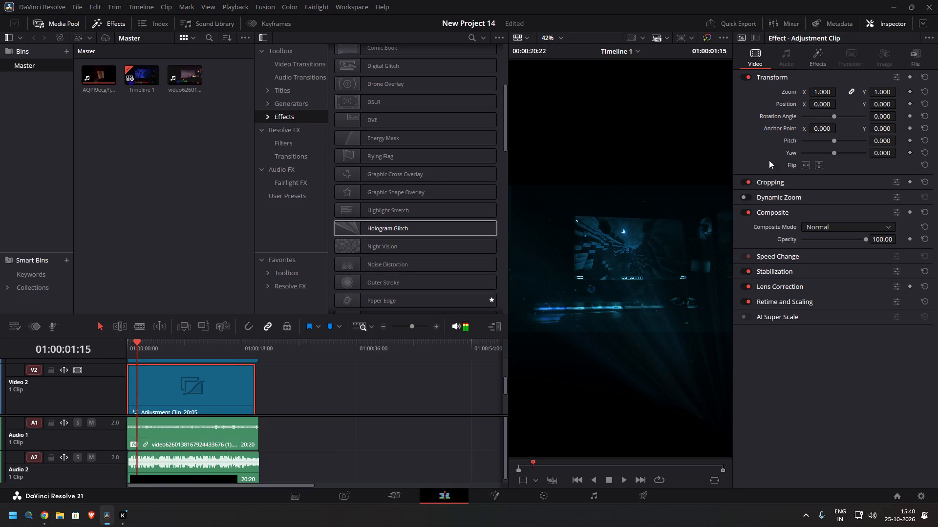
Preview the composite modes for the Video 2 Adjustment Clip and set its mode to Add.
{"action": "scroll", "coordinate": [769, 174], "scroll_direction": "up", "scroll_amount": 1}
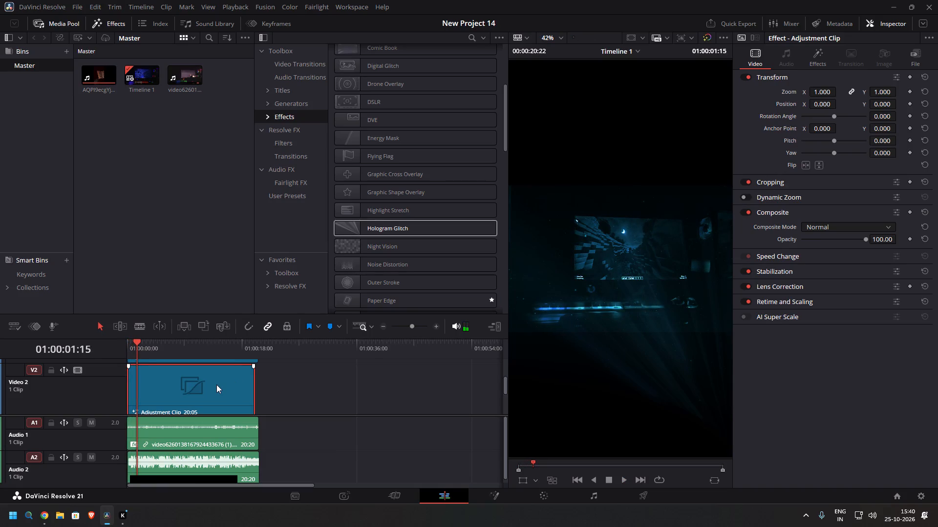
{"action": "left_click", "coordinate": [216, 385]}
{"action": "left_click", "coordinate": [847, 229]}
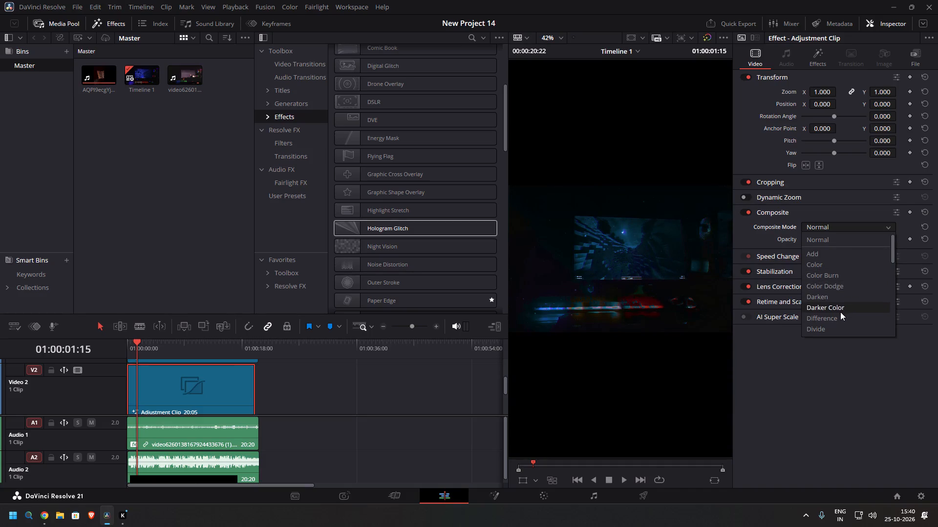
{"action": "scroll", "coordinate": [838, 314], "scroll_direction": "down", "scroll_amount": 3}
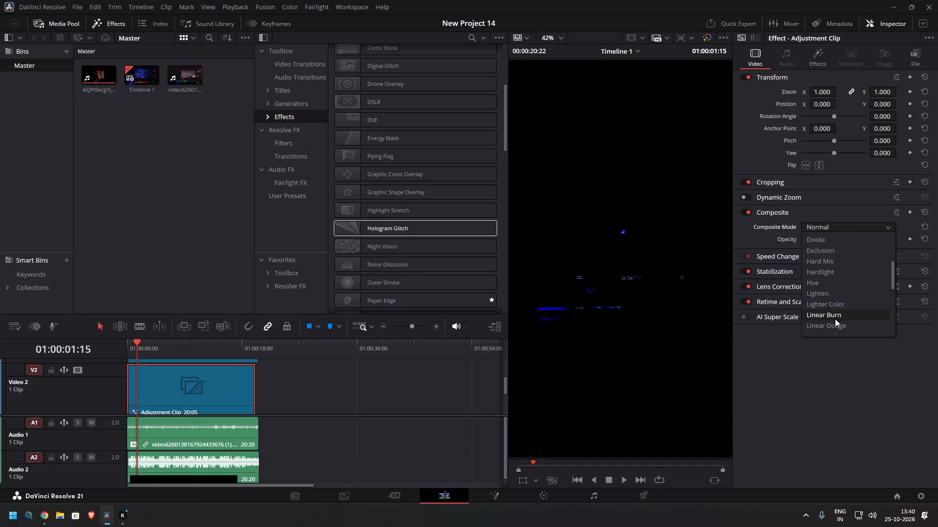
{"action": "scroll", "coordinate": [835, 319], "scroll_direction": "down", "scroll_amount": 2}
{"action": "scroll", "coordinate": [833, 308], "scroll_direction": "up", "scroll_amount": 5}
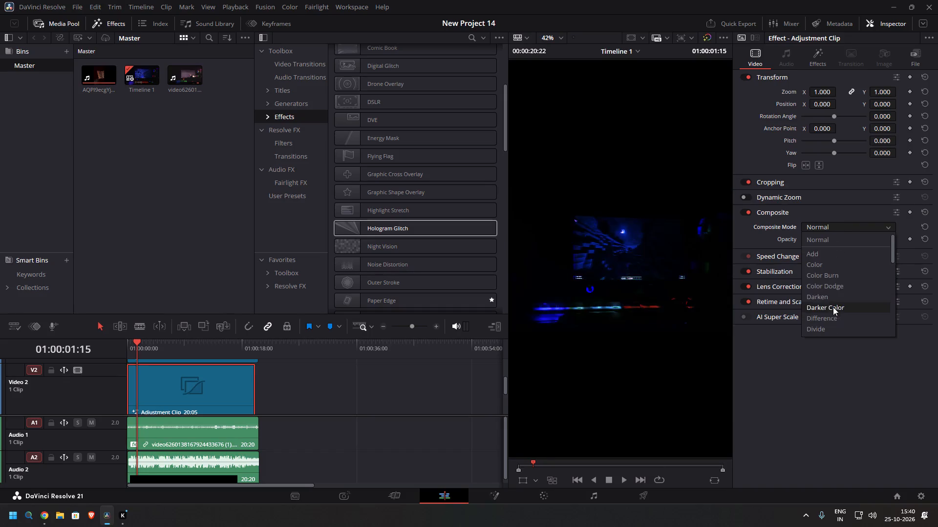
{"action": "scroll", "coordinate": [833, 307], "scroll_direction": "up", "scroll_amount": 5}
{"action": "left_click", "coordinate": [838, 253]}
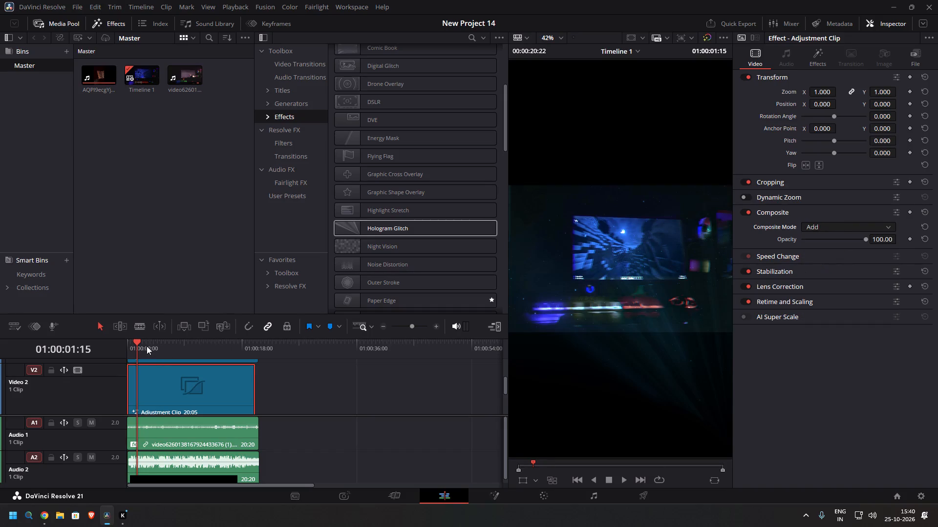
Play the timeline from the start to about 01:00:17:01 to review the Add blend.
{"action": "left_click_drag", "start_coordinate": [135, 343], "coordinate": [93, 341]}
{"action": "key", "text": "space"}
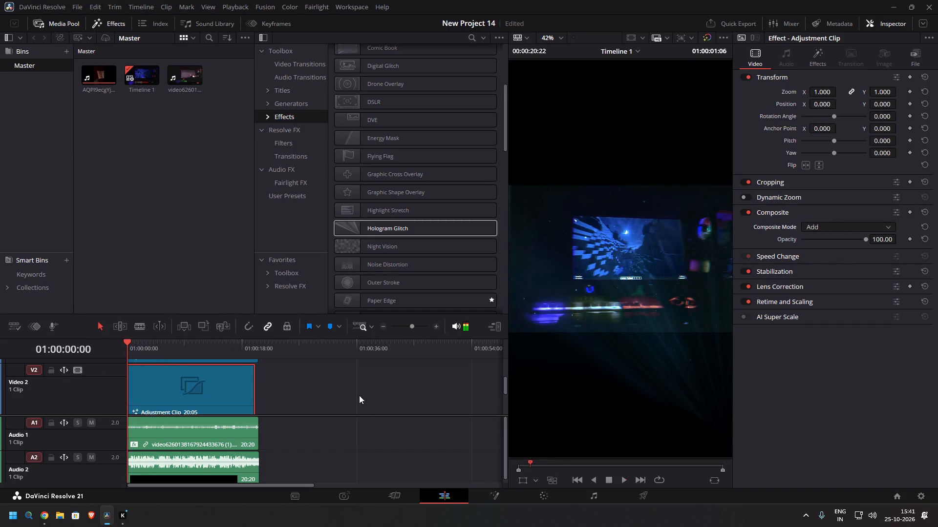
{"action": "key", "text": "space"}
{"action": "key", "text": "space"}
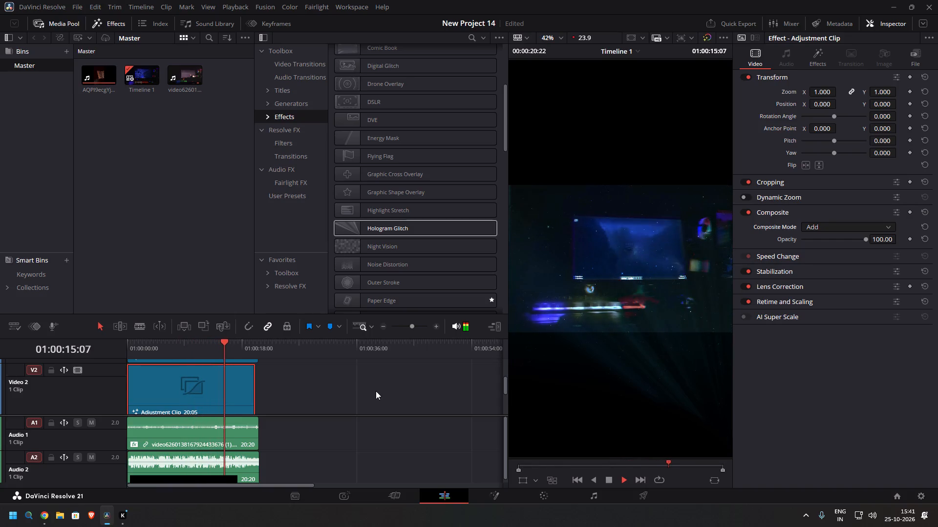
{"action": "key", "text": "space"}
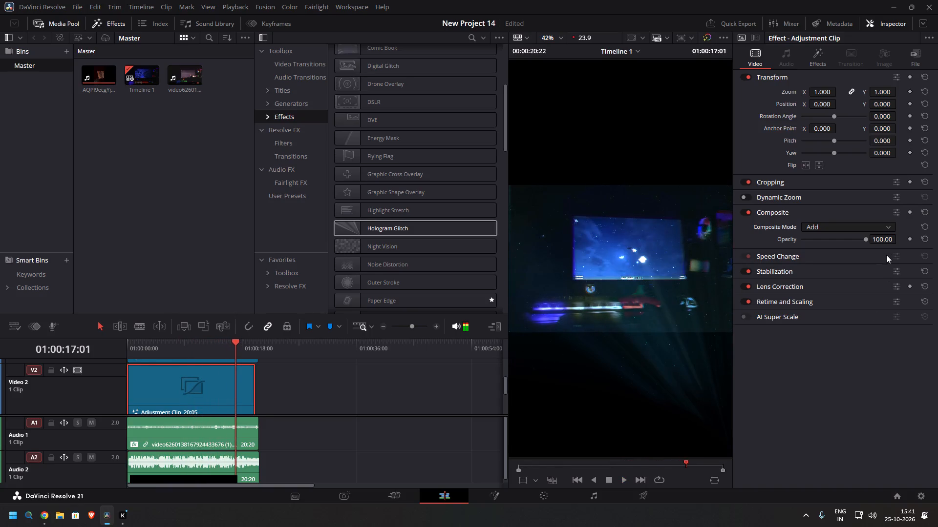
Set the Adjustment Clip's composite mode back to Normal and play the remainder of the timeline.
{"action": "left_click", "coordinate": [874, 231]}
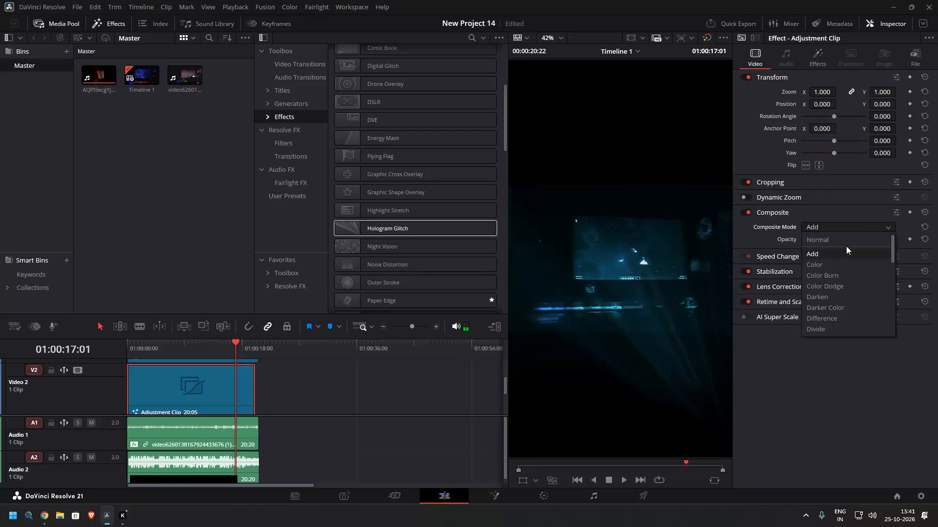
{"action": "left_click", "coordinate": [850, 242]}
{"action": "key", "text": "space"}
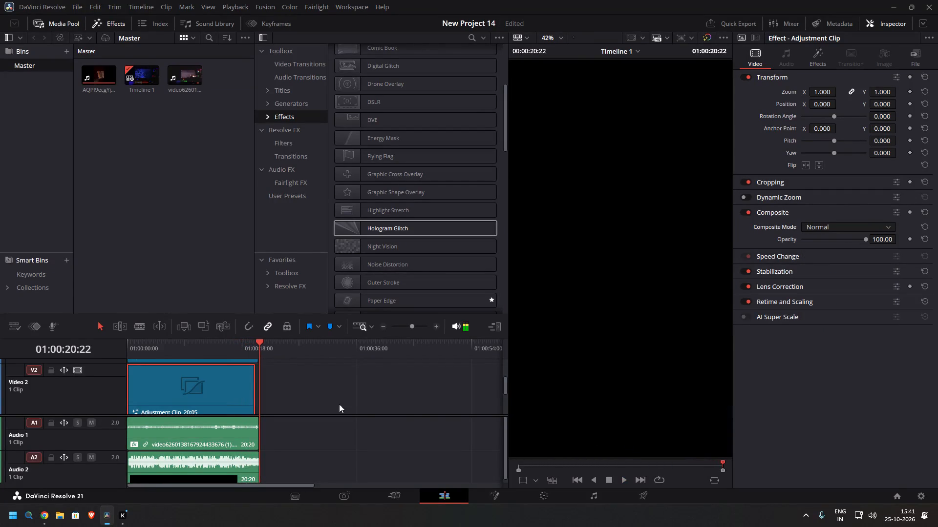
Extend the end of the Video 2 Adjustment Clip by nine frames to a duration of 20:14.
{"action": "left_click", "coordinate": [255, 388]}
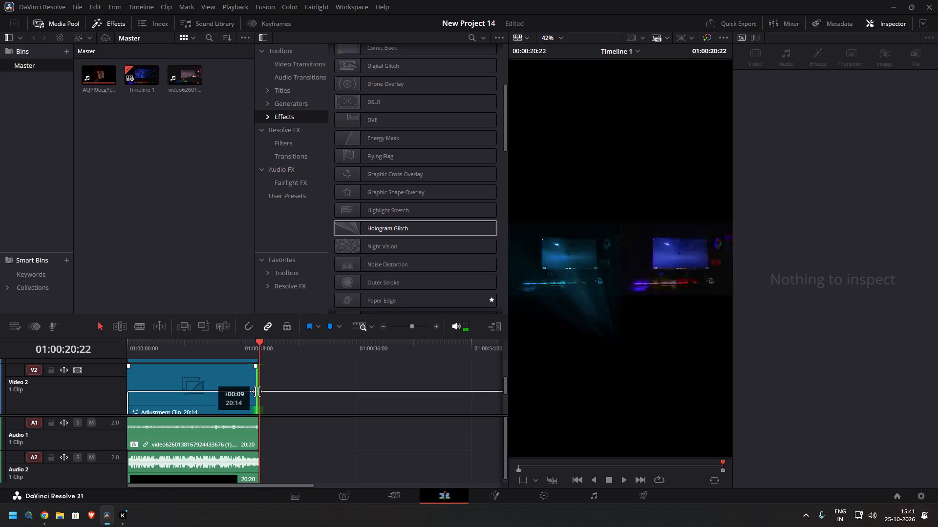
Play the whole timeline from the start to review the full-length hologram effect.
{"action": "left_click_drag", "start_coordinate": [262, 345], "coordinate": [296, 341]}
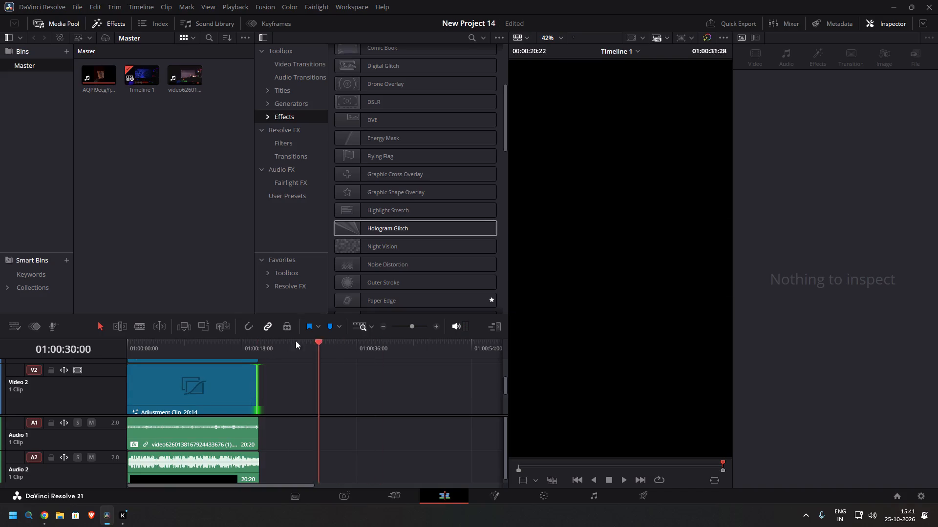
{"action": "left_click_drag", "start_coordinate": [296, 341], "coordinate": [70, 357]}
{"action": "key", "text": "space"}
{"action": "key", "text": "space"}
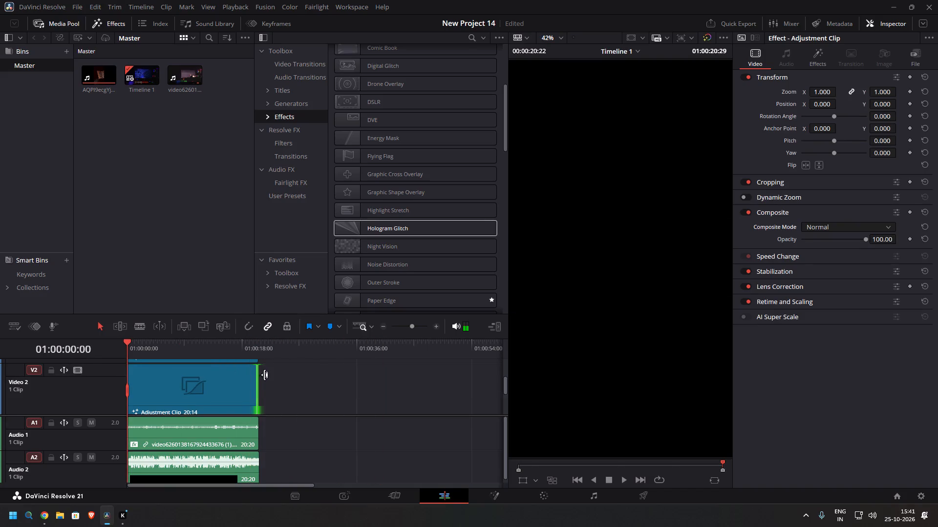
{"action": "key", "text": "space"}
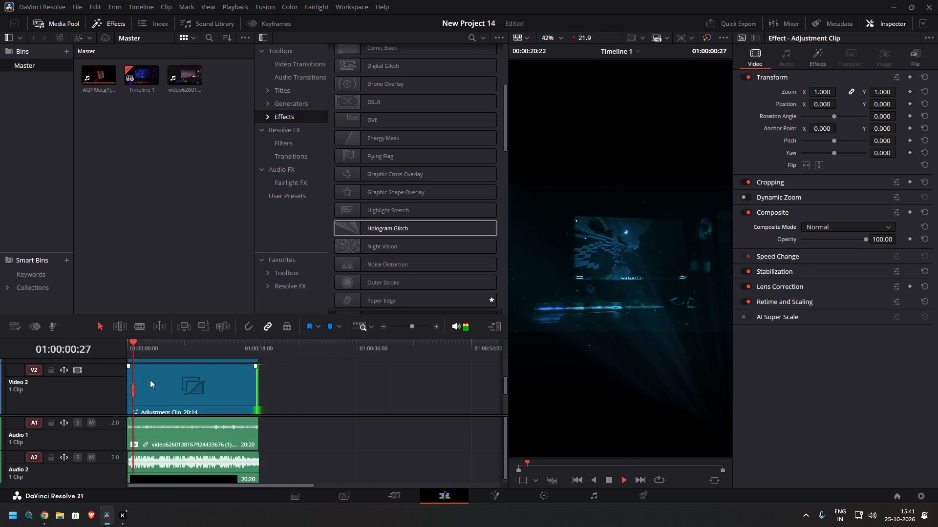
{"action": "left_click_drag", "start_coordinate": [139, 393], "coordinate": [126, 392]}
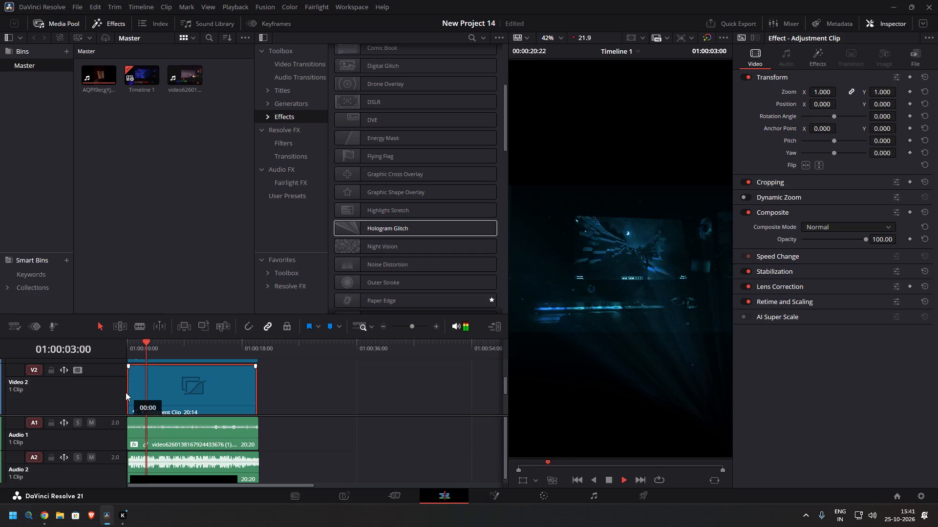
{"action": "left_click_drag", "start_coordinate": [126, 392], "coordinate": [125, 392]}
{"action": "left_click", "coordinate": [365, 383]}
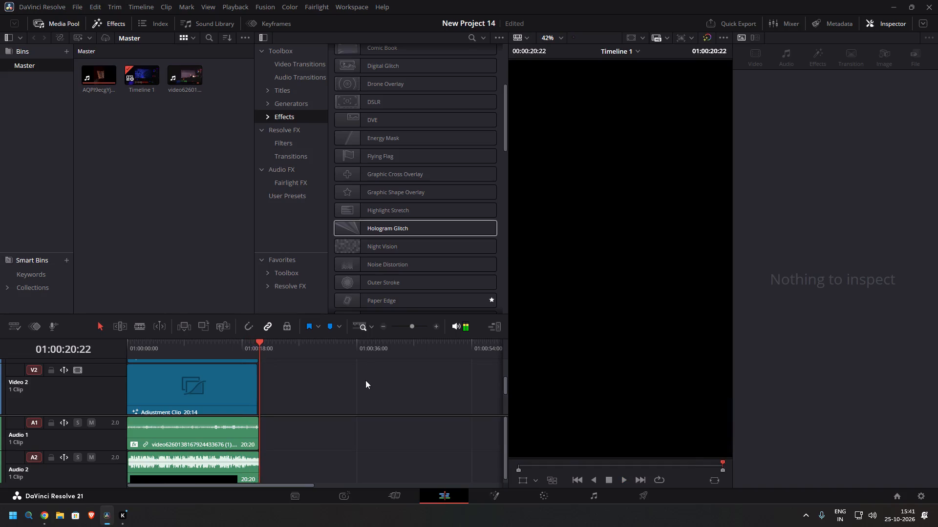
Select the main video clip on Video 1 and browse the Fusion effects and third-party packs for another effect.
{"action": "scroll", "coordinate": [237, 385], "scroll_direction": "up", "scroll_amount": 1}
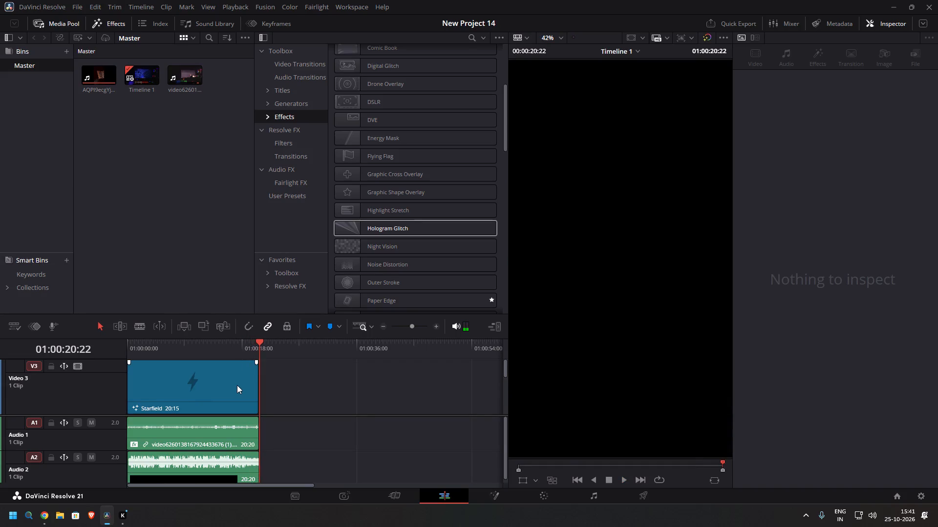
{"action": "scroll", "coordinate": [237, 383], "scroll_direction": "down", "scroll_amount": 2}
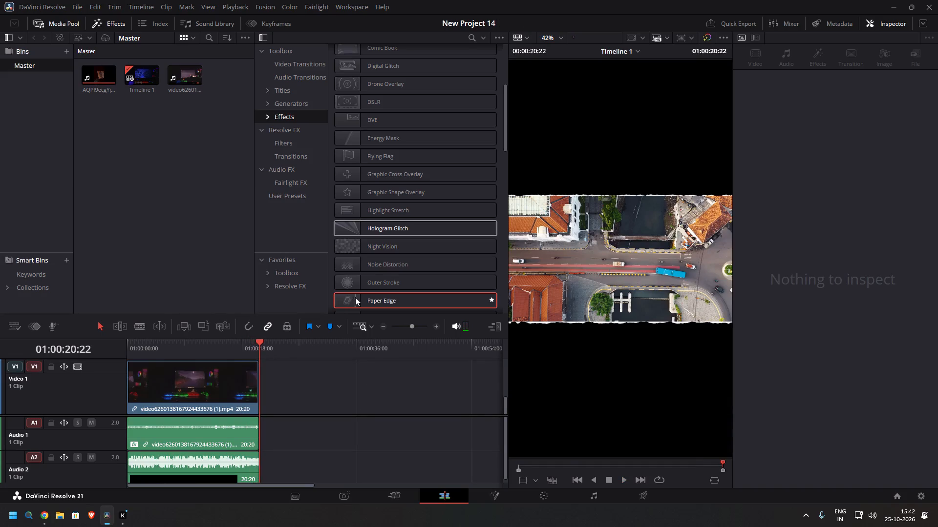
{"action": "left_click", "coordinate": [212, 375]}
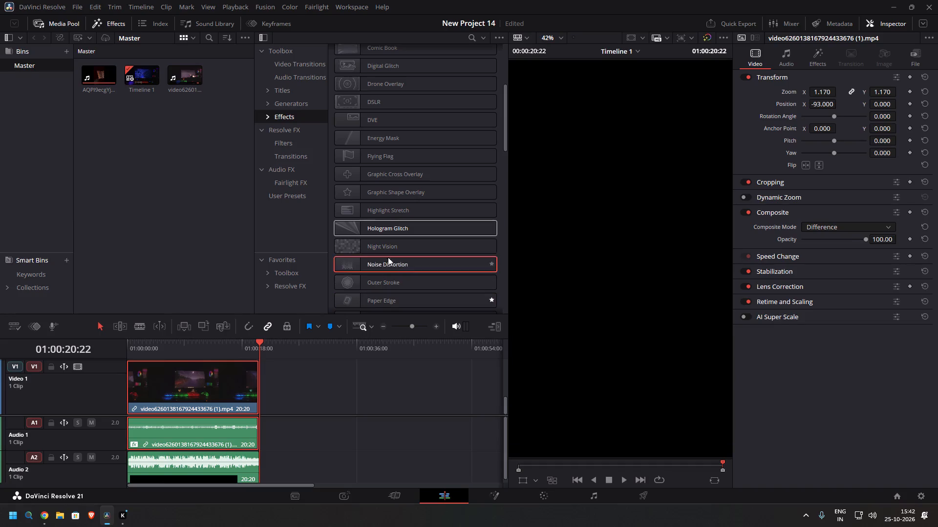
{"action": "scroll", "coordinate": [377, 225], "scroll_direction": "down", "scroll_amount": 2}
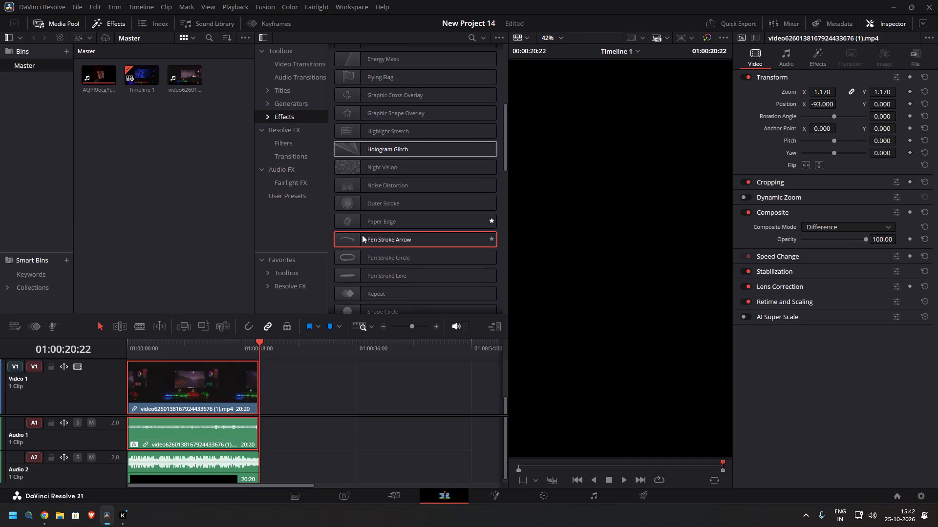
{"action": "scroll", "coordinate": [354, 225], "scroll_direction": "down", "scroll_amount": 3}
{"action": "scroll", "coordinate": [339, 272], "scroll_direction": "down", "scroll_amount": 2}
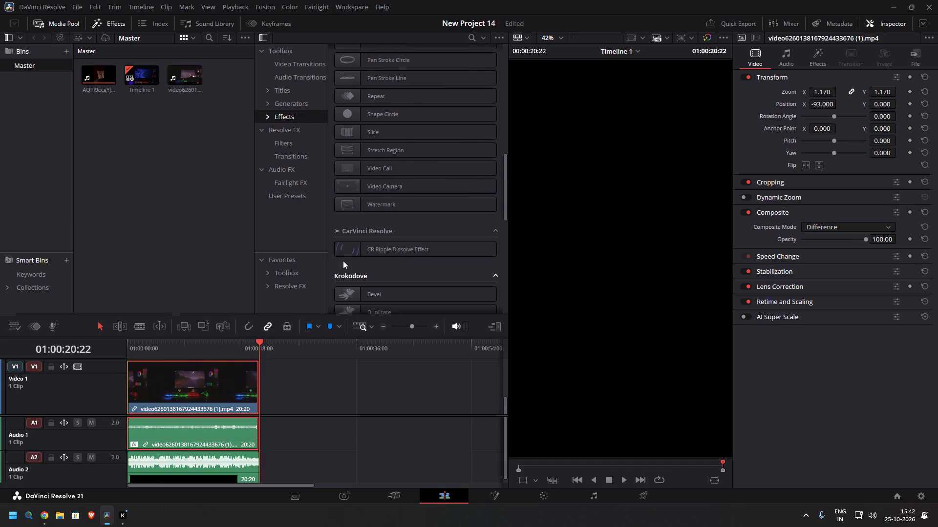
{"action": "scroll", "coordinate": [341, 256], "scroll_direction": "down", "scroll_amount": 5}
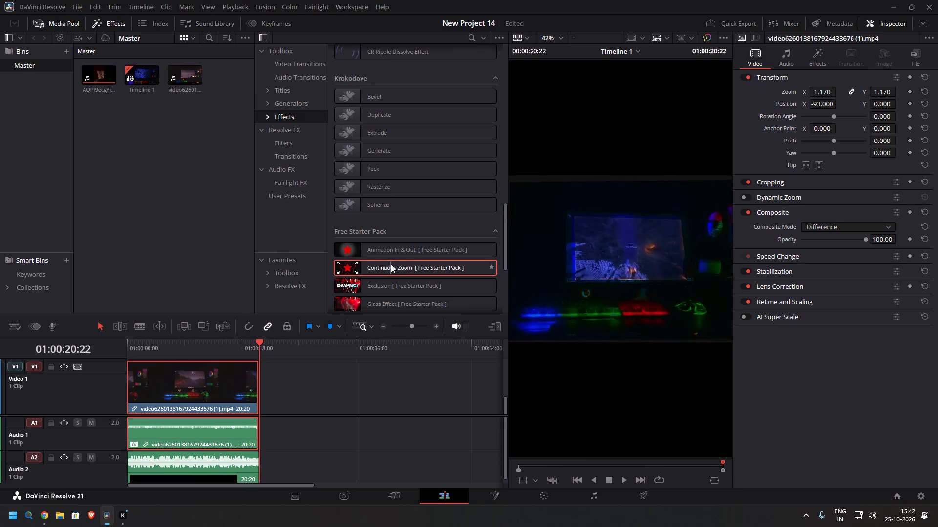
{"action": "scroll", "coordinate": [394, 269], "scroll_direction": "down", "scroll_amount": 2}
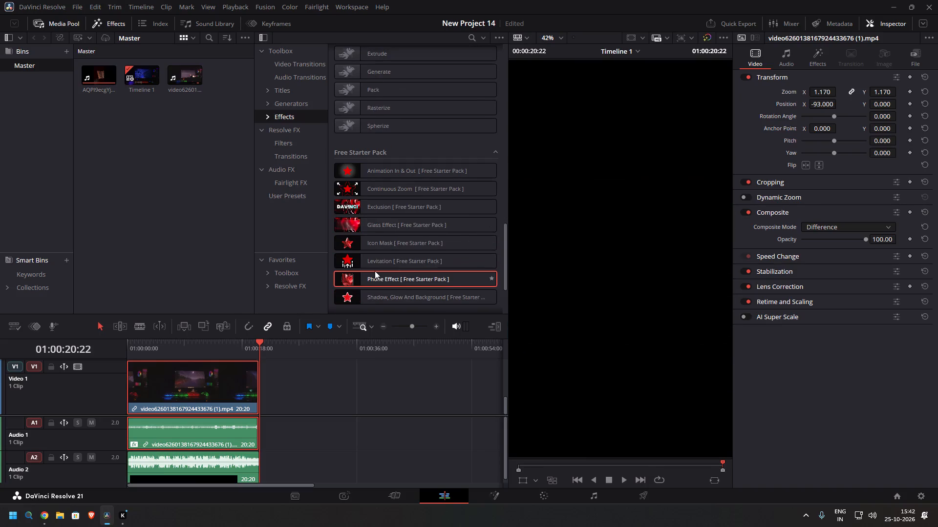
{"action": "scroll", "coordinate": [352, 279], "scroll_direction": "down", "scroll_amount": 1}
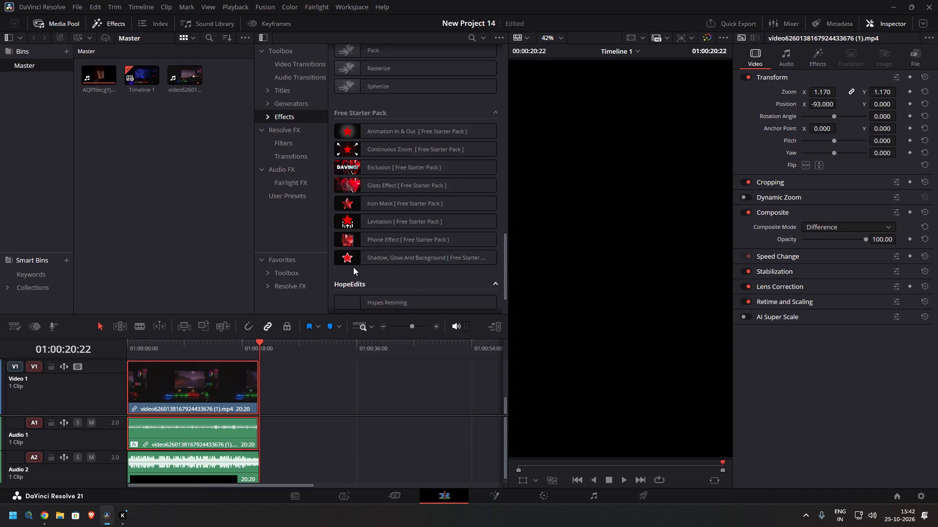
{"action": "scroll", "coordinate": [354, 257], "scroll_direction": "down", "scroll_amount": 2}
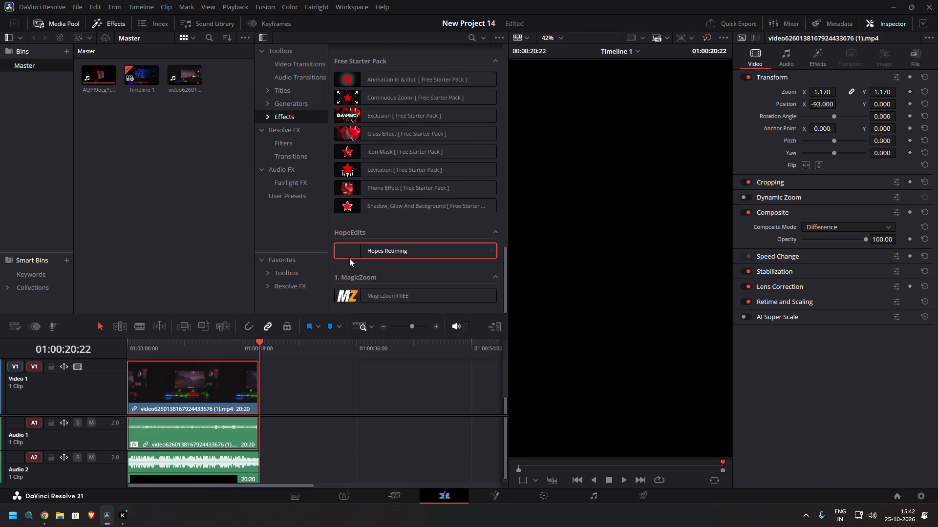
{"action": "scroll", "coordinate": [353, 256], "scroll_direction": "down", "scroll_amount": 4}
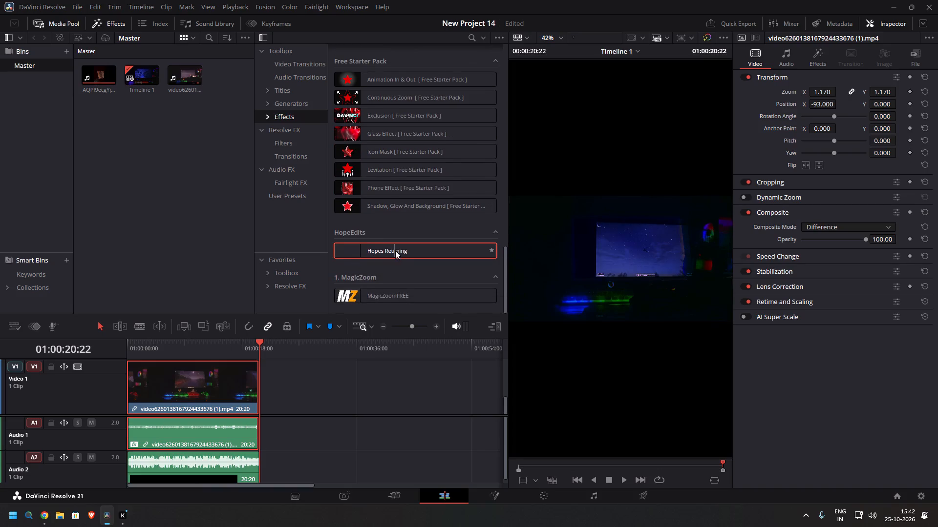
{"action": "scroll", "coordinate": [400, 250], "scroll_direction": "up", "scroll_amount": 6}
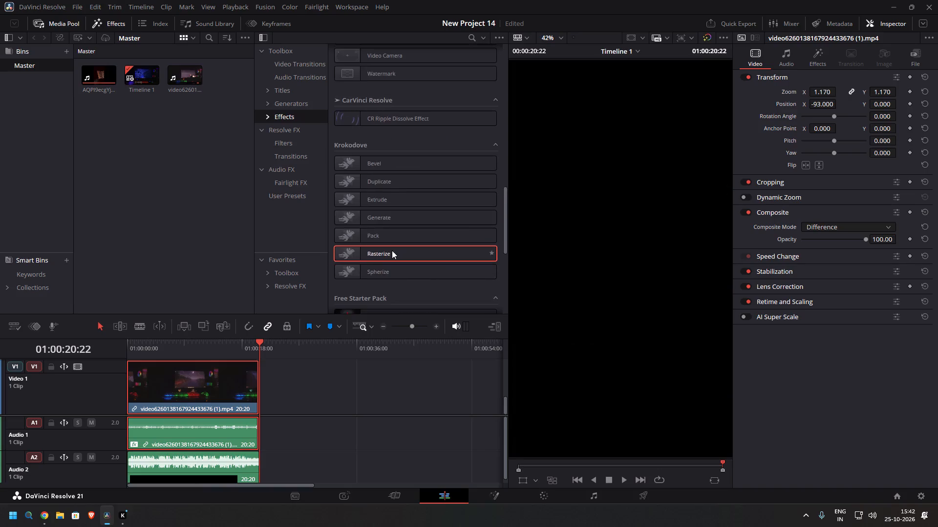
{"action": "scroll", "coordinate": [392, 250], "scroll_direction": "down", "scroll_amount": 2}
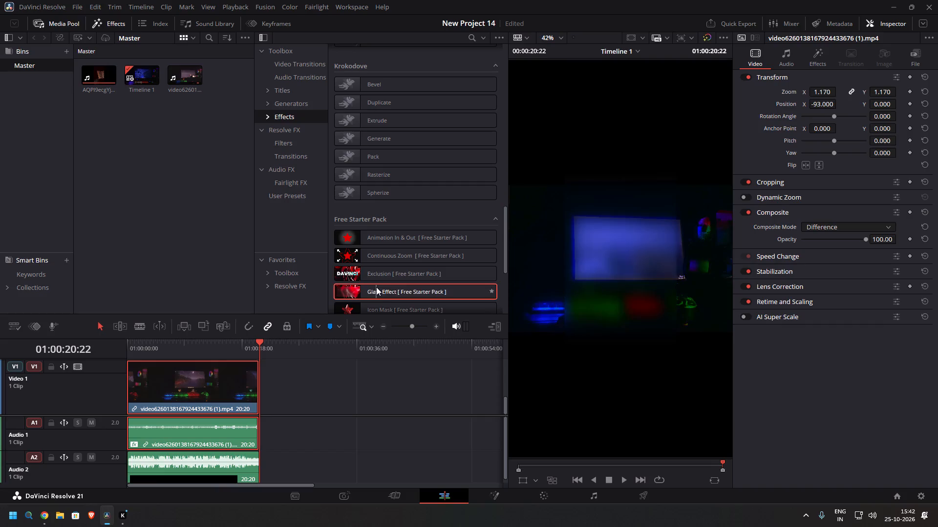
{"action": "scroll", "coordinate": [345, 229], "scroll_direction": "up", "scroll_amount": 3}
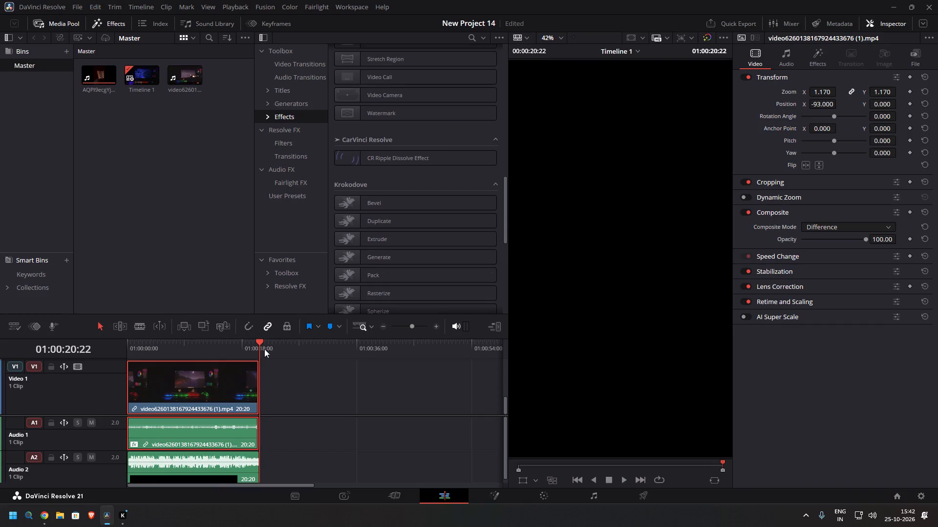
Play about the first second of the timeline from the start to review the current look.
{"action": "left_click_drag", "start_coordinate": [261, 344], "coordinate": [28, 326]}
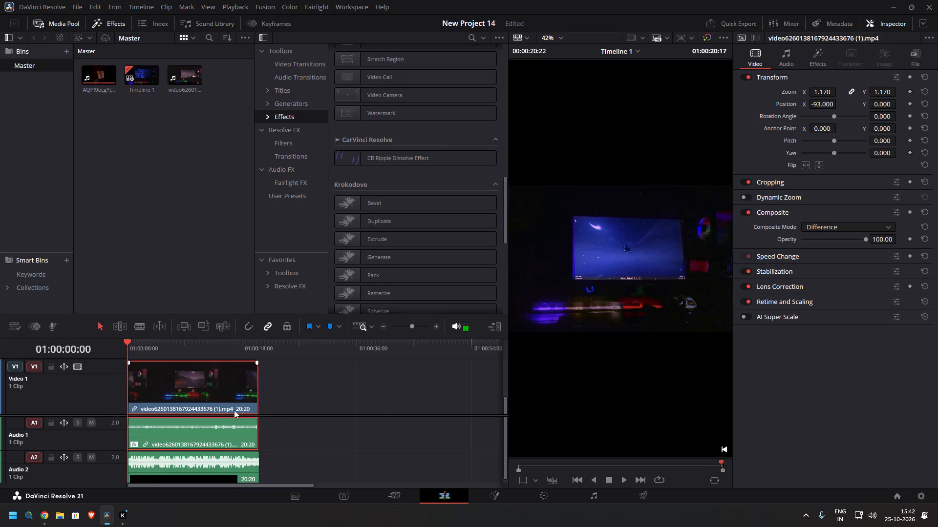
{"action": "key", "text": "space"}
{"action": "key", "text": "space"}
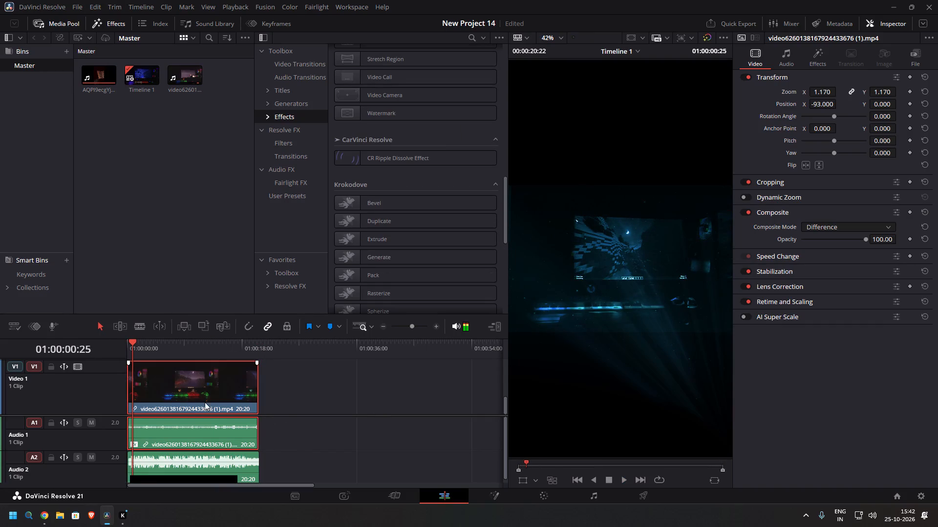
Return the playhead to the start and set the Video 2 Adjustment Clip's composite mode to Add.
{"action": "left_click_drag", "start_coordinate": [129, 338], "coordinate": [102, 337]}
{"action": "left_click_drag", "start_coordinate": [128, 342], "coordinate": [99, 341]}
{"action": "scroll", "coordinate": [336, 414], "scroll_direction": "up", "scroll_amount": 2}
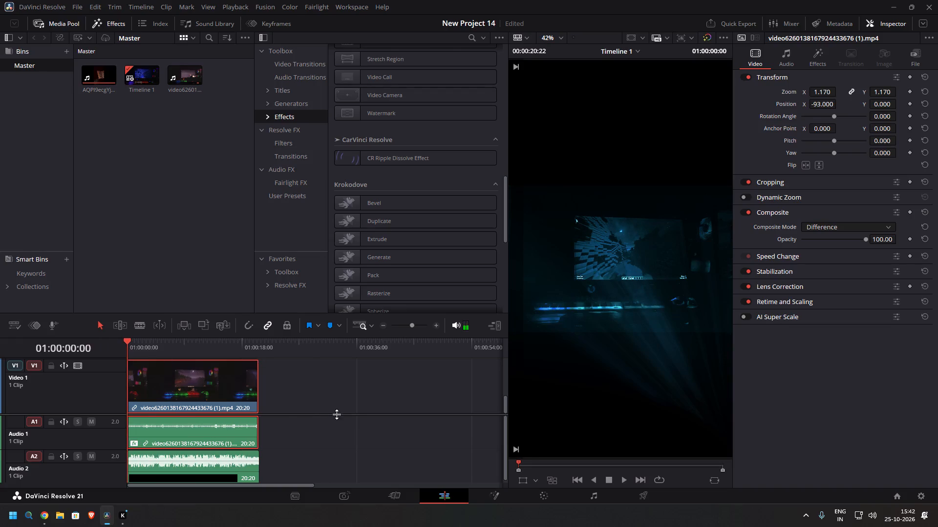
{"action": "scroll", "coordinate": [324, 408], "scroll_direction": "up", "scroll_amount": 1}
{"action": "left_click", "coordinate": [226, 392]}
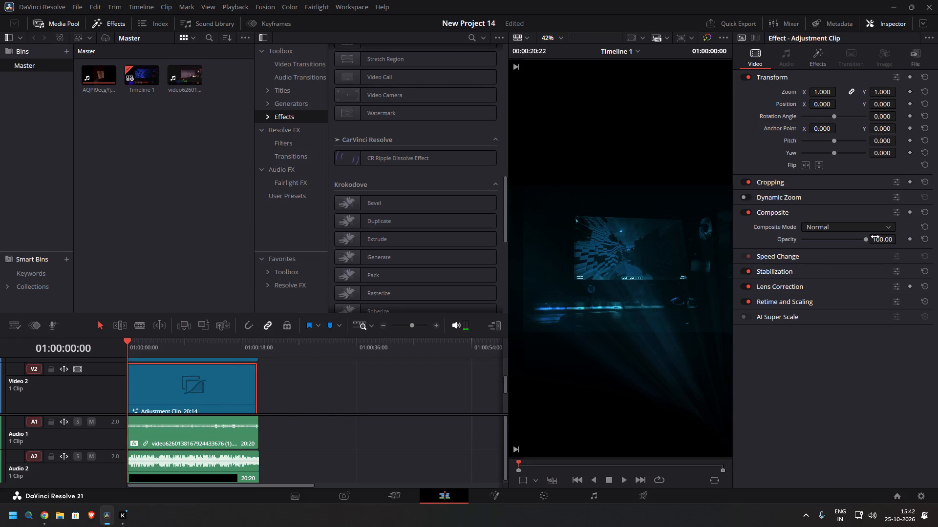
{"action": "left_click", "coordinate": [882, 227]}
{"action": "left_click", "coordinate": [837, 255]}
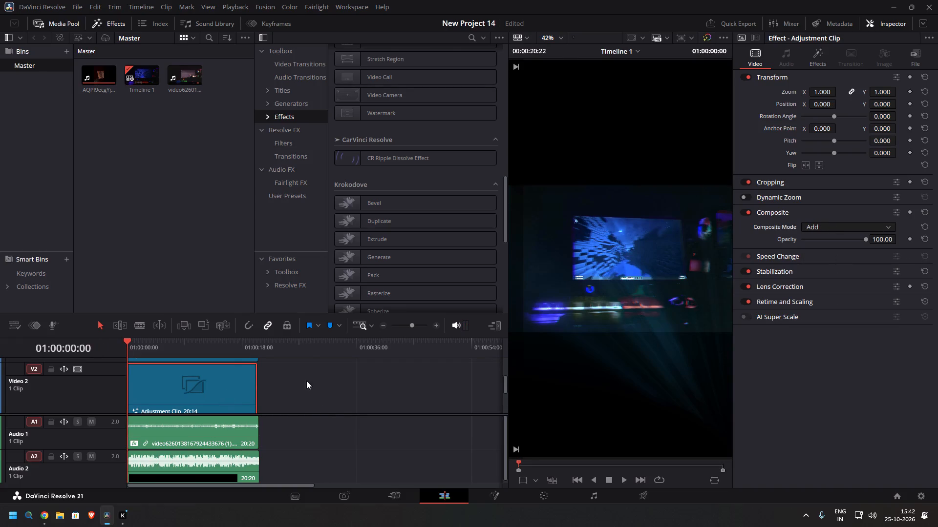
Play the timeline from the start to about 01:00:17:26 to review the Add blend.
{"action": "key", "text": "space"}
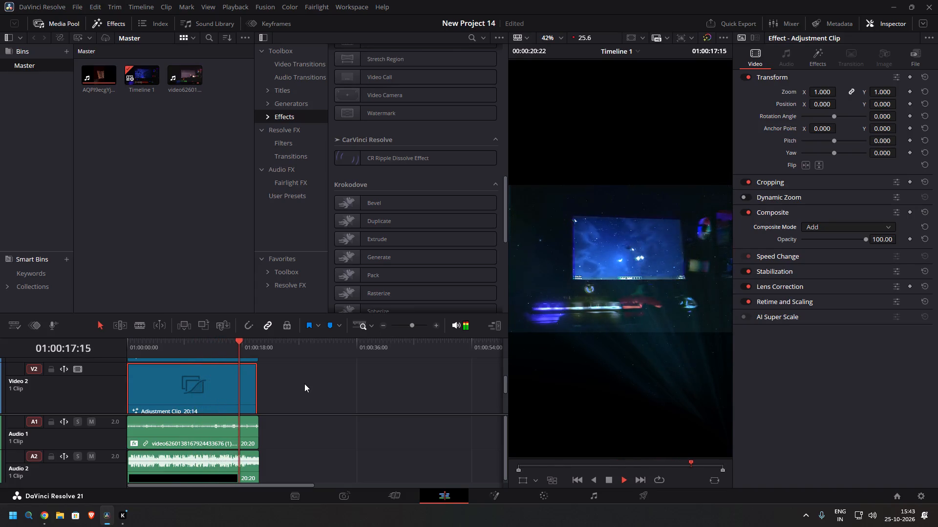
{"action": "key", "text": "space"}
Place an Adjustment Clip at the start of a new Video 4 track above Starfield and trim it to about 2 seconds.
{"action": "scroll", "coordinate": [247, 401], "scroll_direction": "up", "scroll_amount": 4}
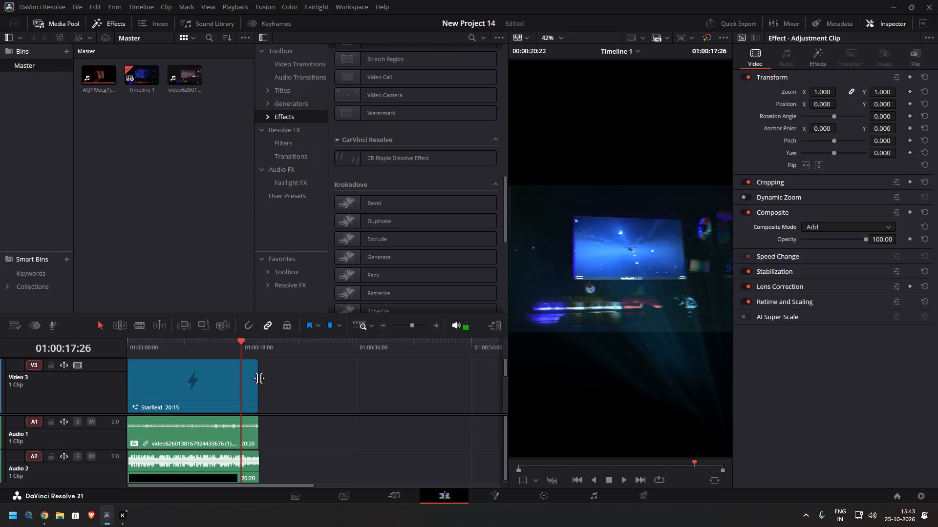
{"action": "scroll", "coordinate": [350, 112], "scroll_direction": "up", "scroll_amount": 3}
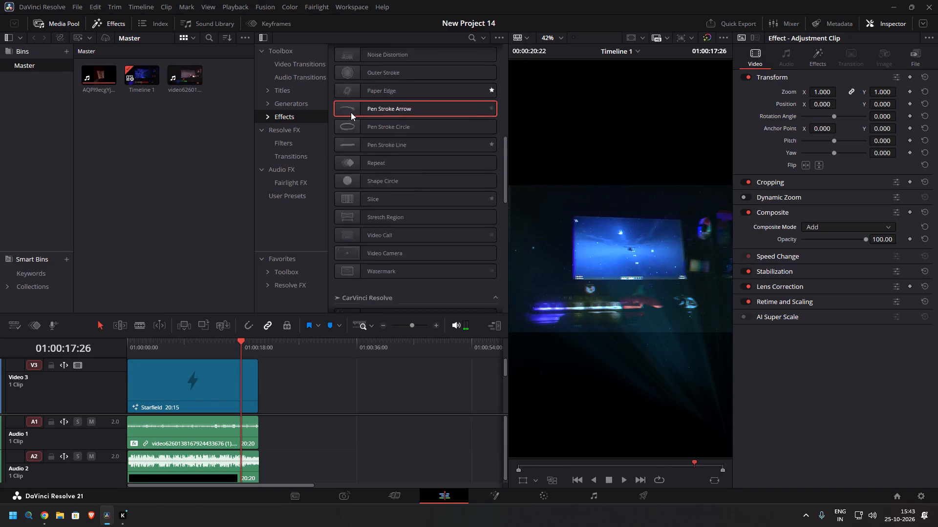
{"action": "scroll", "coordinate": [351, 112], "scroll_direction": "up", "scroll_amount": 18}
{"action": "left_click_drag", "start_coordinate": [359, 65], "coordinate": [312, 274]}
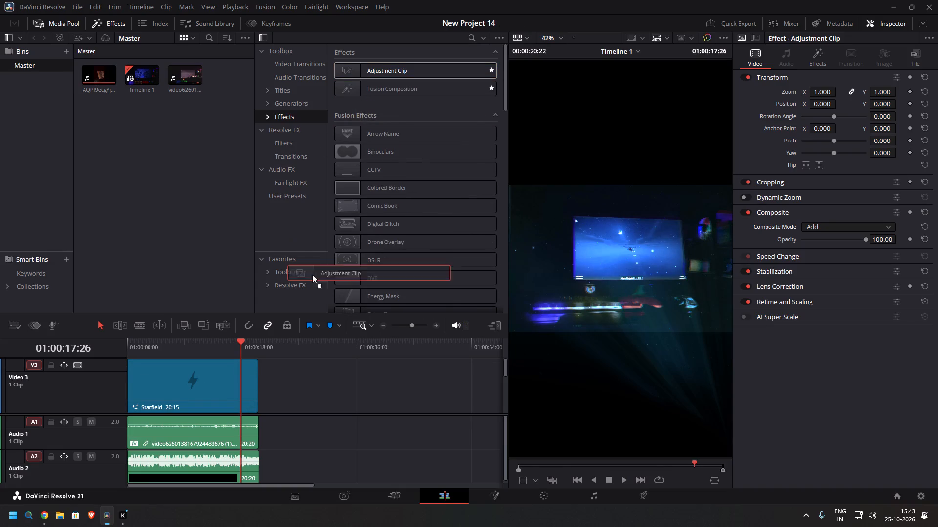
{"action": "left_click_drag", "start_coordinate": [312, 274], "coordinate": [228, 374]}
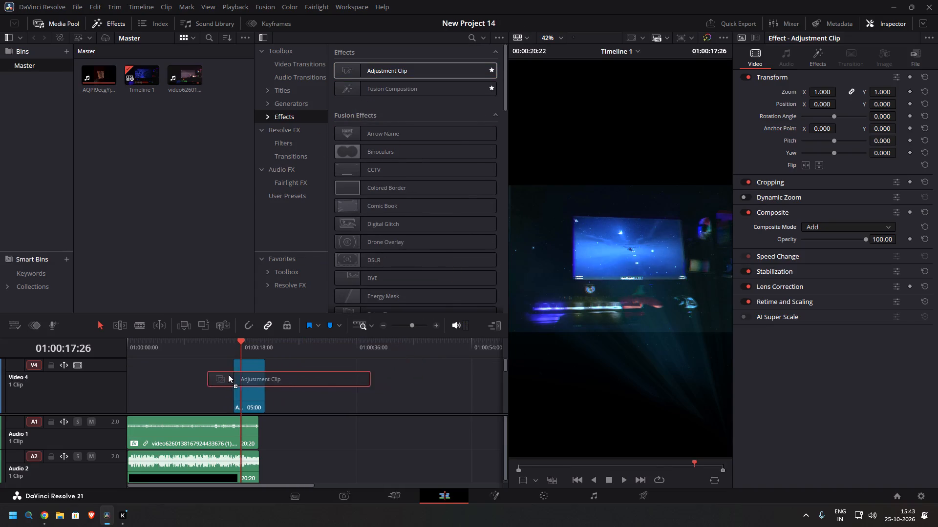
{"action": "left_click_drag", "start_coordinate": [228, 374], "coordinate": [126, 388]}
{"action": "scroll", "coordinate": [284, 373], "scroll_direction": "down", "scroll_amount": 1}
{"action": "scroll", "coordinate": [284, 374], "scroll_direction": "up", "scroll_amount": 1}
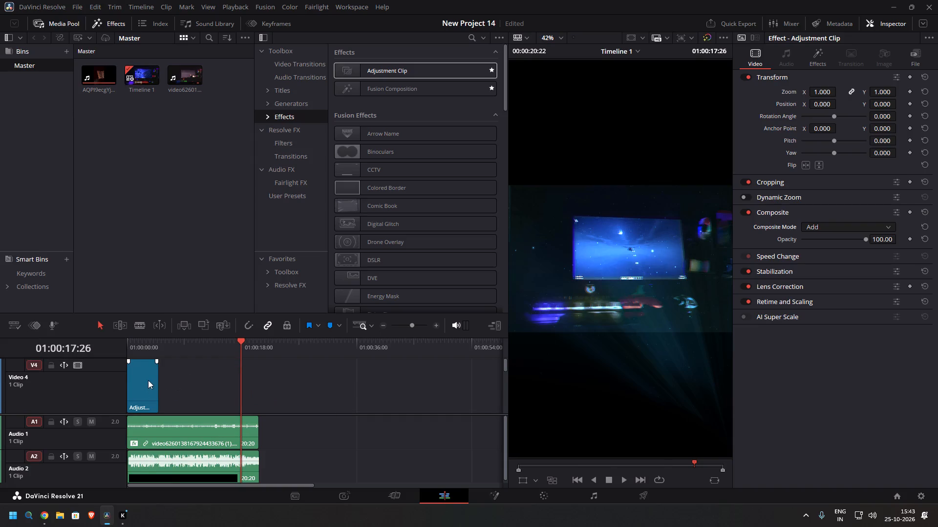
{"action": "left_click_drag", "start_coordinate": [158, 379], "coordinate": [138, 386]}
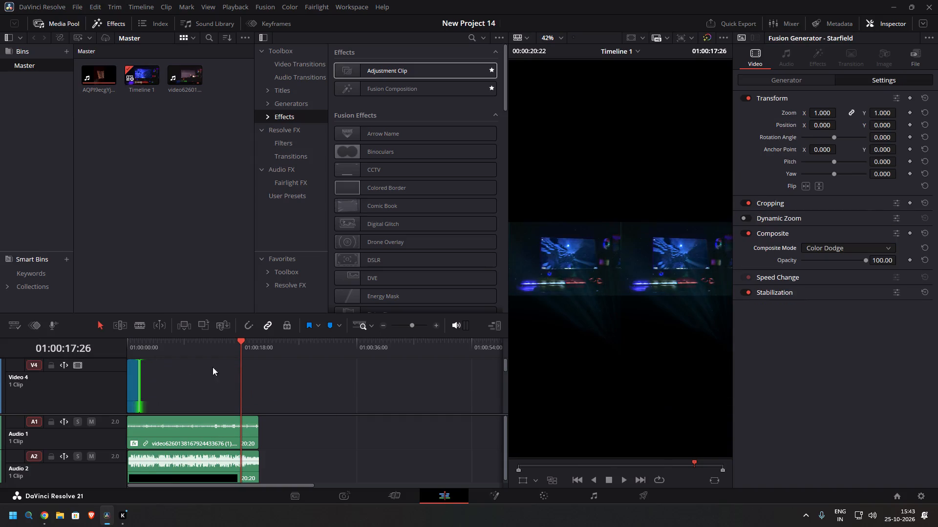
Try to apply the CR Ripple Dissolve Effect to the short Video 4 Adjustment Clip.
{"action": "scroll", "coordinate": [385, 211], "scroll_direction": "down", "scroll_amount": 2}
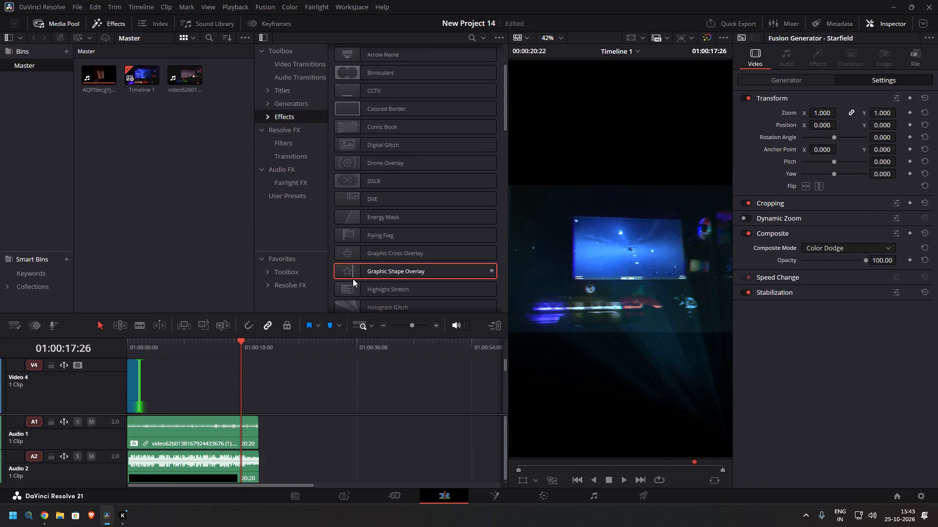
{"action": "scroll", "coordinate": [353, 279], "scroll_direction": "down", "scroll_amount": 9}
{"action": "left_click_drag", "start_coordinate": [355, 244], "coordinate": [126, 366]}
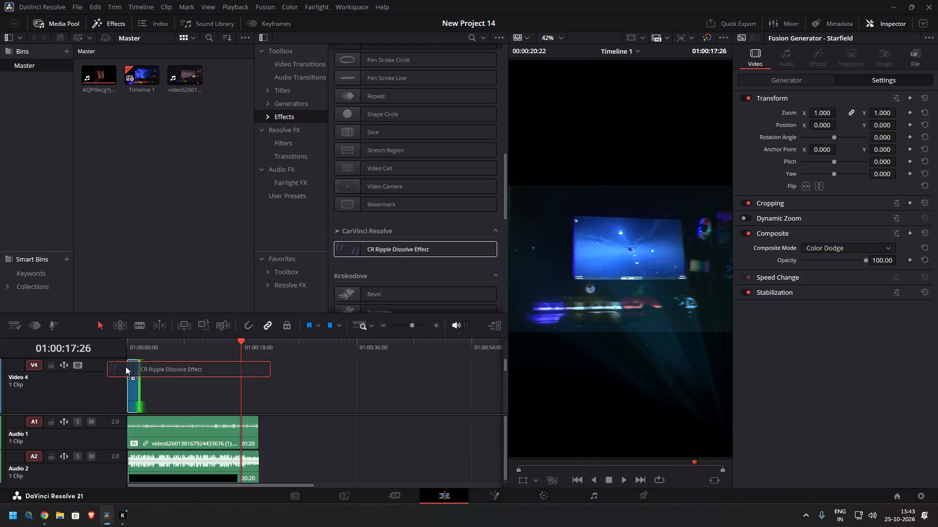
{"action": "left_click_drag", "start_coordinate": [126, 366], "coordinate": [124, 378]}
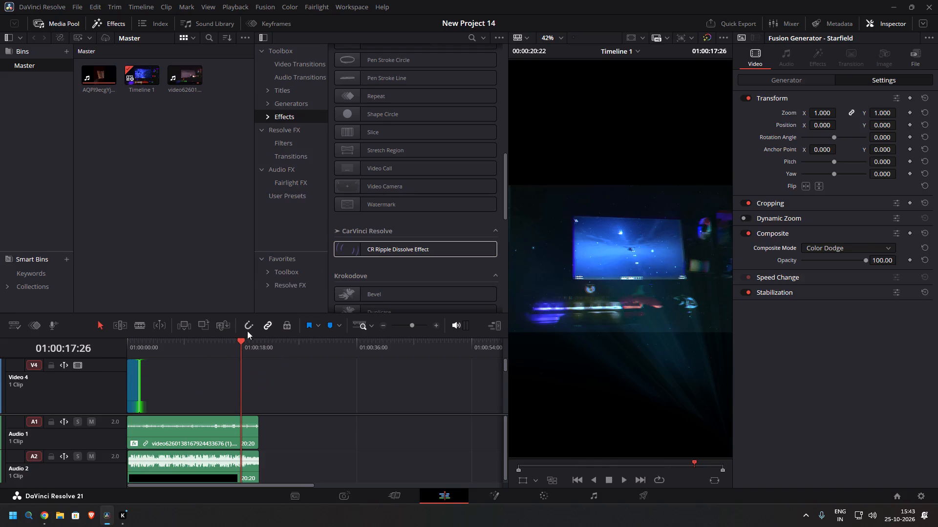
Play the opening two seconds from the start twice, checking the short Adjustment Clip for the ripple effect.
{"action": "left_click_drag", "start_coordinate": [237, 344], "coordinate": [114, 355]}
{"action": "key", "text": "space"}
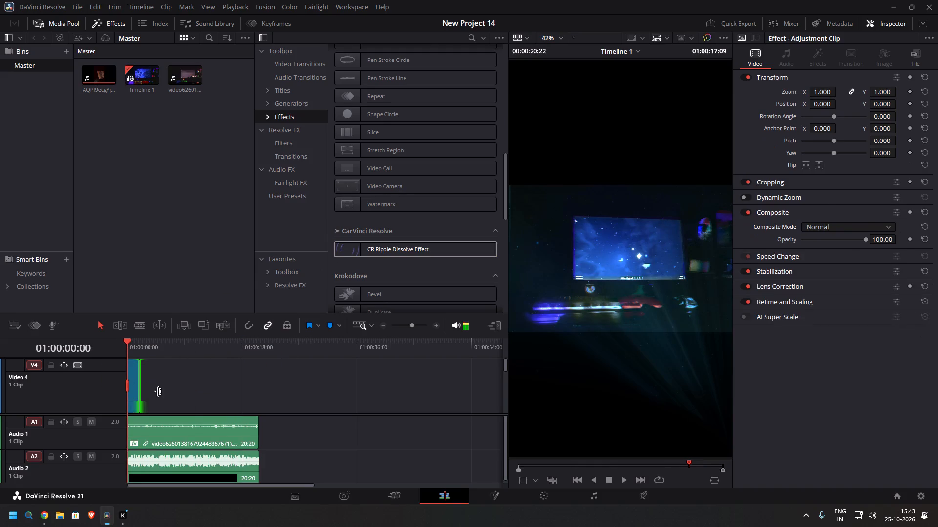
{"action": "key", "text": "space"}
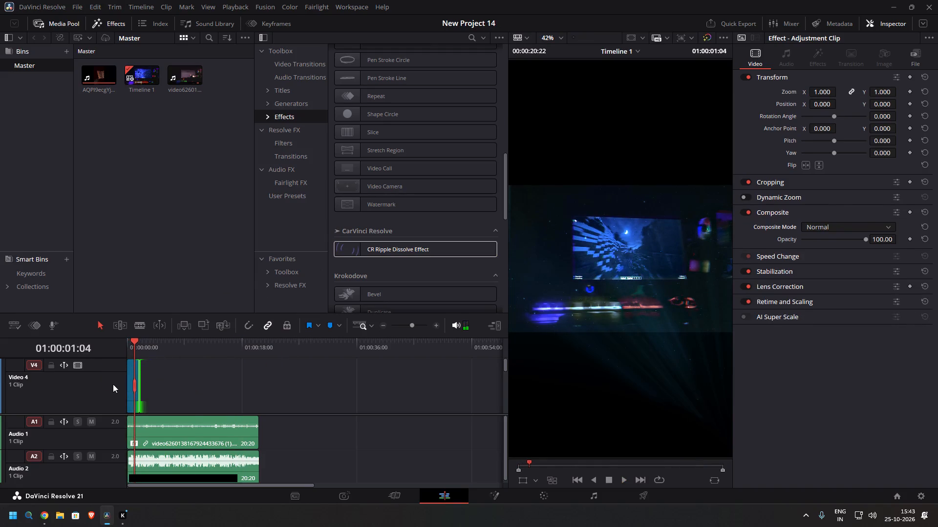
{"action": "left_click", "coordinate": [129, 385]}
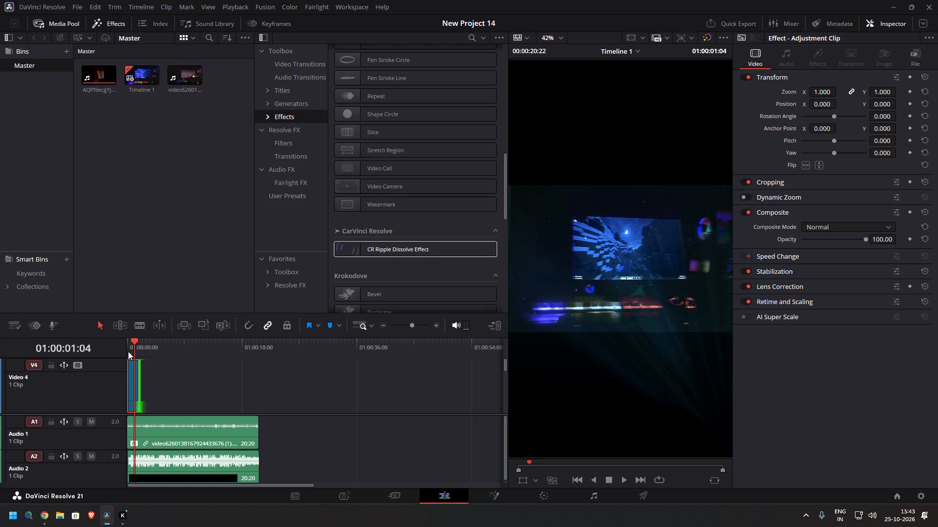
{"action": "left_click_drag", "start_coordinate": [133, 346], "coordinate": [107, 345]}
{"action": "key", "text": "space"}
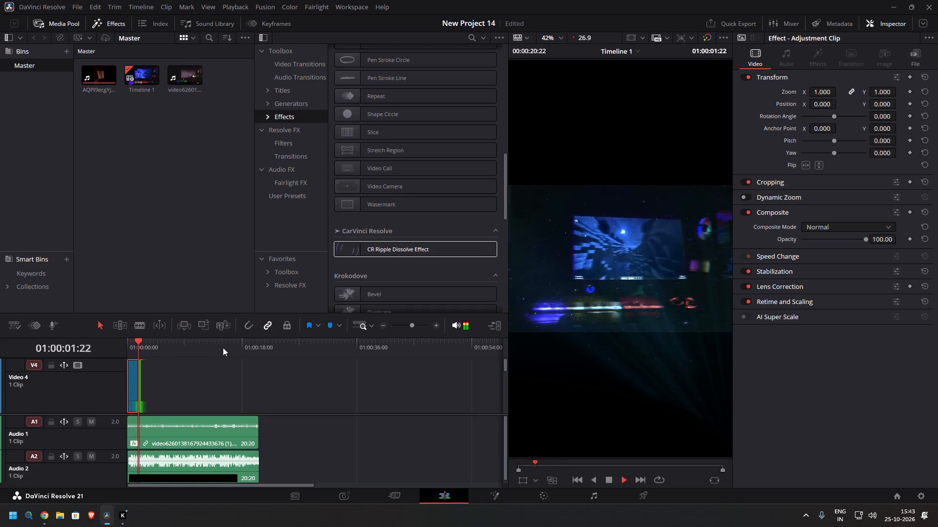
{"action": "key", "text": "space"}
Apply the CR Ripple Dissolve Effect to the short Adjustment Clip on Video 4.
{"action": "left_click", "coordinate": [134, 382]}
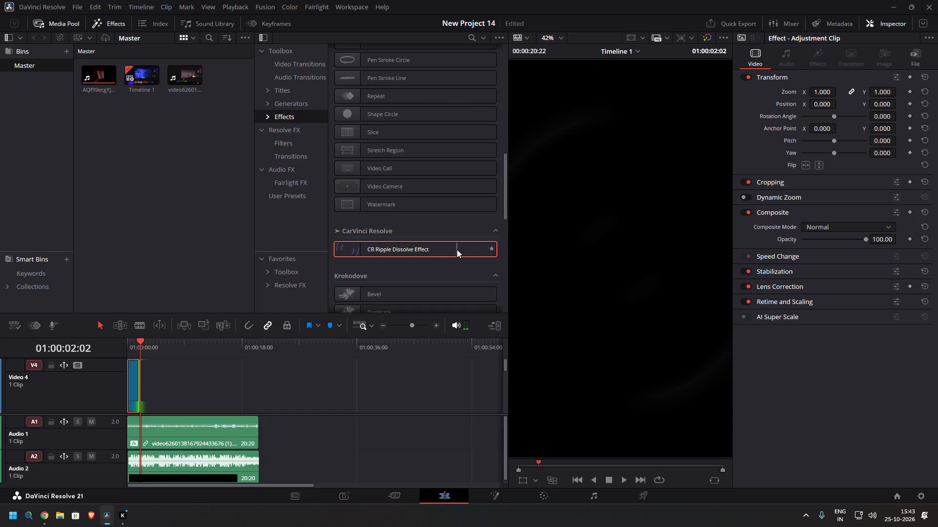
{"action": "left_click_drag", "start_coordinate": [434, 249], "coordinate": [200, 335]}
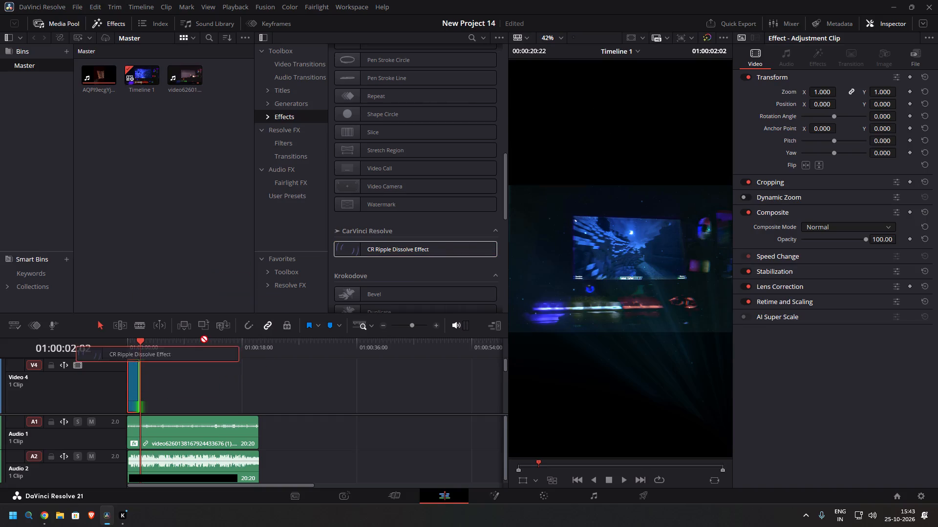
{"action": "left_click_drag", "start_coordinate": [200, 335], "coordinate": [132, 383]}
Play the opening from the start to check the CR Ripple Dissolve Effect on the short Adjustment Clip.
{"action": "left_click_drag", "start_coordinate": [138, 346], "coordinate": [112, 352]}
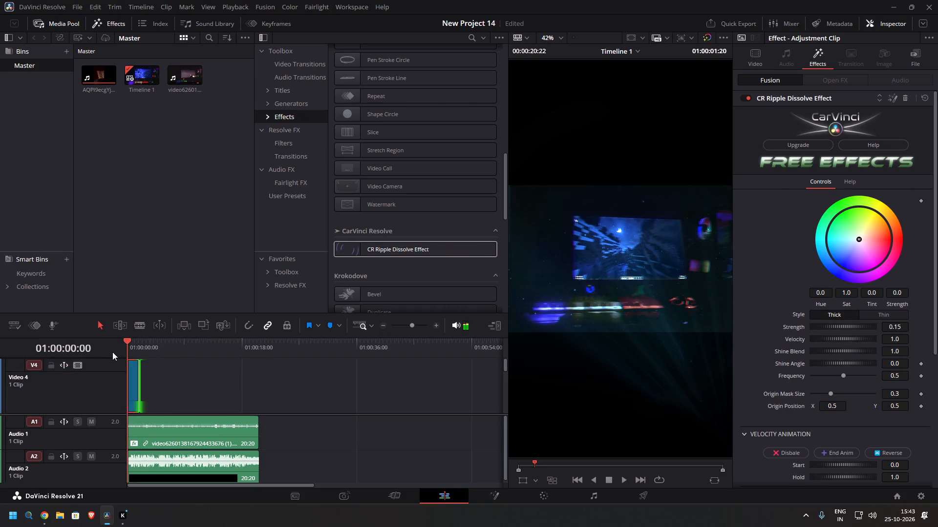
{"action": "left_click_drag", "start_coordinate": [112, 352], "coordinate": [111, 352]}
{"action": "key", "text": "space"}
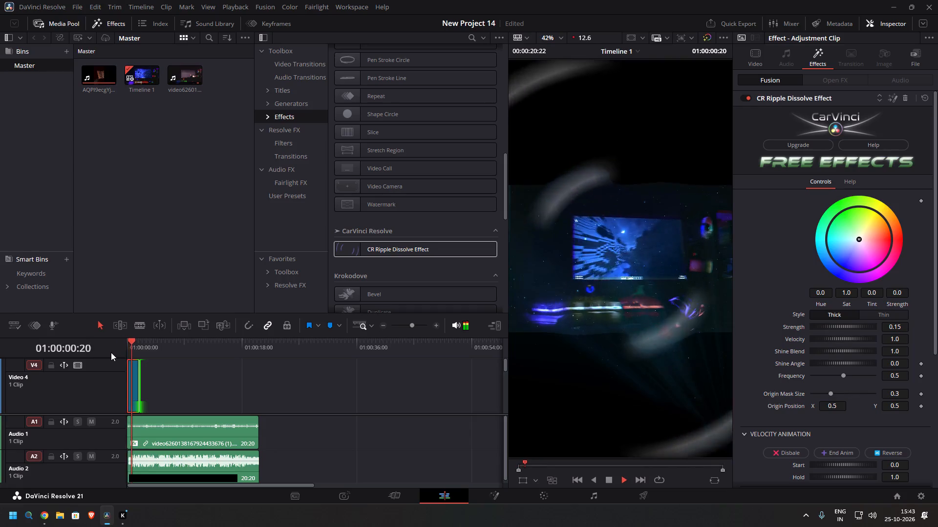
{"action": "key", "text": "space"}
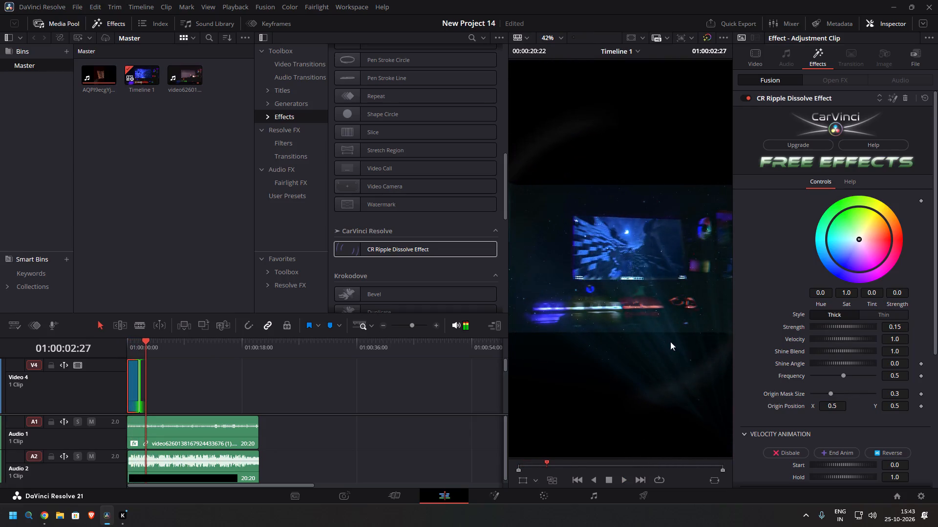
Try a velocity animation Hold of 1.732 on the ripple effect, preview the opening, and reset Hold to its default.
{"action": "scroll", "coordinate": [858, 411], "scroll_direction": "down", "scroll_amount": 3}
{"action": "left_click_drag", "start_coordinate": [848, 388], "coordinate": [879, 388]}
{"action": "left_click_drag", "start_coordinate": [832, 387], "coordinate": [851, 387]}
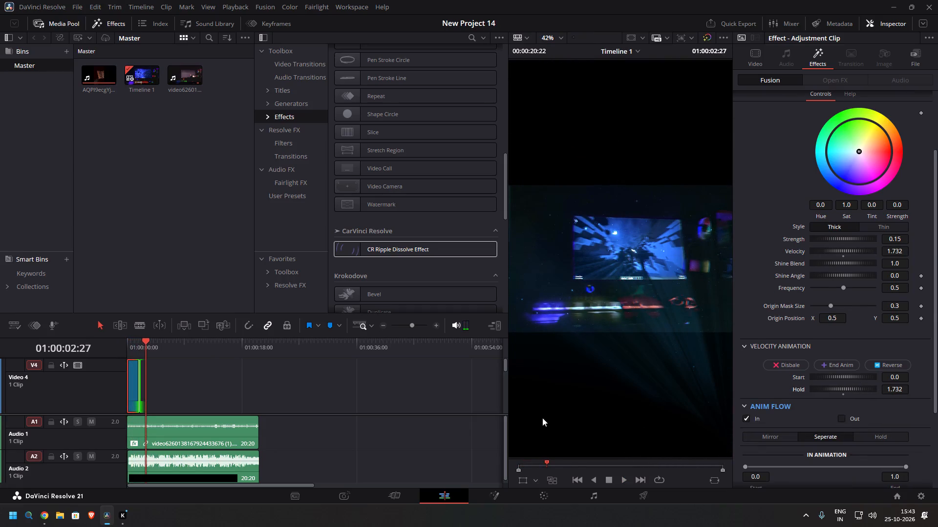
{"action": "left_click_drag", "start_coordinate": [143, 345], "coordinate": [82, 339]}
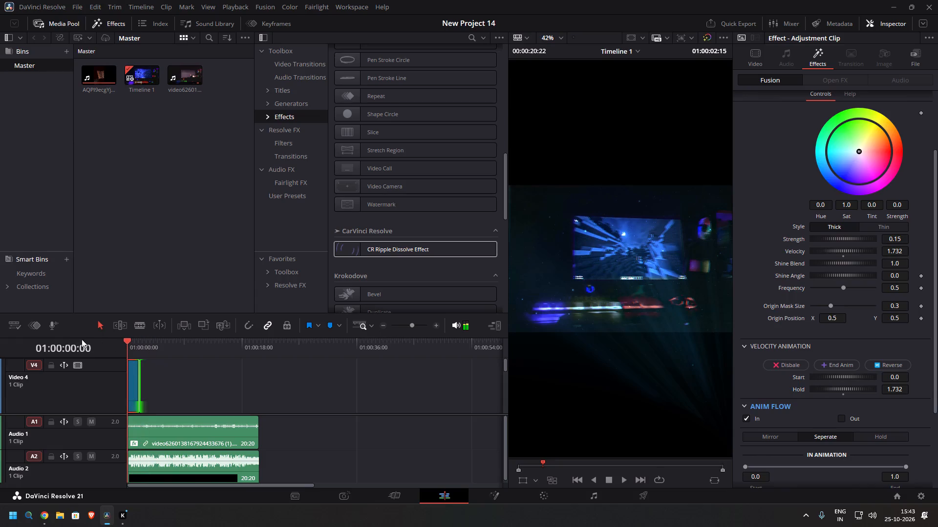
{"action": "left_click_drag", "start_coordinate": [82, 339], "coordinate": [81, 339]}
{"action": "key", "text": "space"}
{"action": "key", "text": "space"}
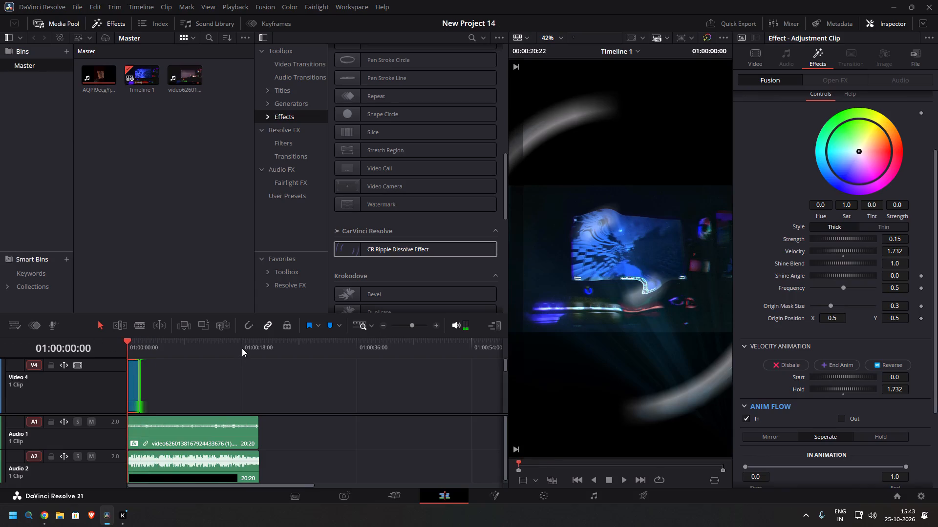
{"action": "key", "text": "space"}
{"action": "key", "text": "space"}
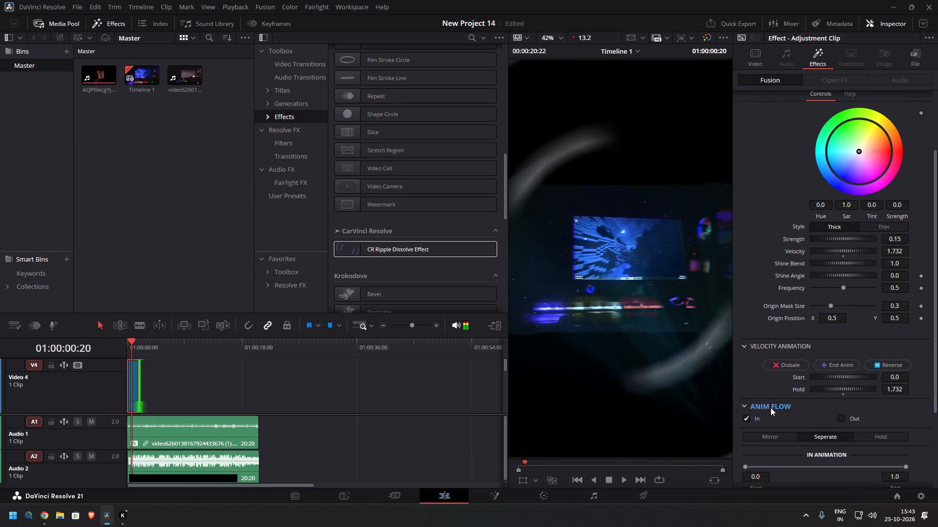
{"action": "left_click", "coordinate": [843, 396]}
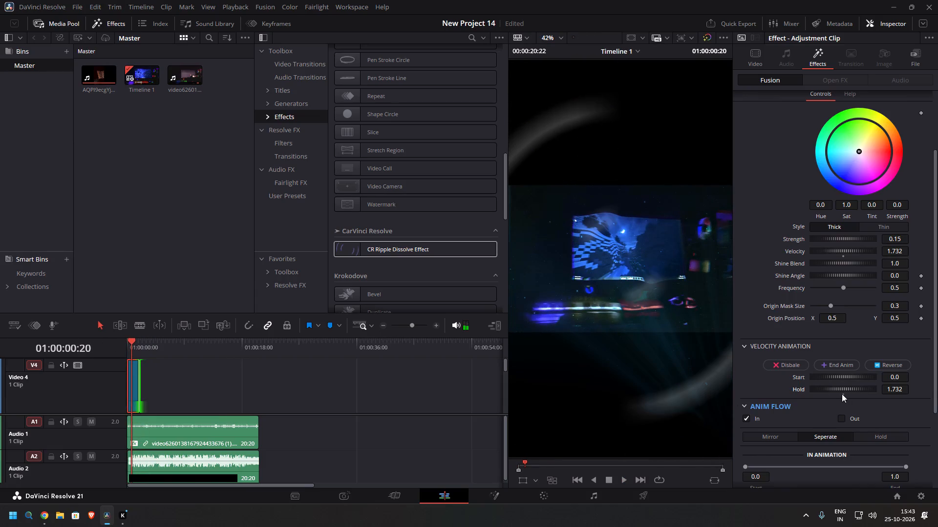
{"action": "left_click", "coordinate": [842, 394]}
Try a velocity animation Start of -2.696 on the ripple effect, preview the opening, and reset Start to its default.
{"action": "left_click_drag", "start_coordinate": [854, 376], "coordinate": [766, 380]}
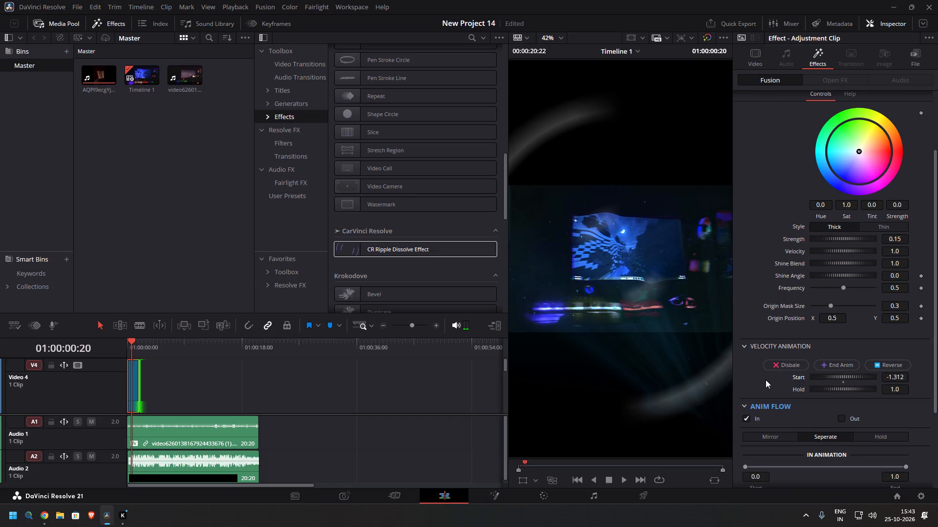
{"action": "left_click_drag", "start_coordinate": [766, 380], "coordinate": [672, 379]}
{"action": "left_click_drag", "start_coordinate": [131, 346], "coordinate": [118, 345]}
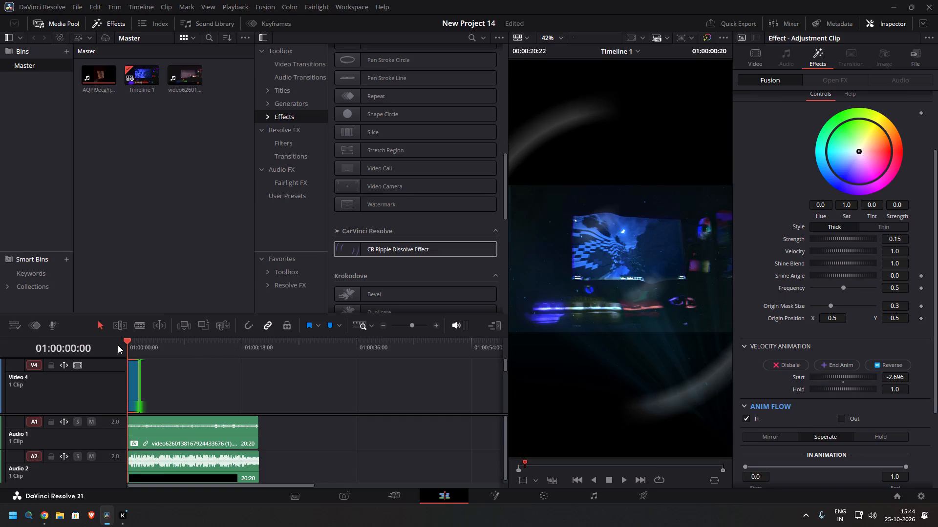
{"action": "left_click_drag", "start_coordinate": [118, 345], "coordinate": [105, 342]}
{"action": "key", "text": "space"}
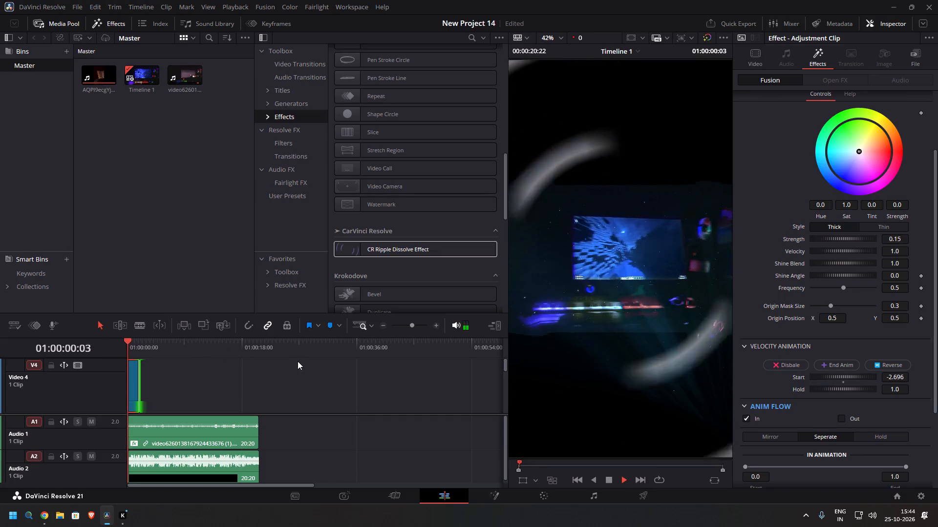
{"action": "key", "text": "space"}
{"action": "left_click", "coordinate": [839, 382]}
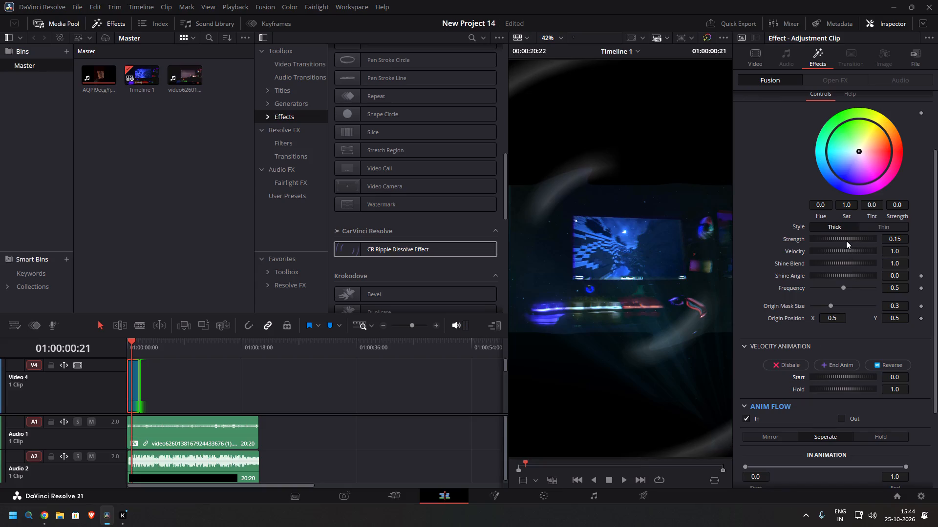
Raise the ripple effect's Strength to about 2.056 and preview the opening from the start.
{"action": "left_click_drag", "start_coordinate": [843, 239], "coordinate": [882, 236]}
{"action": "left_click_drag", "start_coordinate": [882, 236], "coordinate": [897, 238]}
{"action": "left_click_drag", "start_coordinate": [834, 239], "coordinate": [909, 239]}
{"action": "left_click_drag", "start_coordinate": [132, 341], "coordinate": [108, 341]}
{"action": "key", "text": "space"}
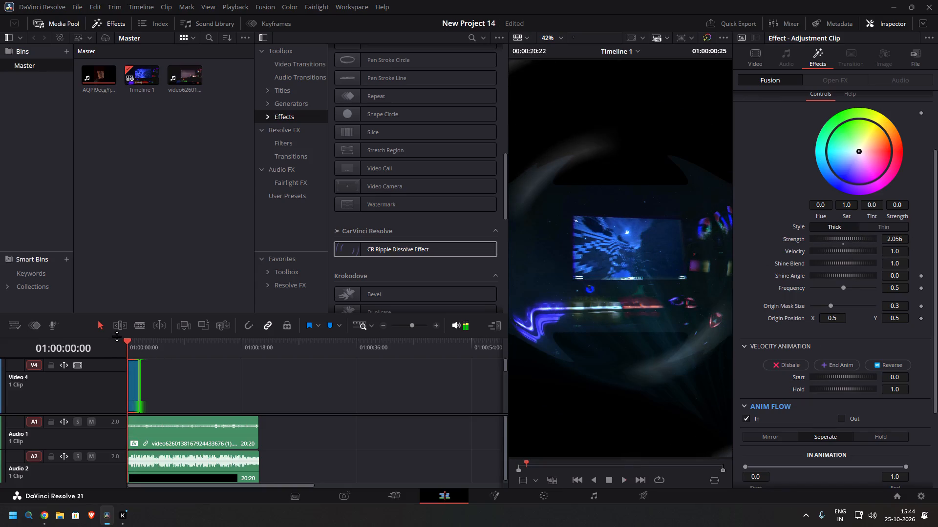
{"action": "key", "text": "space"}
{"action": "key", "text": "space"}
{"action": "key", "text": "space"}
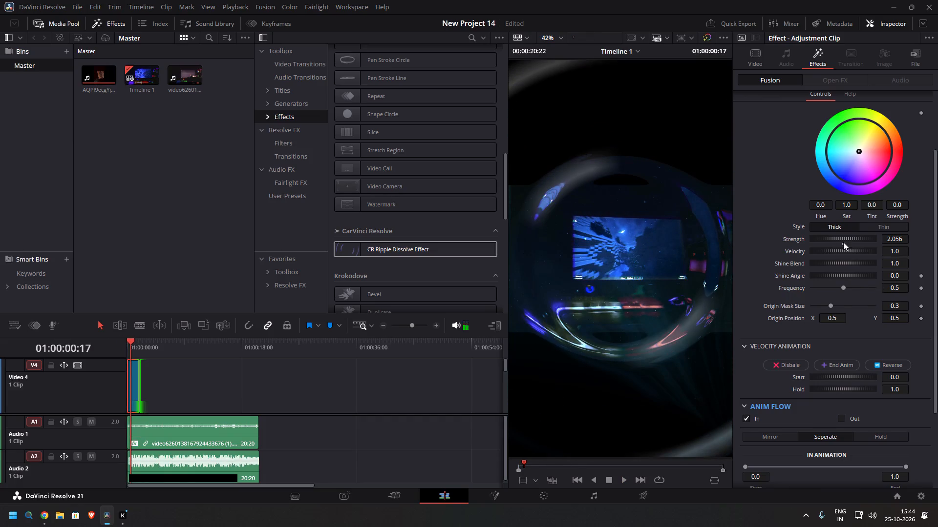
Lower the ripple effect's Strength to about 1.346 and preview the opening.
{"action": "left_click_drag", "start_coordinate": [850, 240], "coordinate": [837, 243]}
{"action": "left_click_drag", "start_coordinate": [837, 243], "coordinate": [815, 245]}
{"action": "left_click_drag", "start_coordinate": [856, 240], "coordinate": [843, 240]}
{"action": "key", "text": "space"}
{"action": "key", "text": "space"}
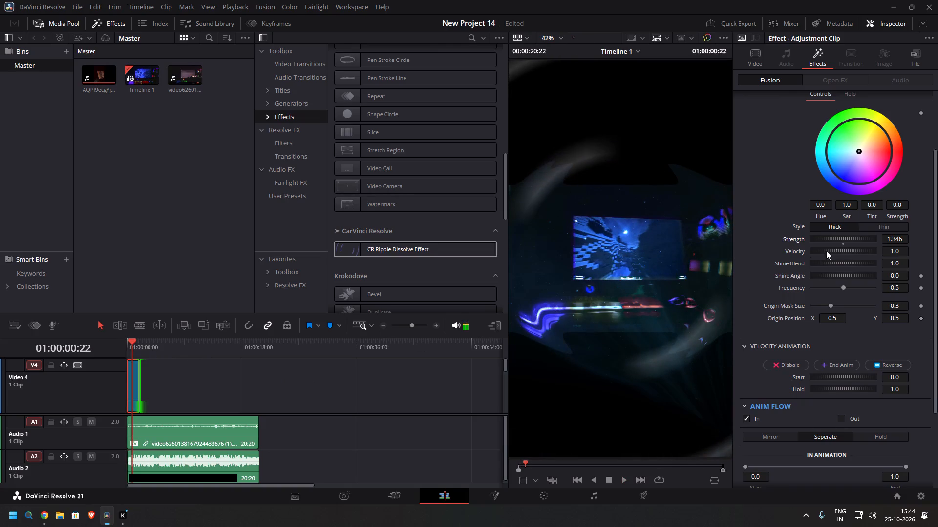
Set the ripple effect's Strength to about 0.614 and preview the opening.
{"action": "left_click_drag", "start_coordinate": [846, 238], "coordinate": [797, 239]}
{"action": "key", "text": "space"}
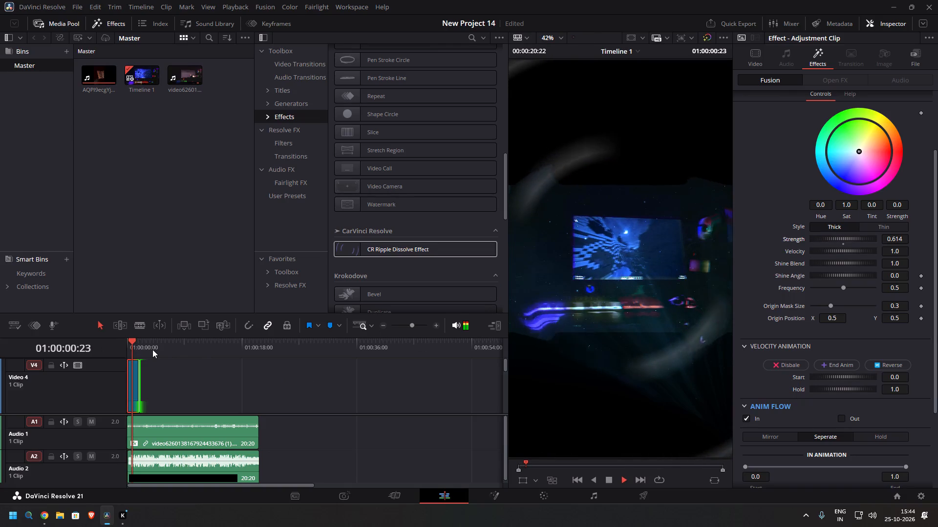
{"action": "key", "text": "space"}
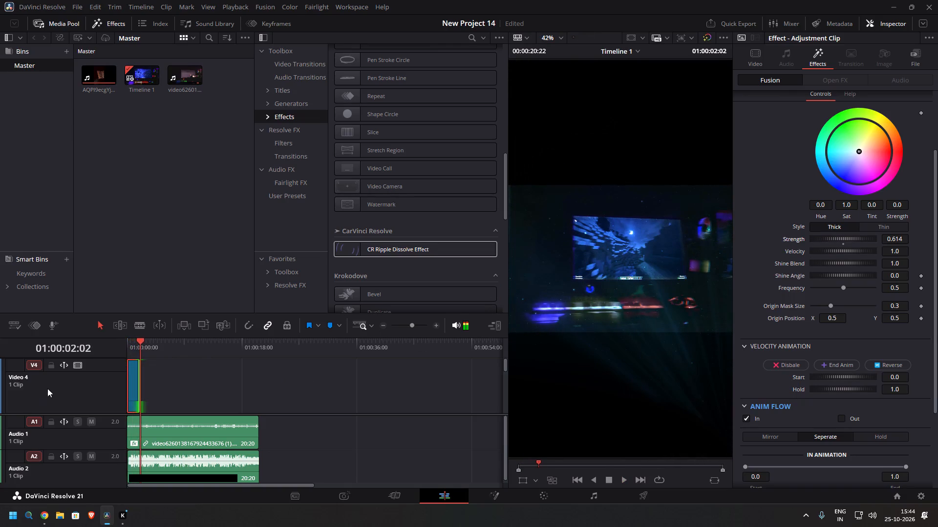
Play the whole edit from the start, and replay the opening ripple twice to review it.
{"action": "left_click_drag", "start_coordinate": [143, 341], "coordinate": [108, 347]}
{"action": "key", "text": "space"}
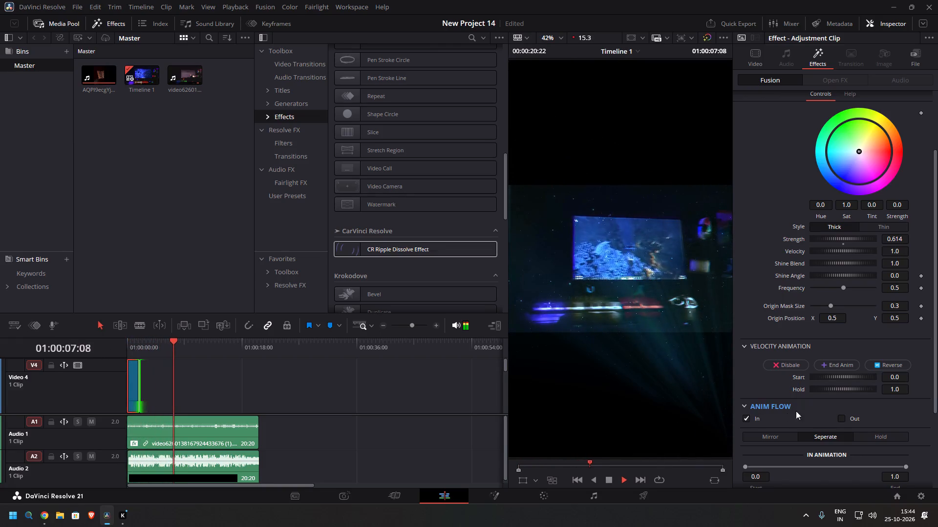
{"action": "key", "text": "space"}
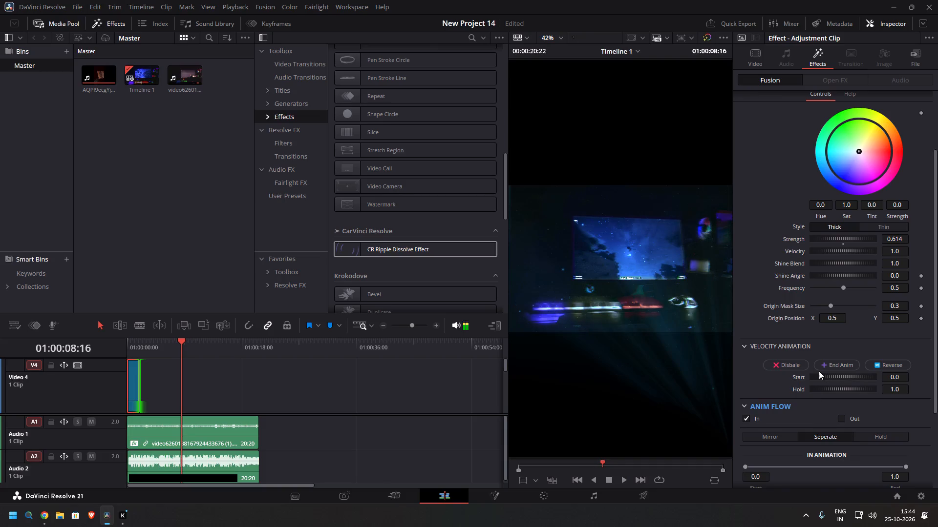
{"action": "key", "text": "space"}
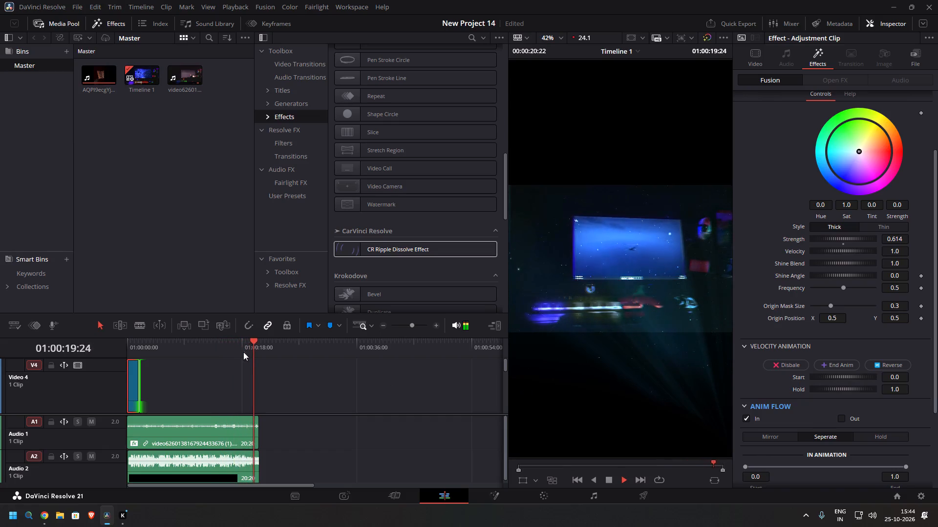
{"action": "scroll", "coordinate": [206, 376], "scroll_direction": "down", "scroll_amount": 4}
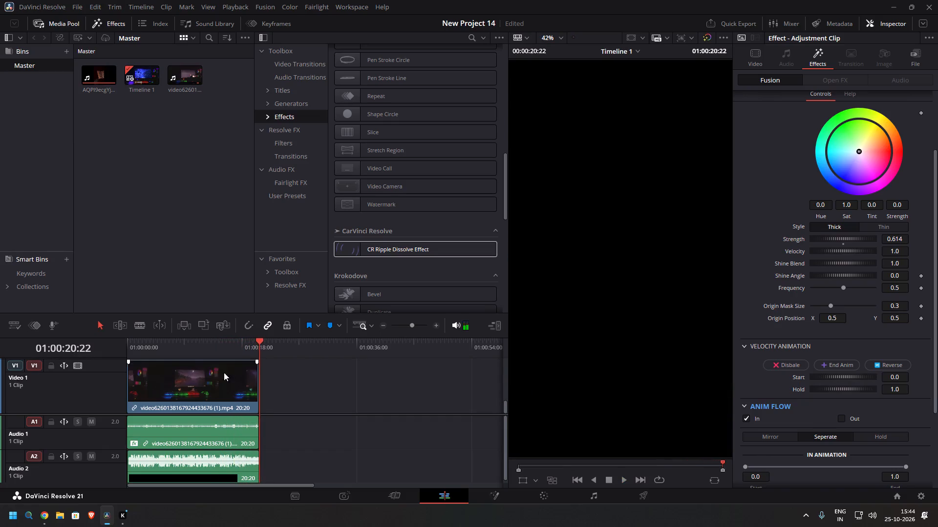
{"action": "left_click_drag", "start_coordinate": [262, 352], "coordinate": [67, 329]}
{"action": "key", "text": "space"}
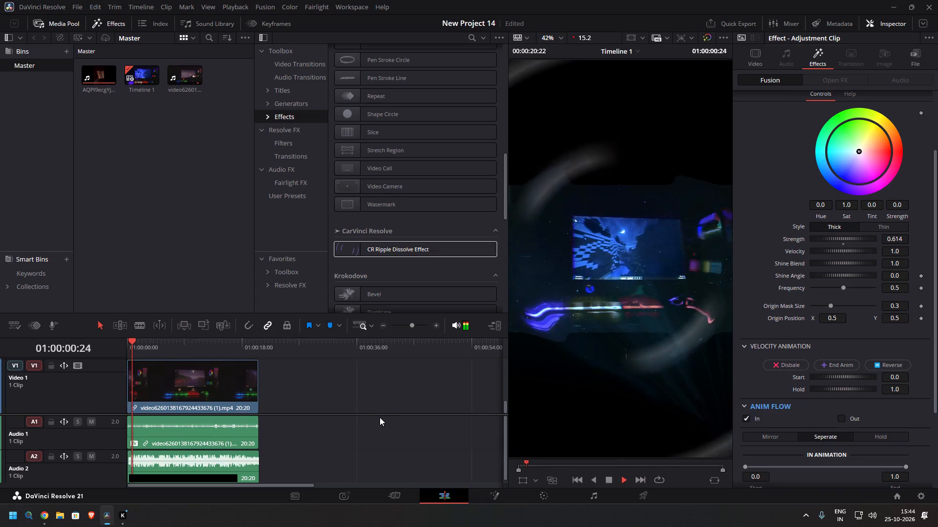
{"action": "key", "text": "space"}
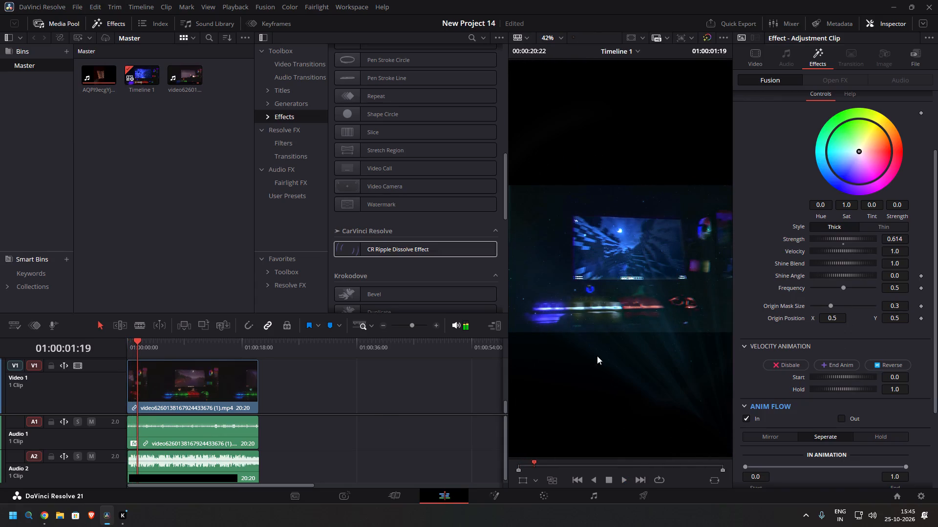
{"action": "left_click_drag", "start_coordinate": [130, 342], "coordinate": [40, 341]}
{"action": "key", "text": "space"}
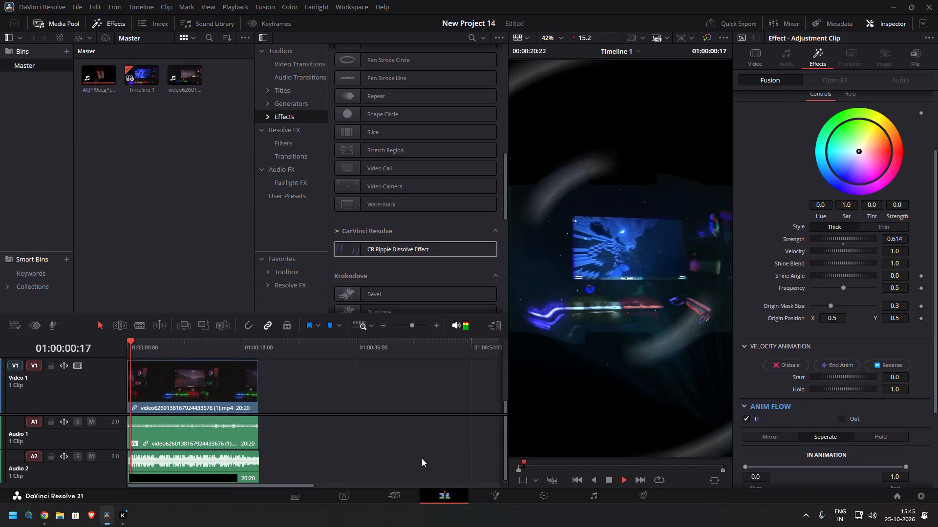
{"action": "key", "text": "space"}
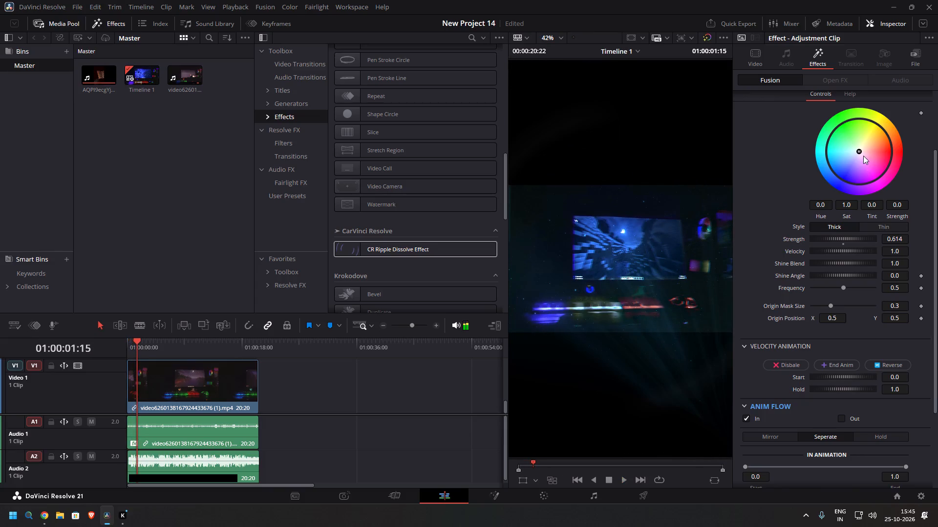
Give the ripple effect a warm colour tint of about 0.11 with a tint strength of about 0.23, previewing the opening.
{"action": "left_click", "coordinate": [860, 151]}
{"action": "left_click_drag", "start_coordinate": [134, 347], "coordinate": [92, 345]}
{"action": "key", "text": "space"}
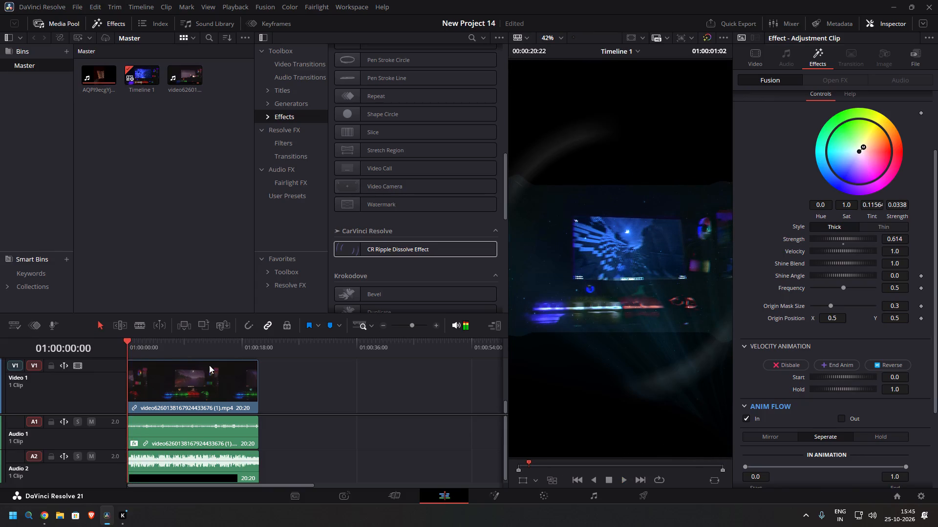
{"action": "key", "text": "space"}
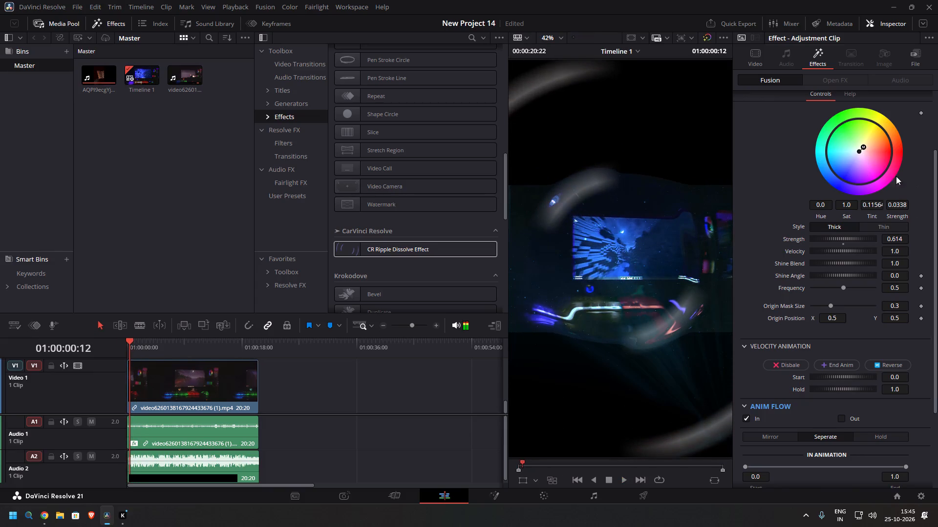
{"action": "left_click_drag", "start_coordinate": [864, 146], "coordinate": [871, 142]}
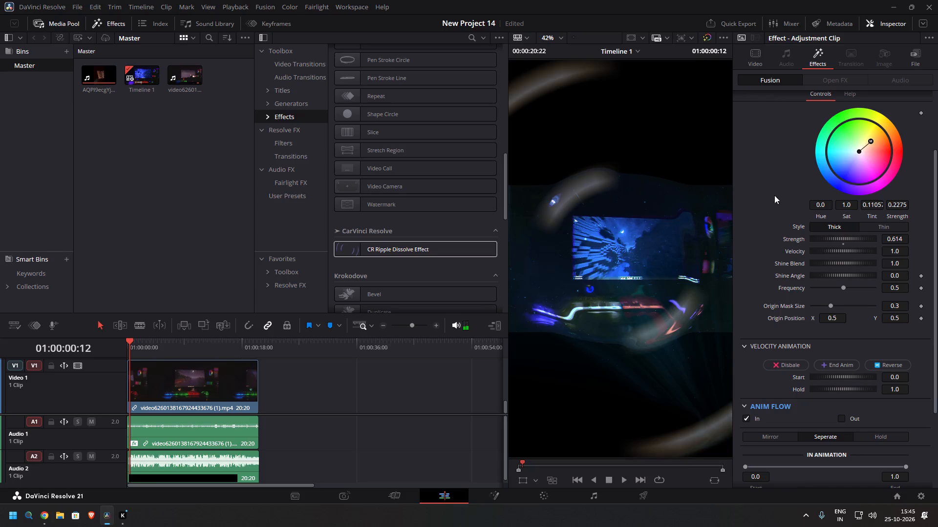
Set the ripple effect's Origin Mask Size to about 0.48.
{"action": "left_click_drag", "start_coordinate": [828, 304], "coordinate": [843, 306]}
{"action": "left_click_drag", "start_coordinate": [843, 306], "coordinate": [839, 306]}
Set the ripple effect's Origin Mask Size to about 0.937.
{"action": "left_click_drag", "start_coordinate": [839, 304], "coordinate": [807, 307]}
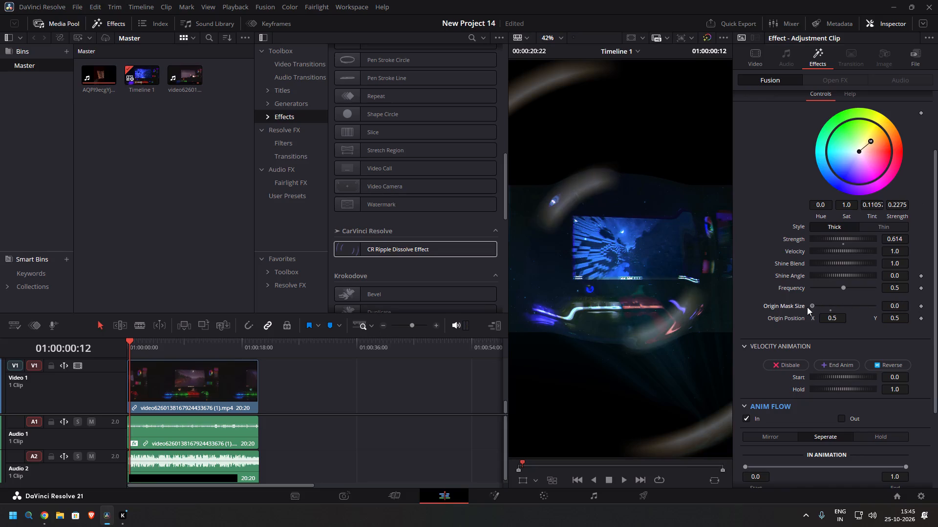
{"action": "left_click_drag", "start_coordinate": [807, 307], "coordinate": [868, 307]}
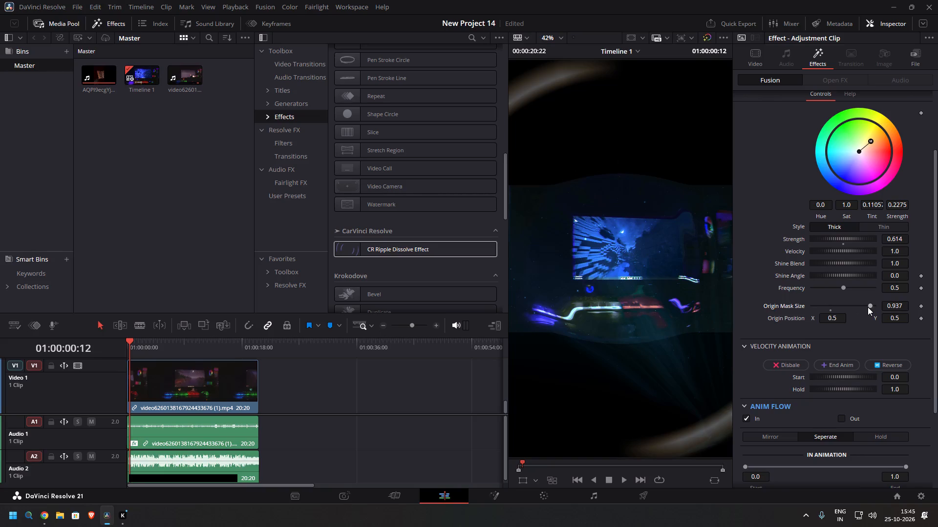
Set the ripple effect's Frequency to about 0.394 and preview the opening from the start.
{"action": "left_click_drag", "start_coordinate": [843, 286], "coordinate": [851, 289]}
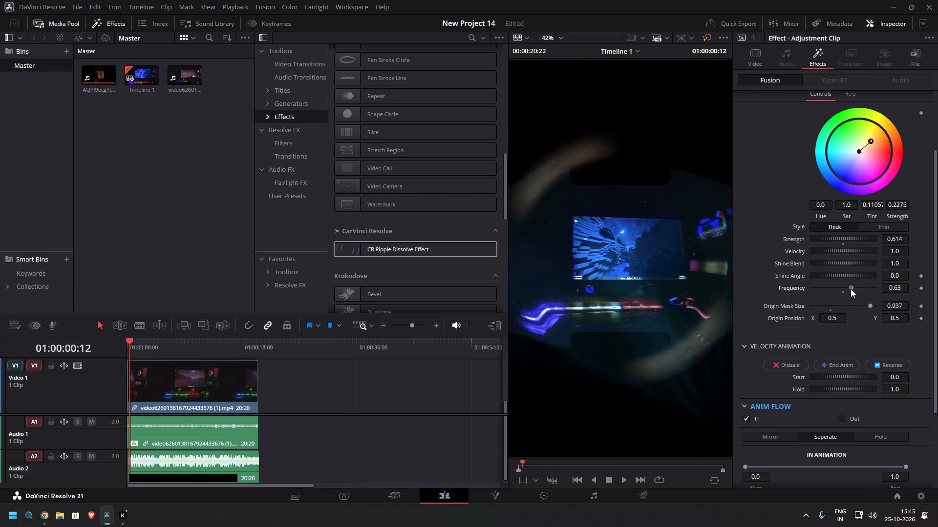
{"action": "left_click_drag", "start_coordinate": [851, 289], "coordinate": [827, 290]}
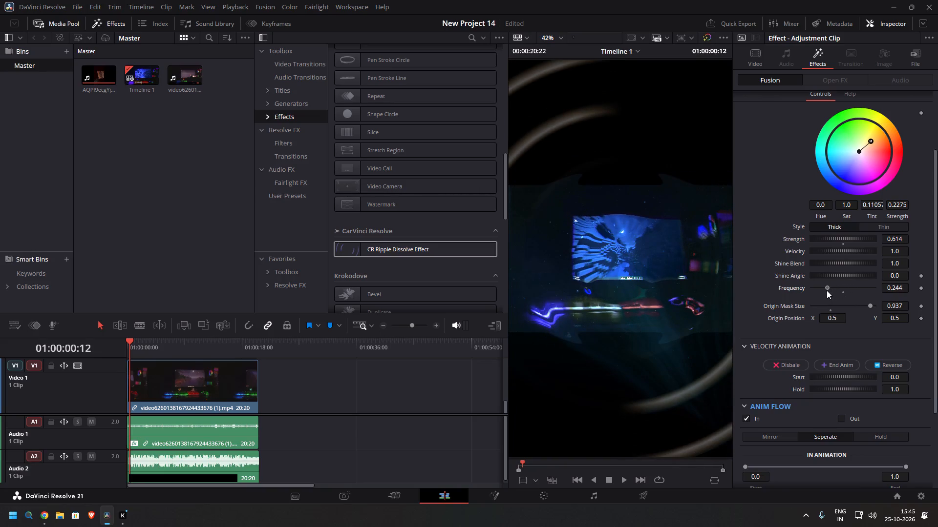
{"action": "left_click_drag", "start_coordinate": [827, 290], "coordinate": [834, 290]}
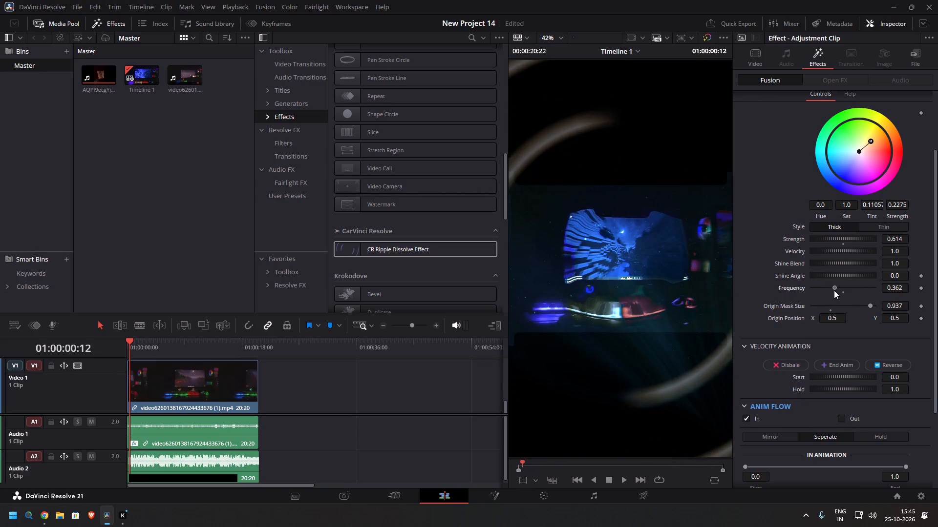
{"action": "left_click_drag", "start_coordinate": [834, 290], "coordinate": [831, 292]}
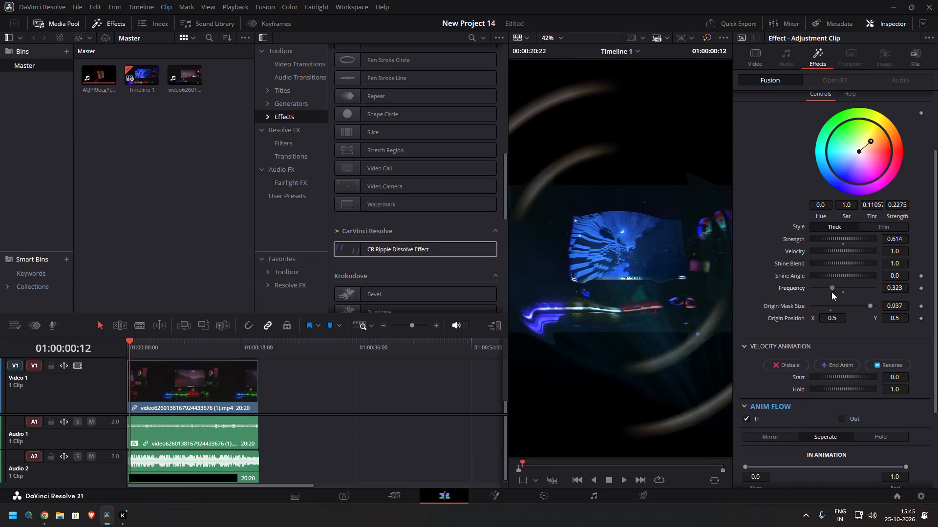
{"action": "left_click_drag", "start_coordinate": [831, 292], "coordinate": [836, 292]}
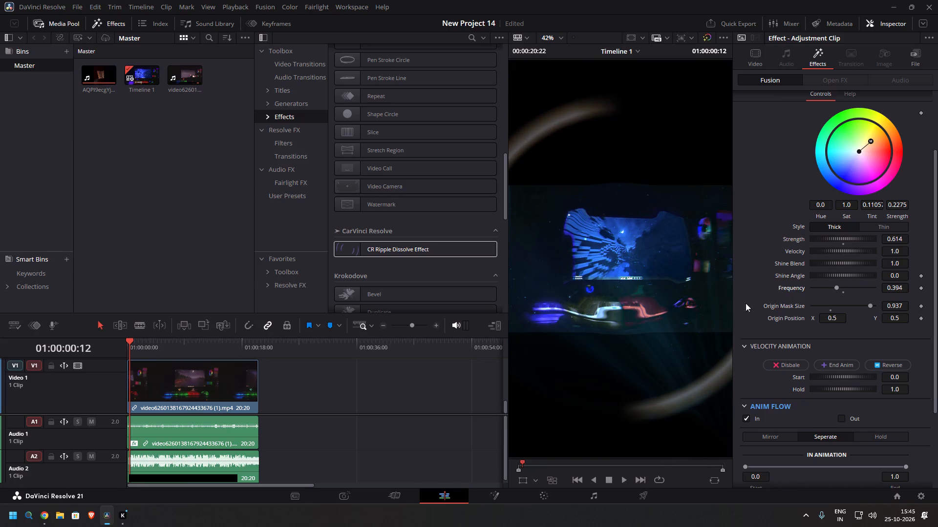
{"action": "left_click_drag", "start_coordinate": [127, 341], "coordinate": [105, 340]}
{"action": "key", "text": "space"}
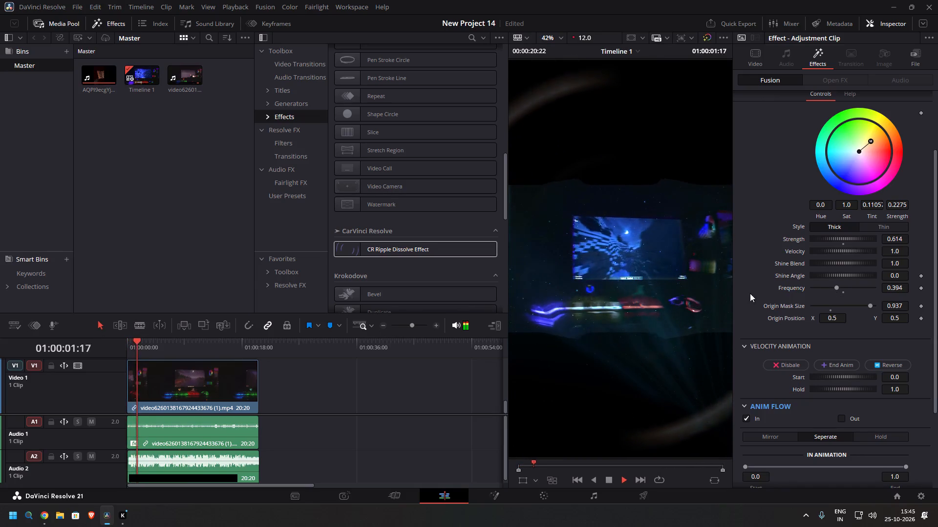
{"action": "key", "text": "space"}
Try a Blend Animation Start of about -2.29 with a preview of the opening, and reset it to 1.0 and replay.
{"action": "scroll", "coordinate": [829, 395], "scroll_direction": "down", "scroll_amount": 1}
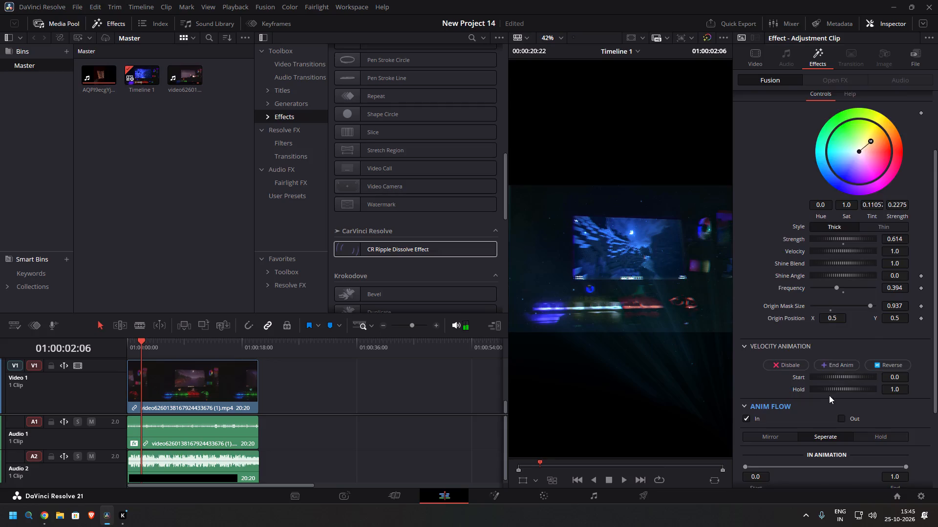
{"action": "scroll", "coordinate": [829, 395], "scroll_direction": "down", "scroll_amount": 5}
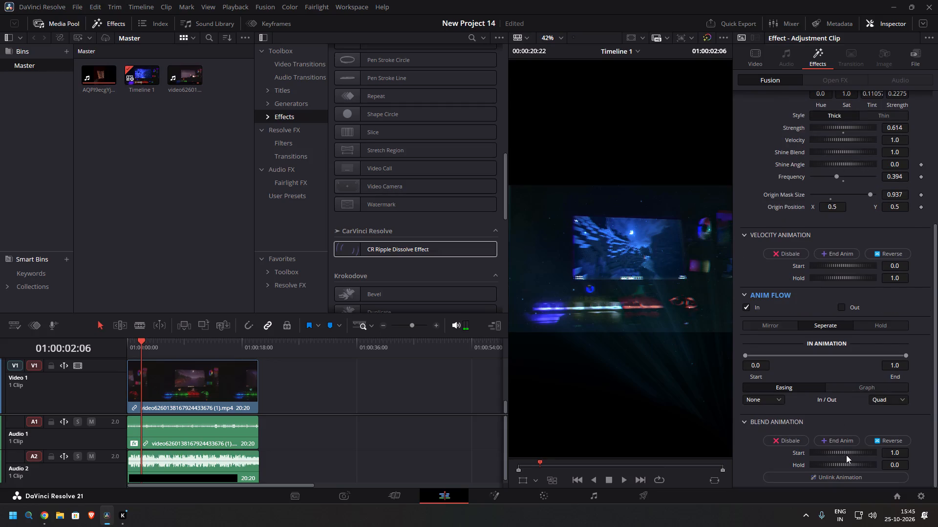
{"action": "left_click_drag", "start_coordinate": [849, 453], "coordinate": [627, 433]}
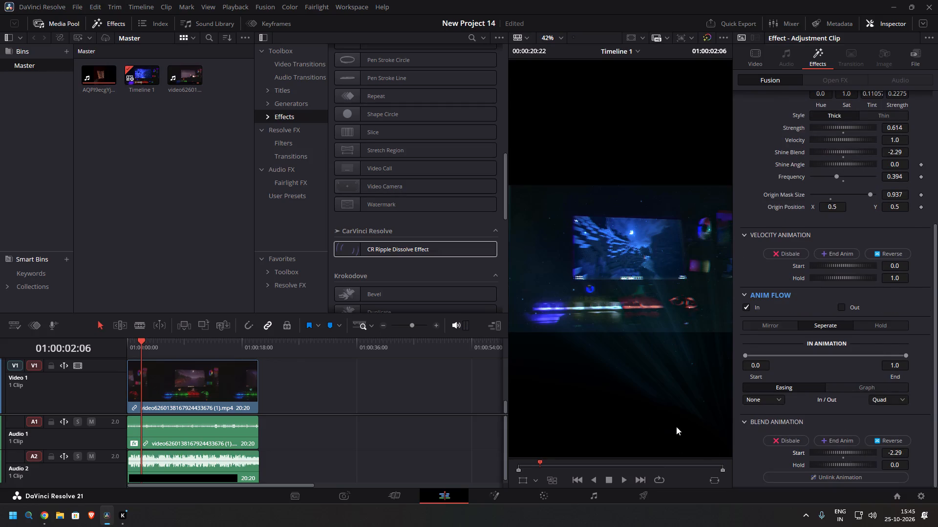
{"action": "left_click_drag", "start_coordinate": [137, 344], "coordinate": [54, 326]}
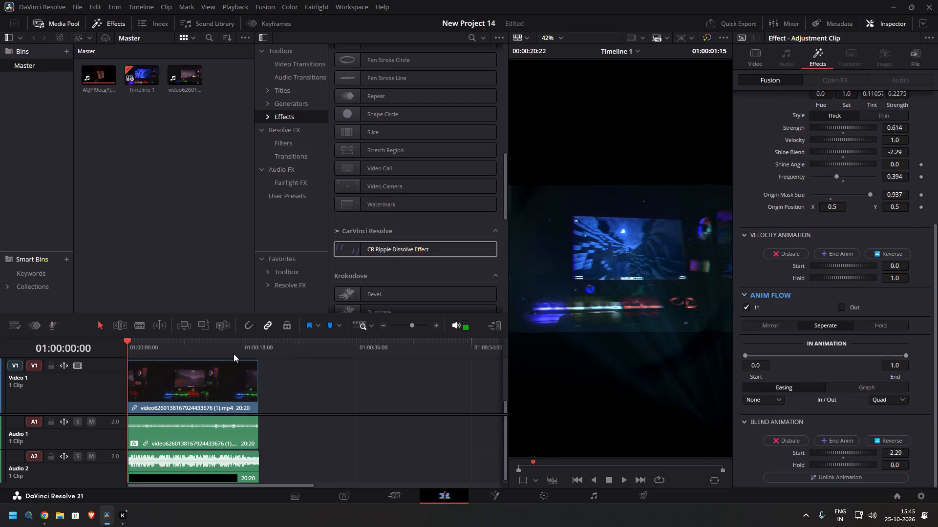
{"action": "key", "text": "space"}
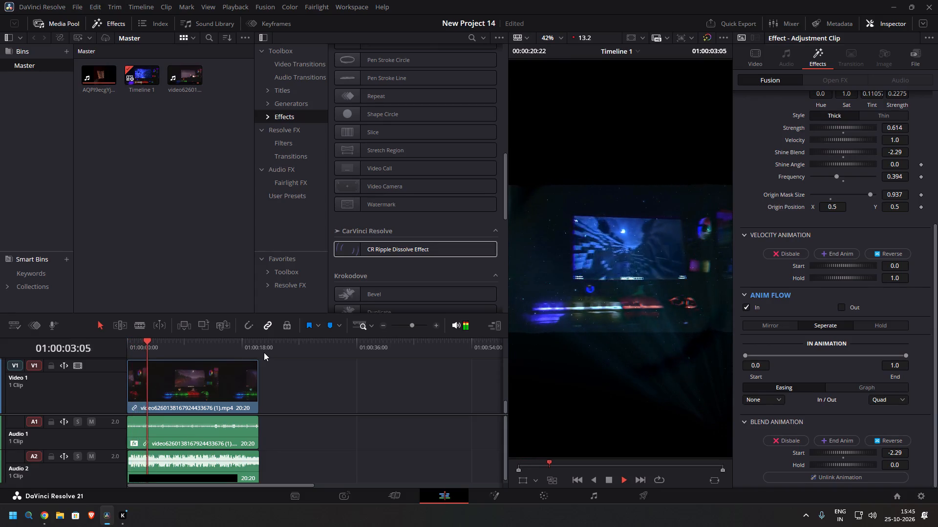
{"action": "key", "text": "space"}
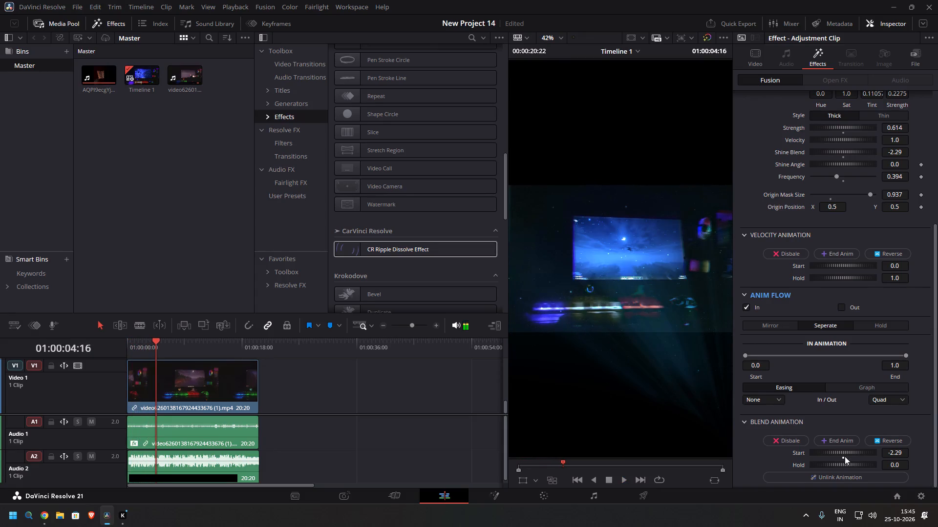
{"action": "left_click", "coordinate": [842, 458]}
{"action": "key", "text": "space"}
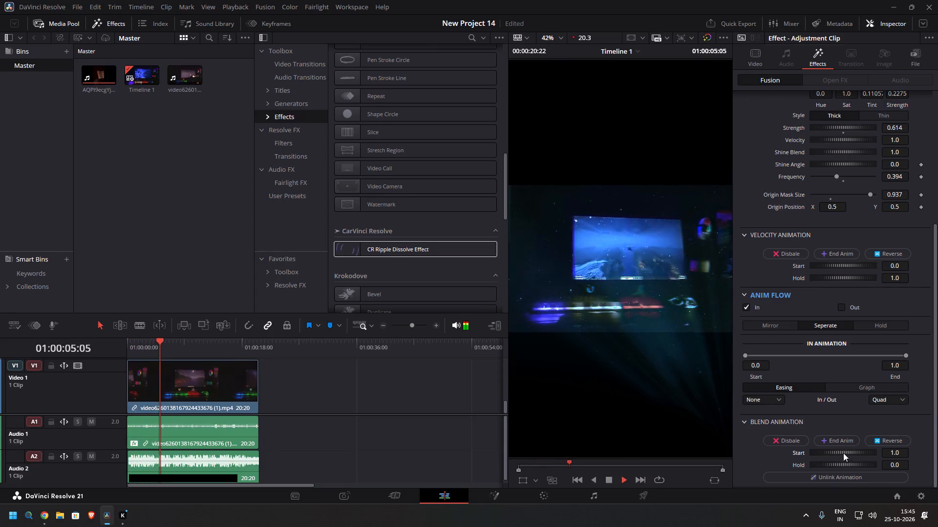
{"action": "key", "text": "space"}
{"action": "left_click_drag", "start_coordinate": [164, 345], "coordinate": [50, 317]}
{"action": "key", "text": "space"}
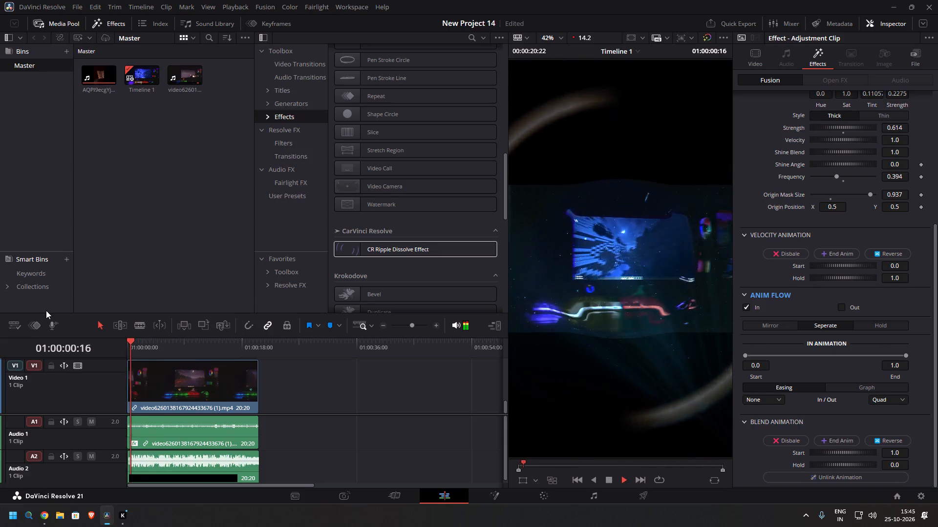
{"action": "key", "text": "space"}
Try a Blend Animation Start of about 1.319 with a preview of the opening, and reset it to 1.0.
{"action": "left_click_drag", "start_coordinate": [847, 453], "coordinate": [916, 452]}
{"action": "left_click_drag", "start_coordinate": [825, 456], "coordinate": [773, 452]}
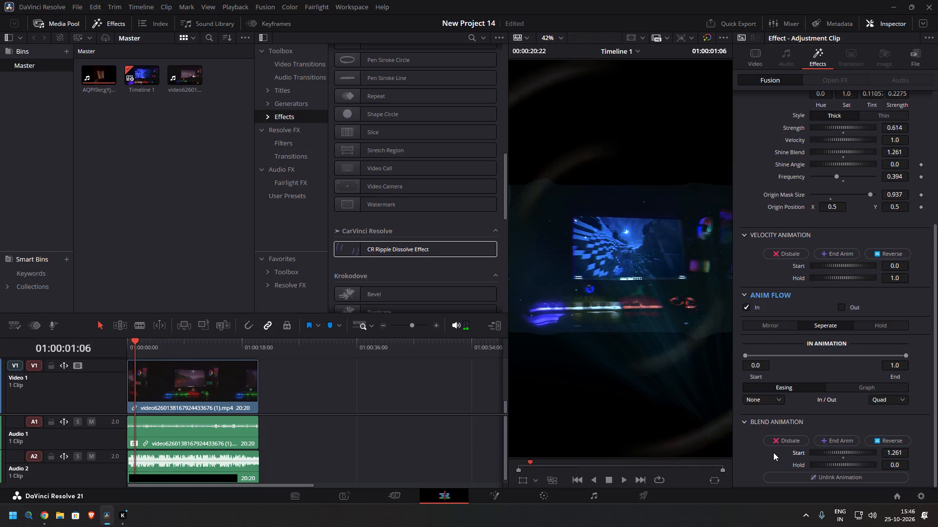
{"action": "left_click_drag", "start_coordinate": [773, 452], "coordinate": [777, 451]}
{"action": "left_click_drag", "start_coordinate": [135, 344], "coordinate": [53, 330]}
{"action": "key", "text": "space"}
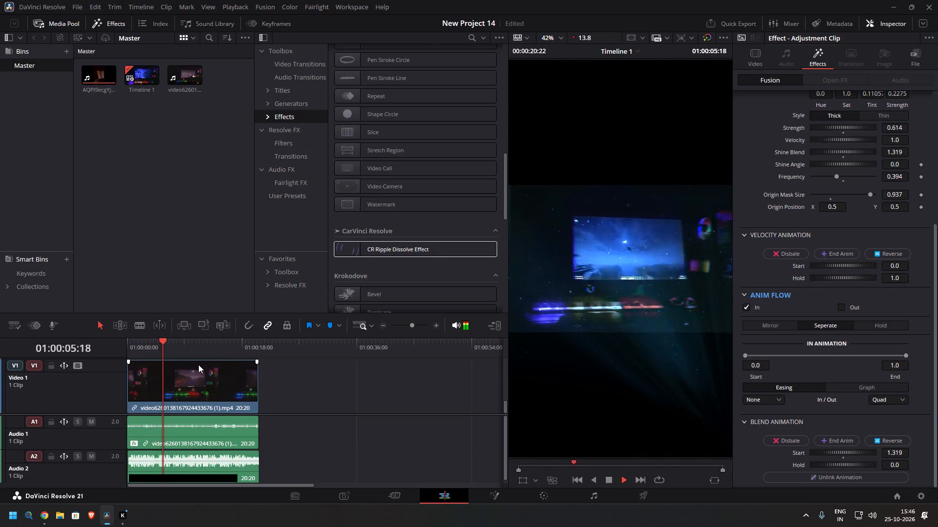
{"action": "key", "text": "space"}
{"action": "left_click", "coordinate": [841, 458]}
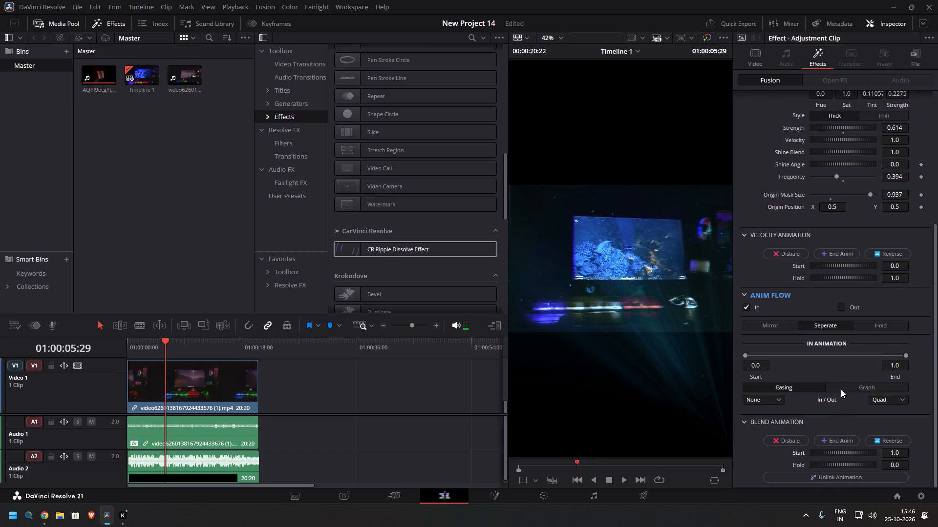
Enable the Out animation in the ripple effect's Anim Flow settings.
{"action": "left_click", "coordinate": [843, 309]}
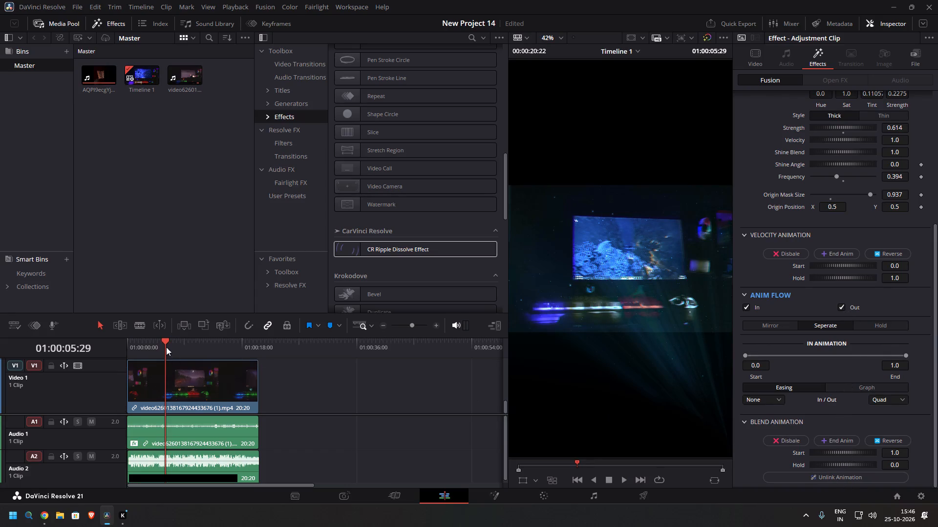
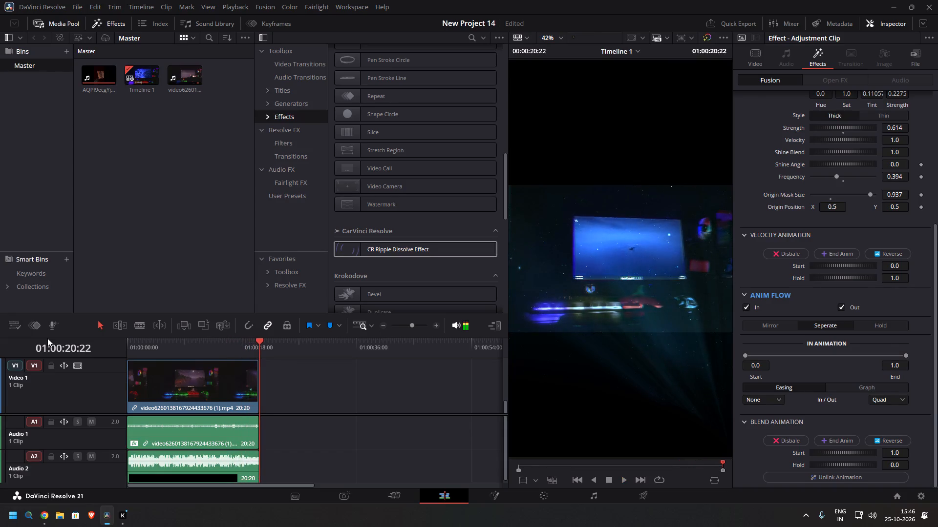
Play the timeline from the start to review the edit with the in and out ripple animation.
{"action": "left_click_drag", "start_coordinate": [264, 354], "coordinate": [102, 349]}
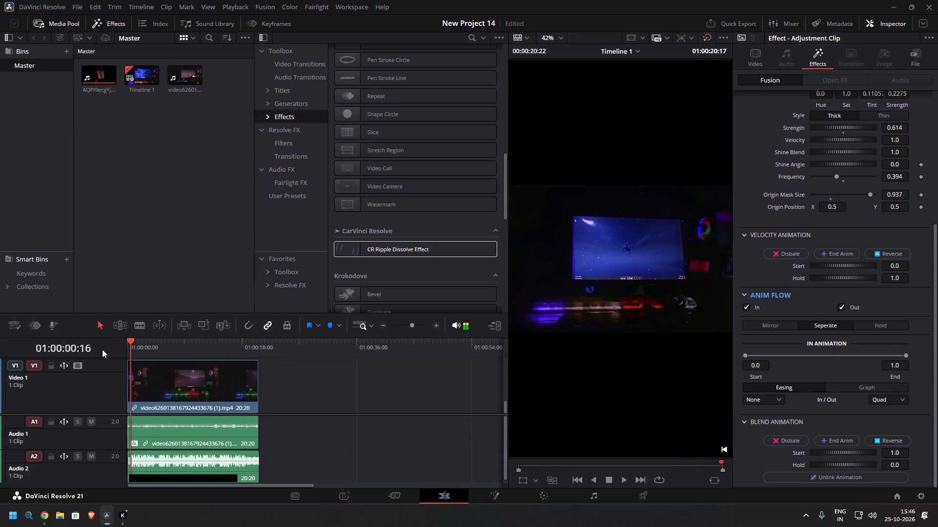
{"action": "left_click_drag", "start_coordinate": [102, 349], "coordinate": [31, 350]}
{"action": "key", "text": "space"}
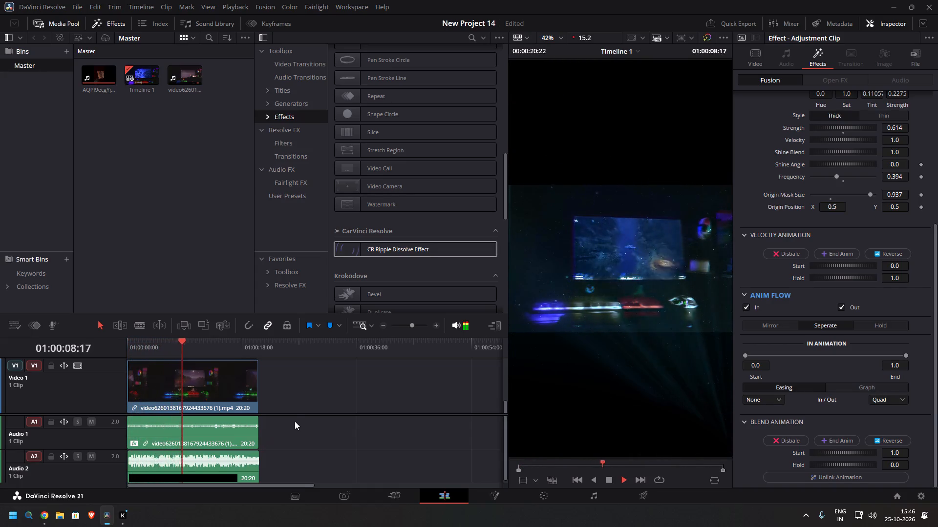
{"action": "scroll", "coordinate": [296, 421], "scroll_direction": "up", "scroll_amount": 3}
{"action": "scroll", "coordinate": [197, 383], "scroll_direction": "up", "scroll_amount": 2}
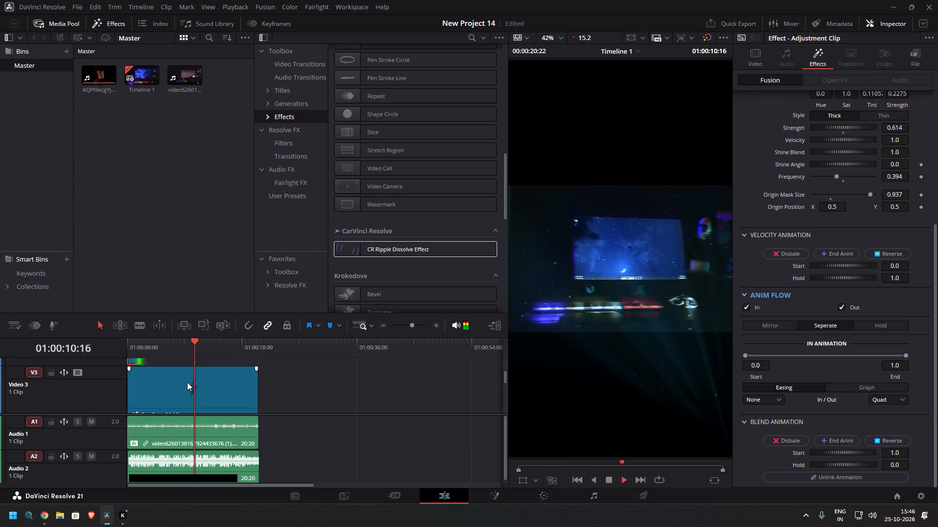
{"action": "scroll", "coordinate": [186, 382], "scroll_direction": "up", "scroll_amount": 2}
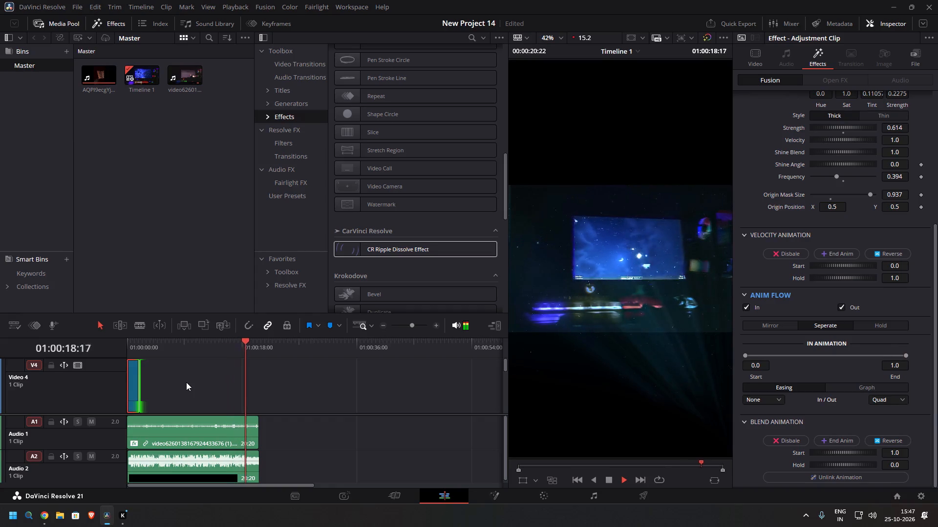
{"action": "key", "text": "space"}
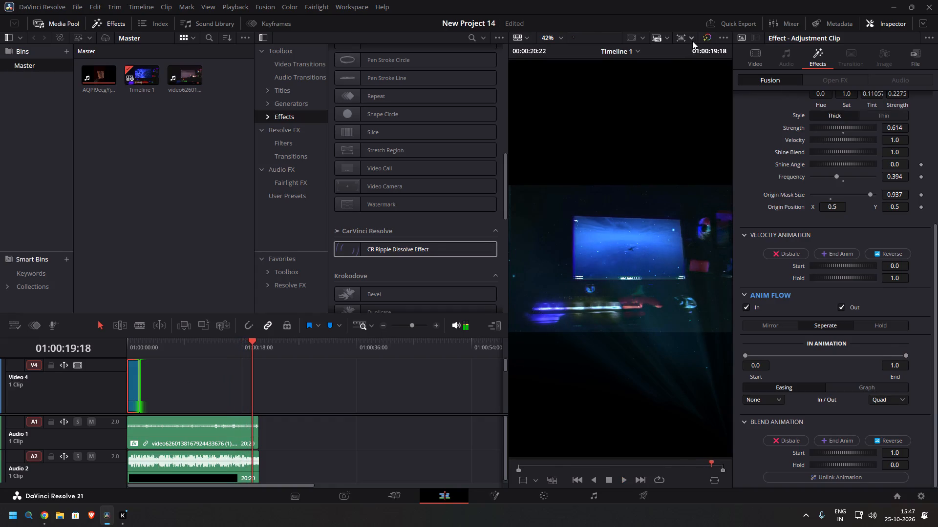
Change the timeline resolution from portrait to Full HD 1920 x 1080 and preview the opening from the start.
{"action": "left_click", "coordinate": [692, 41]}
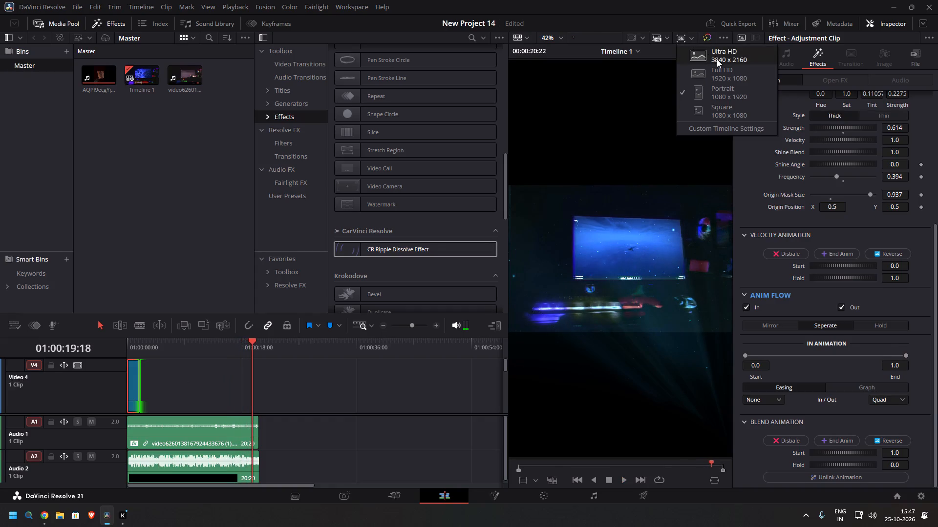
{"action": "left_click", "coordinate": [720, 67]}
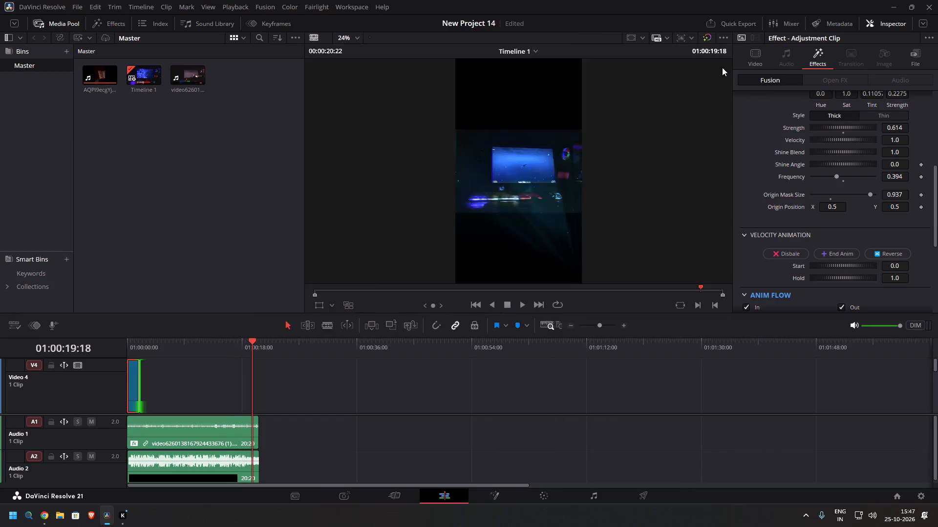
{"action": "scroll", "coordinate": [676, 161], "scroll_direction": "down", "scroll_amount": 4}
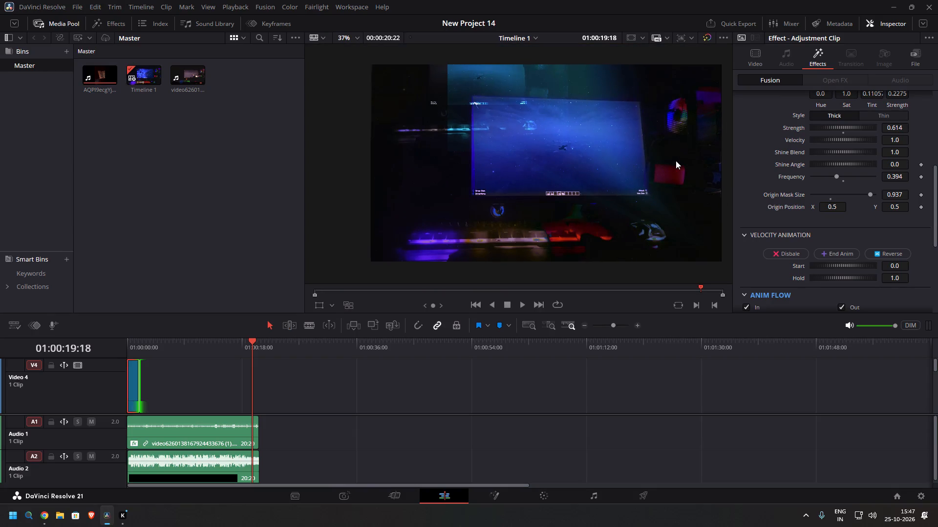
{"action": "scroll", "coordinate": [676, 161], "scroll_direction": "down", "scroll_amount": 2}
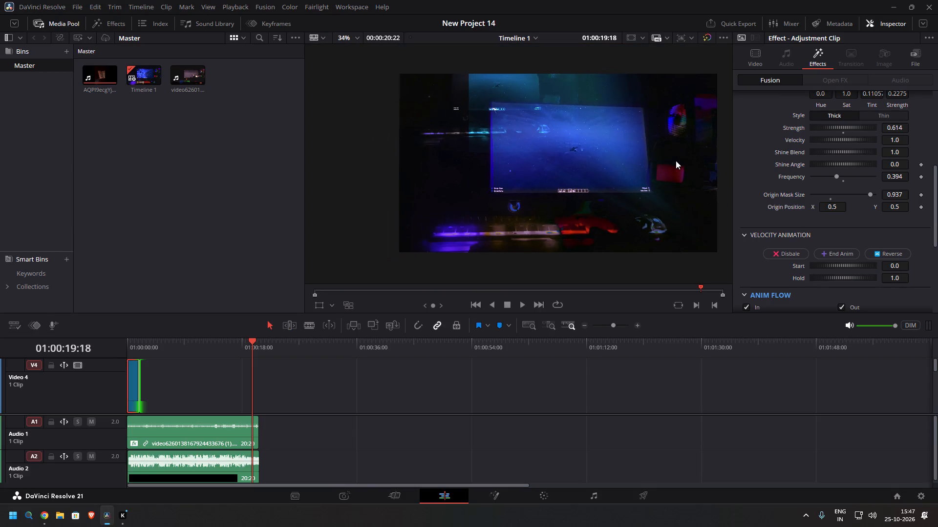
{"action": "scroll", "coordinate": [676, 161], "scroll_direction": "up", "scroll_amount": 4}
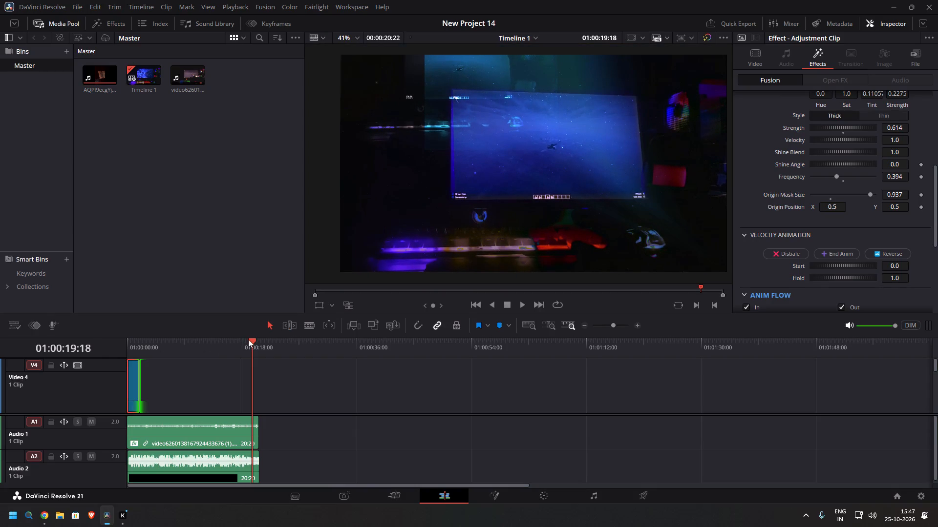
{"action": "left_click_drag", "start_coordinate": [249, 339], "coordinate": [0, 331]}
{"action": "key", "text": "space"}
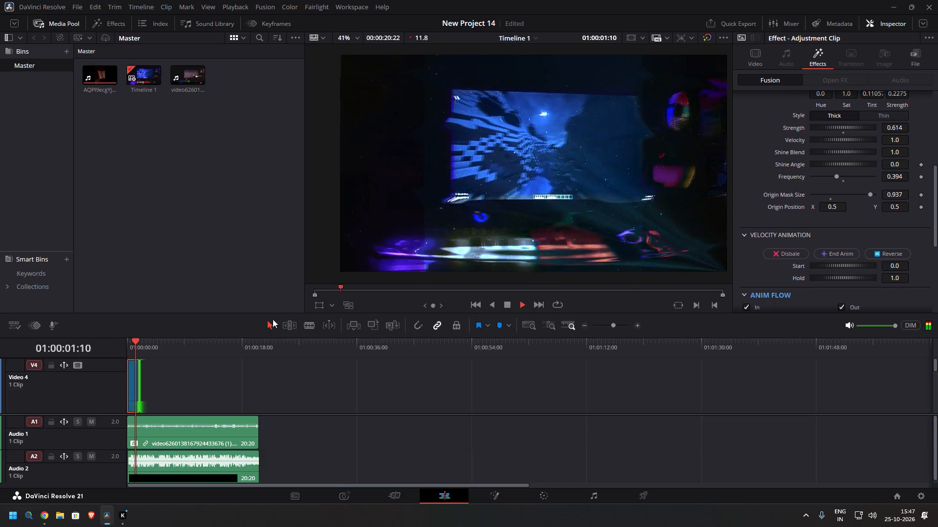
{"action": "key", "text": "space"}
Switch the timeline resolution to Ultra HD 3840 x 2160 and return to the start of the timeline.
{"action": "left_click", "coordinate": [689, 39]}
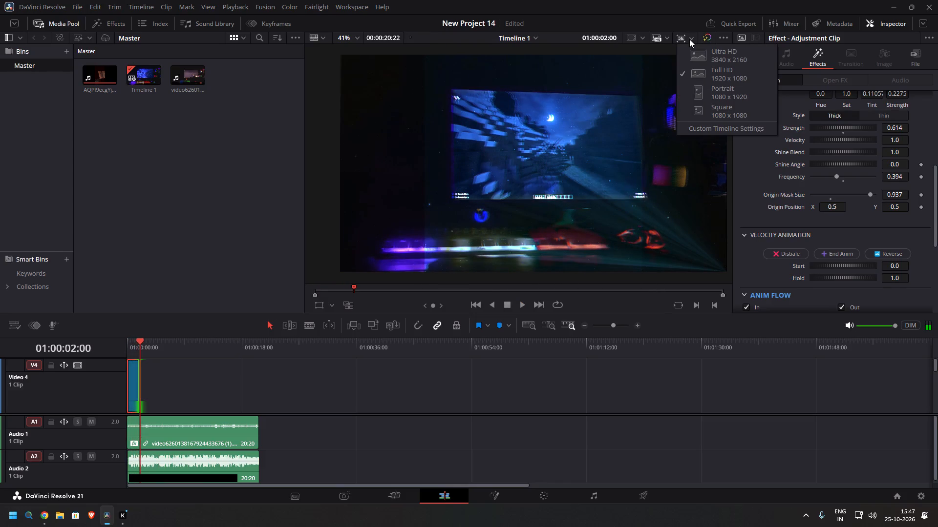
{"action": "left_click", "coordinate": [710, 56]}
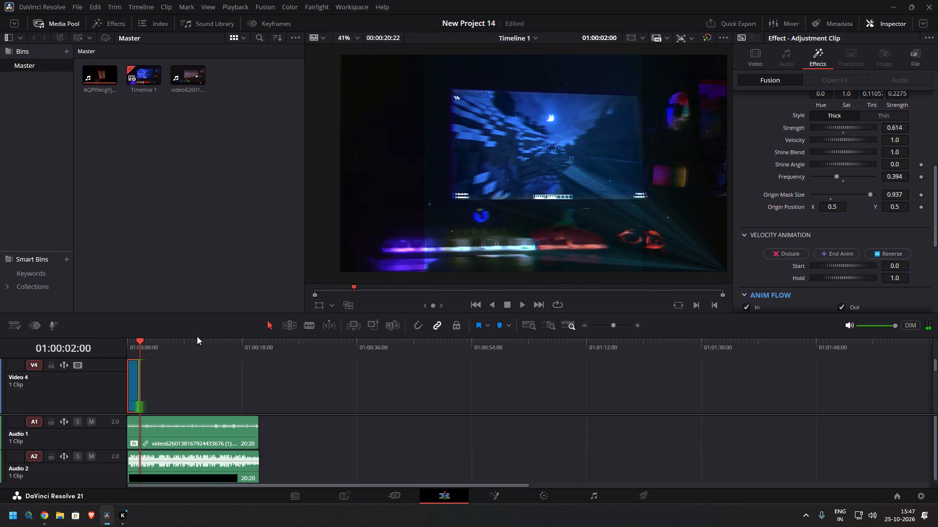
{"action": "left_click_drag", "start_coordinate": [138, 344], "coordinate": [62, 342]}
{"action": "left_click_drag", "start_coordinate": [138, 340], "coordinate": [125, 339]}
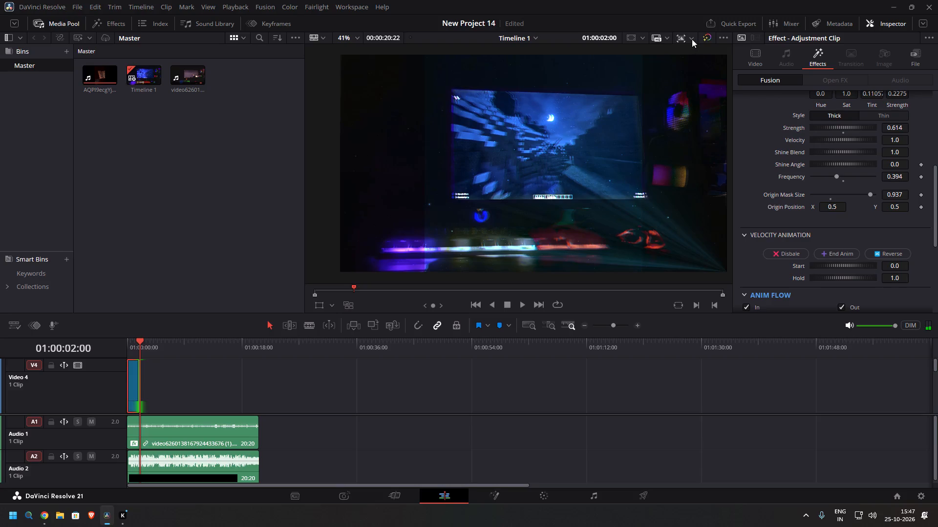
{"action": "left_click", "coordinate": [692, 38]}
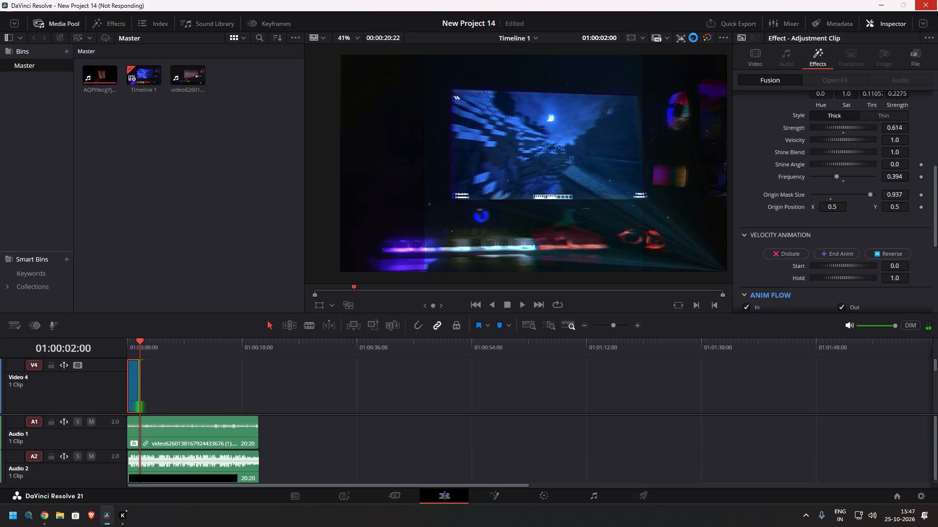
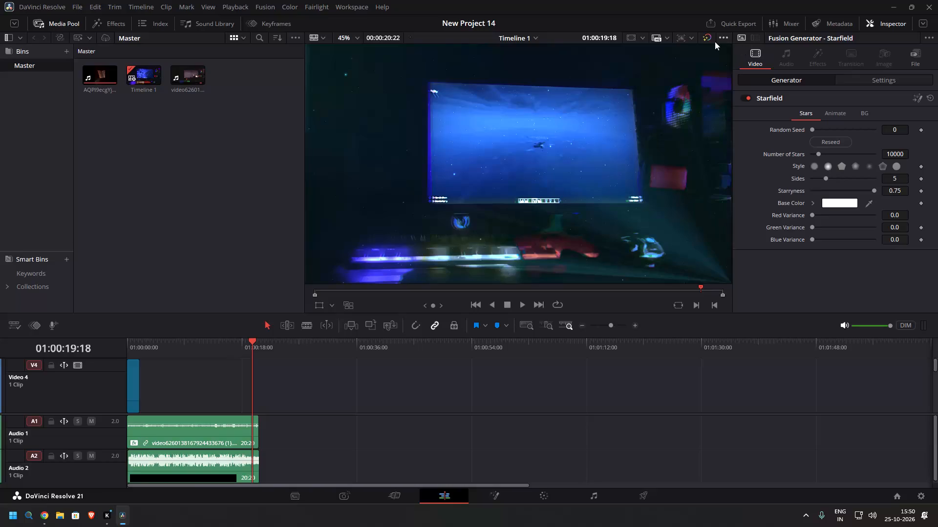
Change the timeline resolution to Portrait 1080 x 1920 and preview the opening from the start.
{"action": "left_click", "coordinate": [693, 39]}
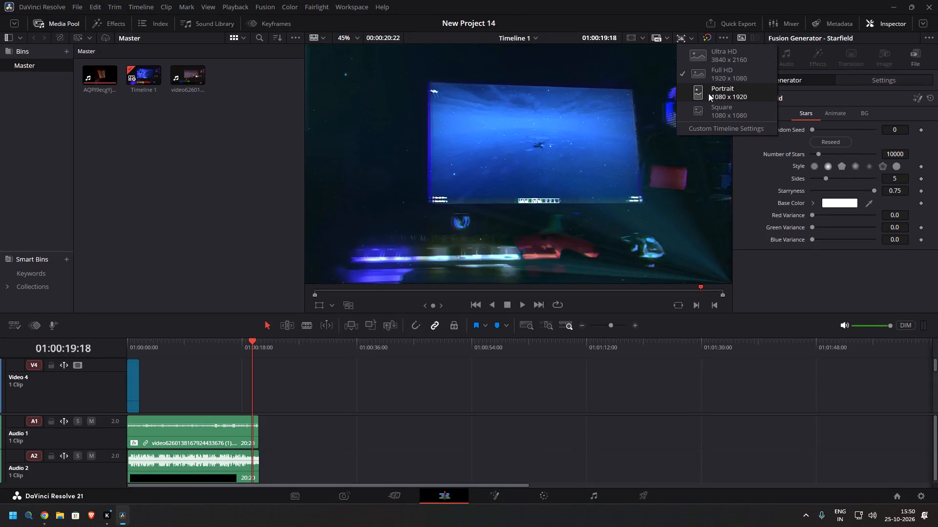
{"action": "left_click", "coordinate": [738, 94]}
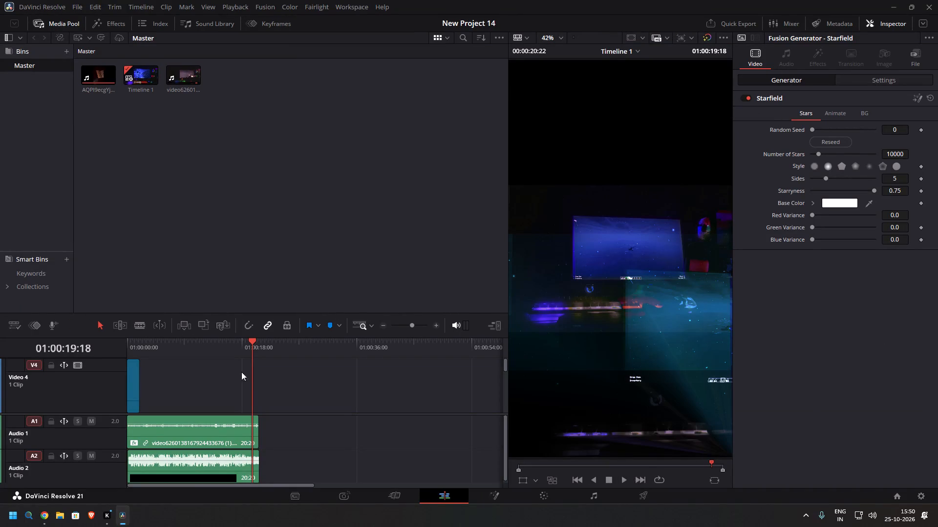
{"action": "left_click_drag", "start_coordinate": [252, 347], "coordinate": [66, 333]}
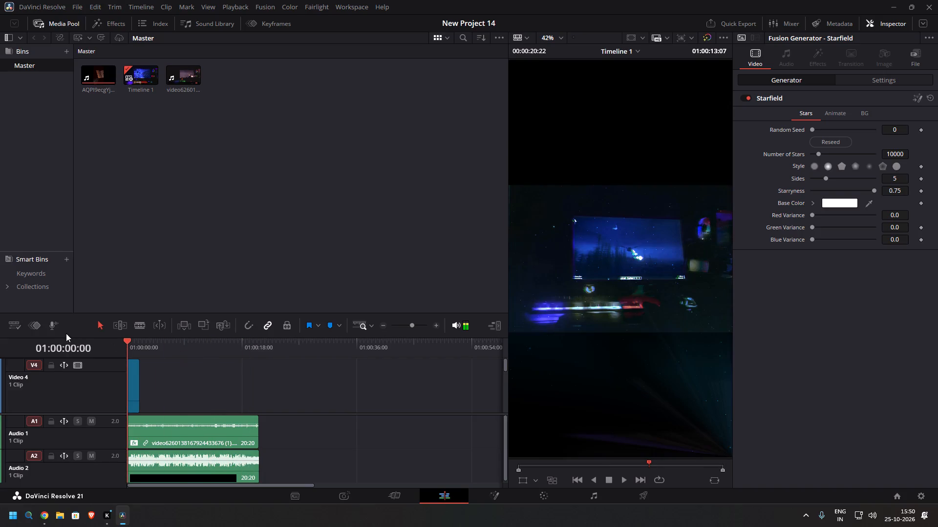
{"action": "left_click_drag", "start_coordinate": [66, 333], "coordinate": [55, 332]}
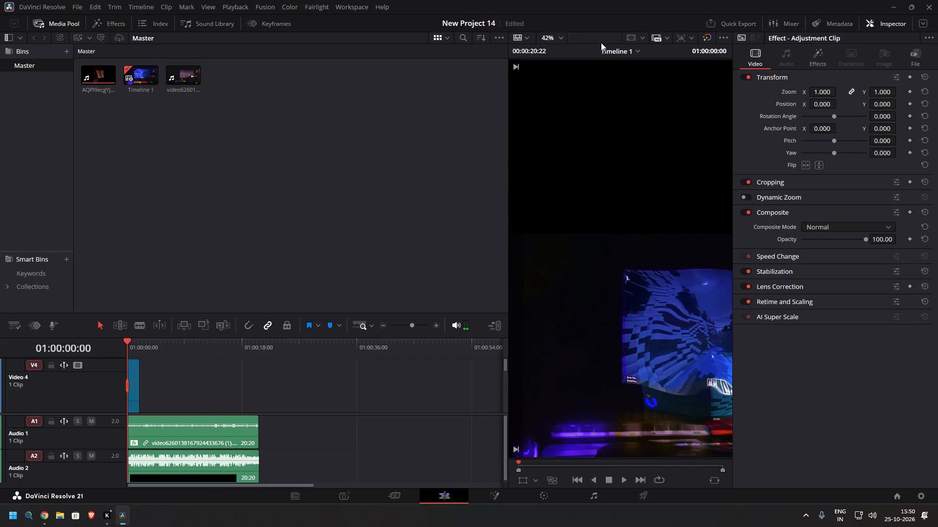
{"action": "left_click", "coordinate": [561, 40]}
{"action": "left_click", "coordinate": [561, 51]}
{"action": "key", "text": "space"}
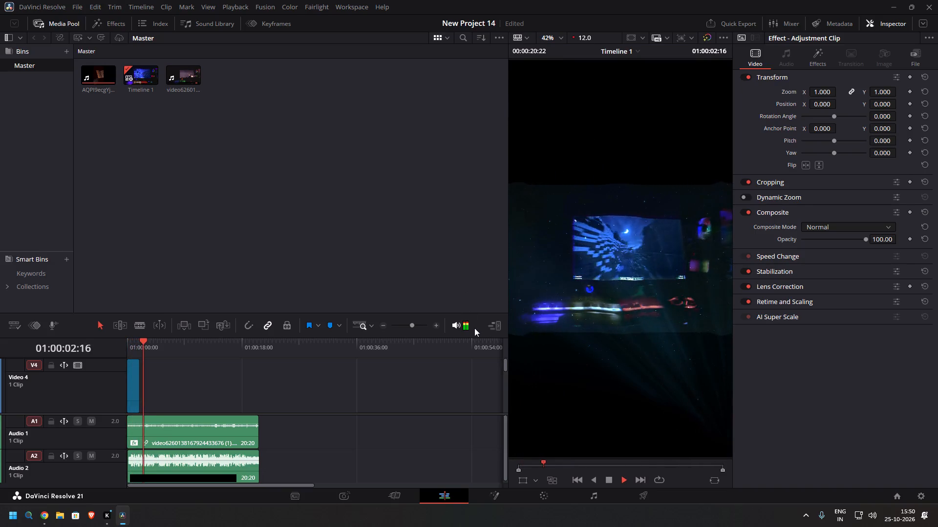
{"action": "key", "text": "space"}
Delete the short adjustment clip at the start of the Video 4 track.
{"action": "scroll", "coordinate": [262, 394], "scroll_direction": "up", "scroll_amount": 3}
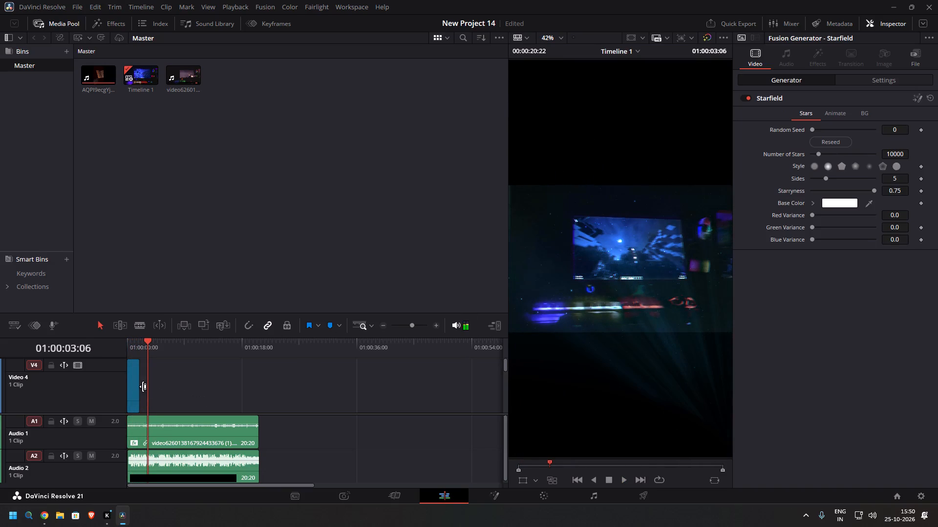
{"action": "left_click", "coordinate": [137, 386]}
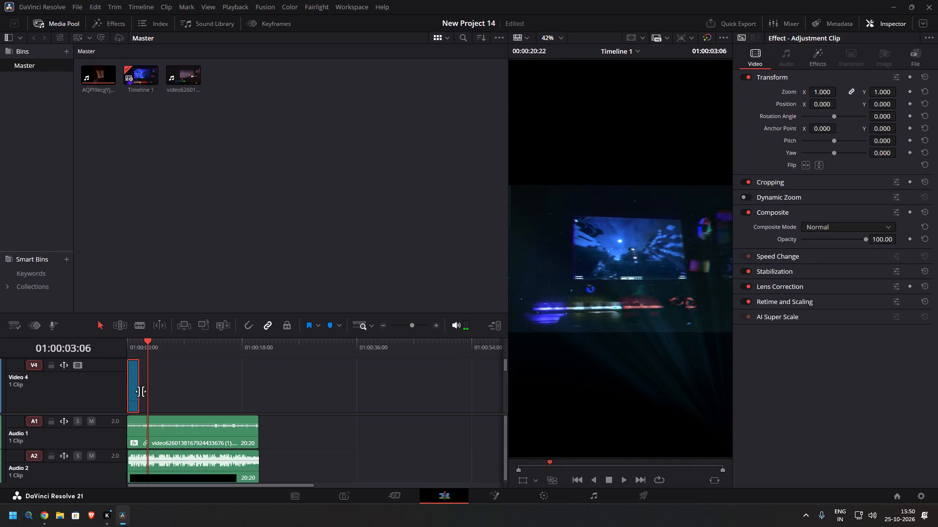
{"action": "key", "text": "BackSpace"}
Play the timeline repeatedly from the start to review the portrait edit without the Video 4 clip.
{"action": "left_click_drag", "start_coordinate": [157, 354], "coordinate": [131, 354]}
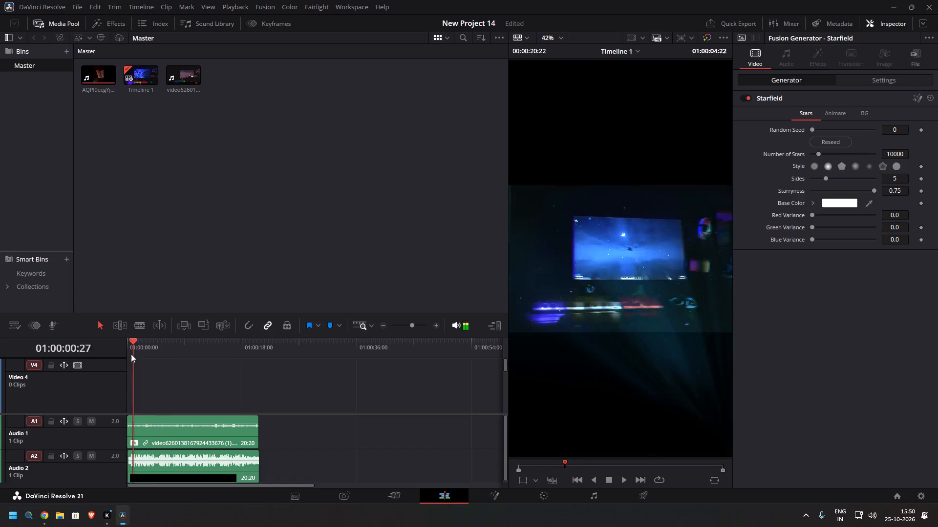
{"action": "left_click_drag", "start_coordinate": [131, 354], "coordinate": [53, 353]}
{"action": "key", "text": "space"}
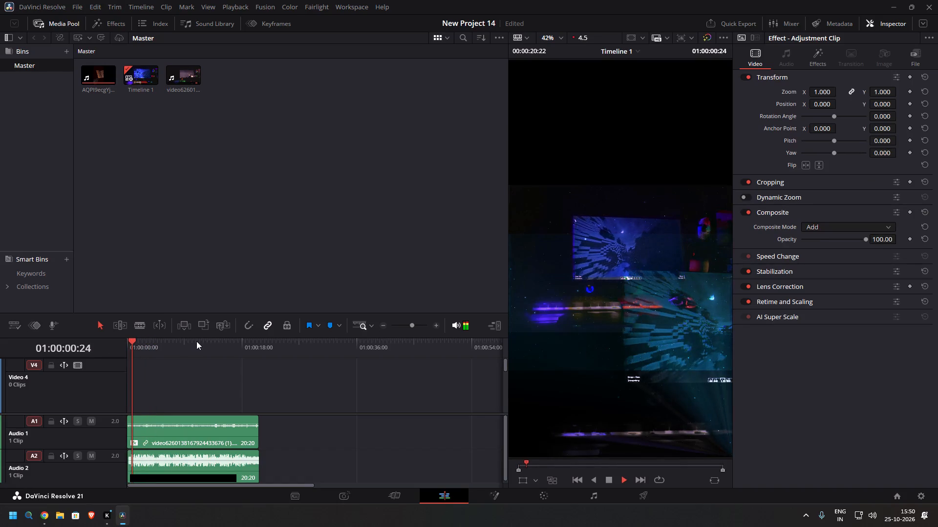
{"action": "key", "text": "space"}
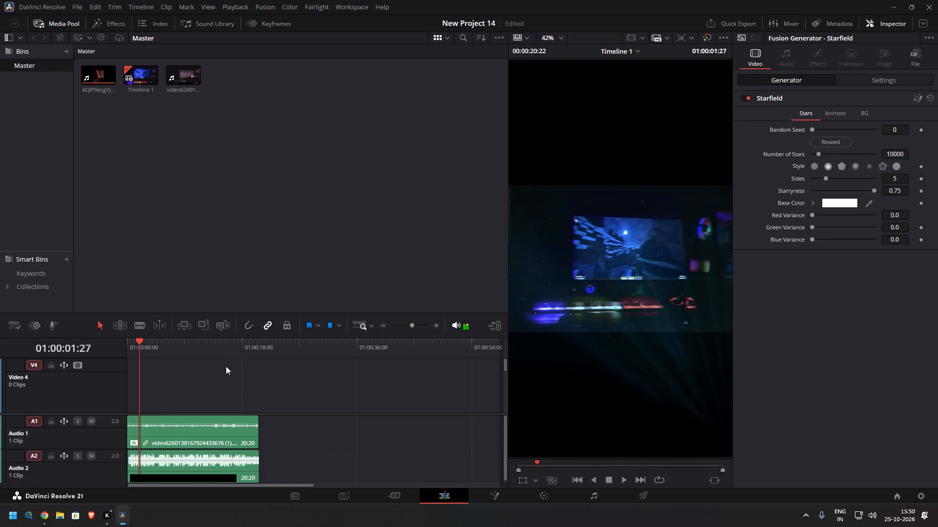
{"action": "left_click_drag", "start_coordinate": [138, 347], "coordinate": [80, 343]}
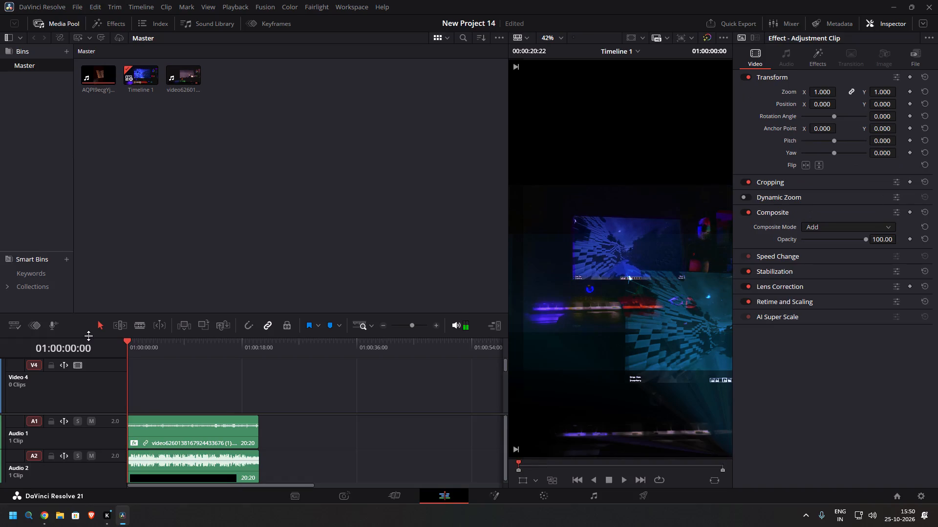
{"action": "key", "text": "space"}
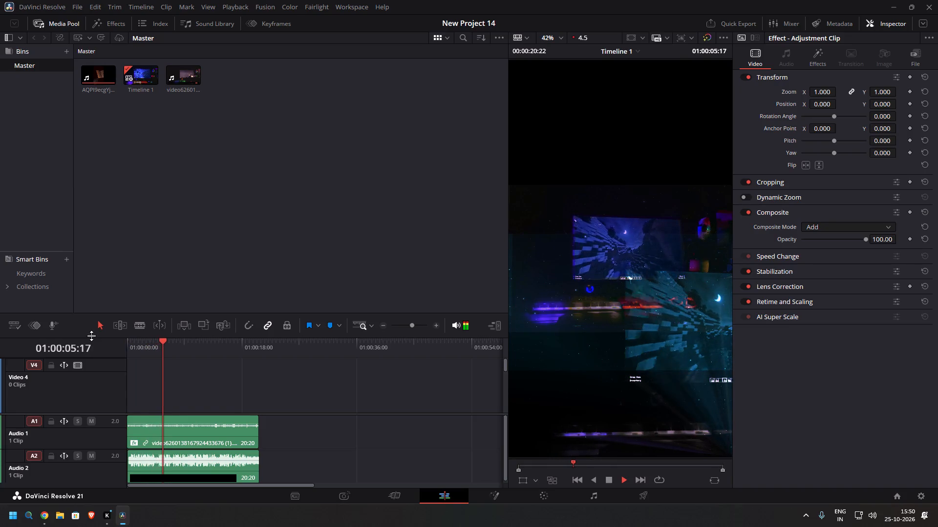
{"action": "key", "text": "space"}
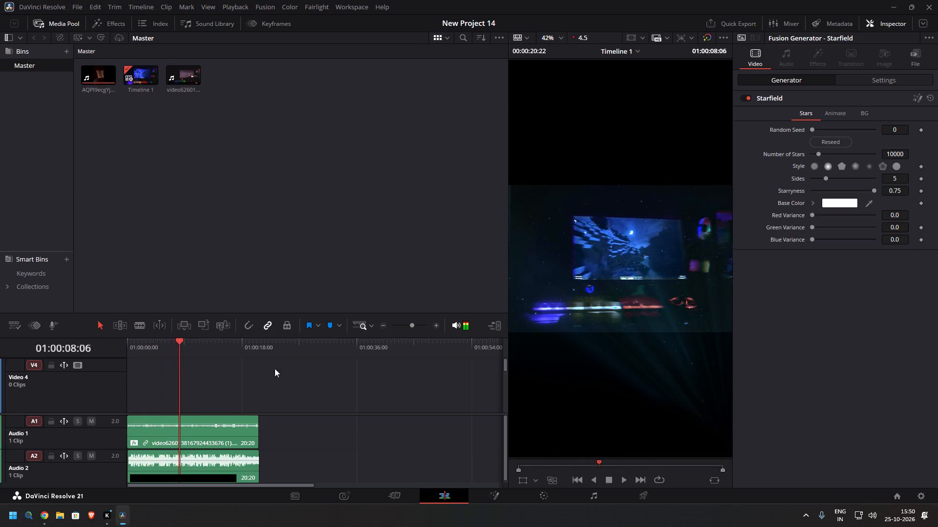
{"action": "left_click_drag", "start_coordinate": [173, 343], "coordinate": [49, 328]}
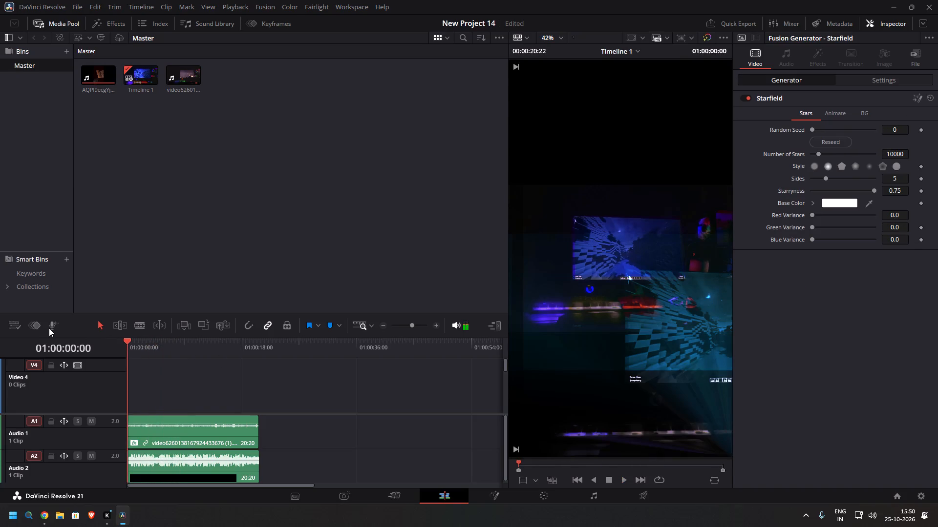
{"action": "left_click_drag", "start_coordinate": [49, 328], "coordinate": [48, 327]}
{"action": "key", "text": "space"}
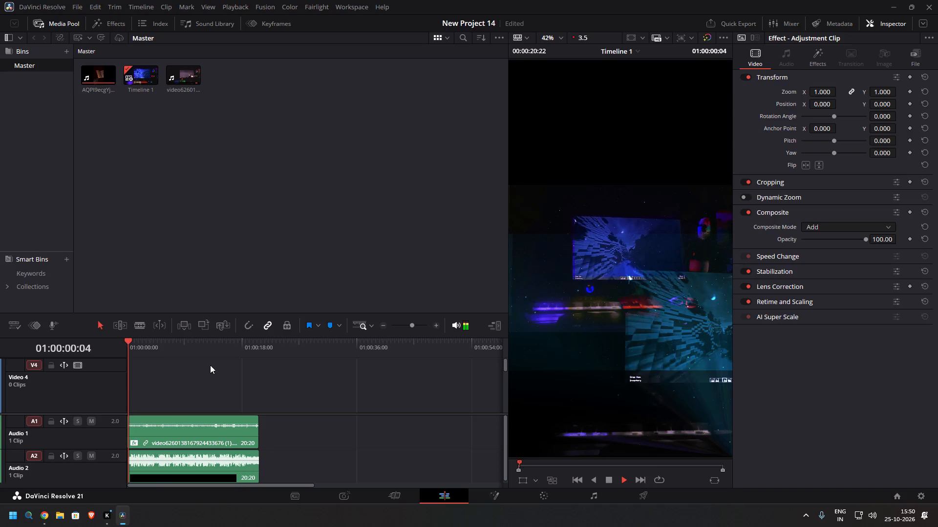
{"action": "scroll", "coordinate": [237, 369], "scroll_direction": "down", "scroll_amount": 3}
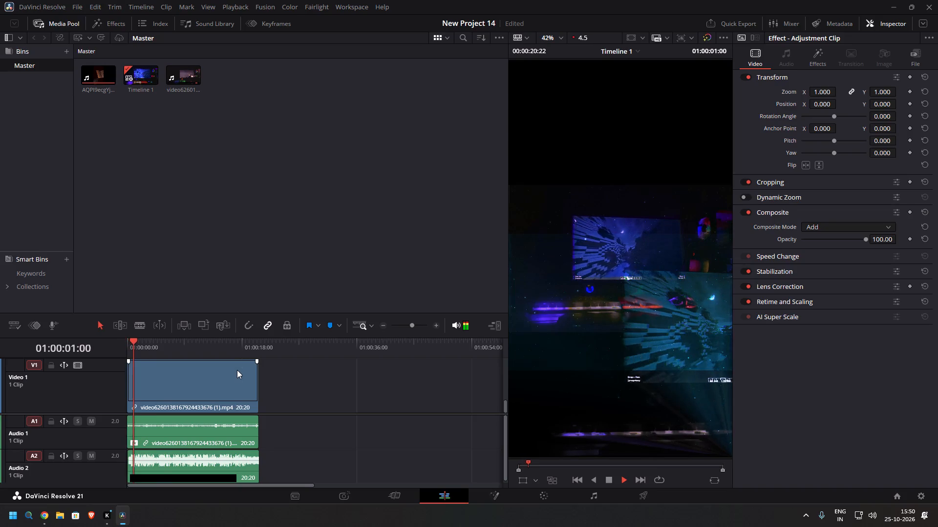
{"action": "scroll", "coordinate": [237, 370], "scroll_direction": "down", "scroll_amount": 6}
{"action": "key", "text": "space"}
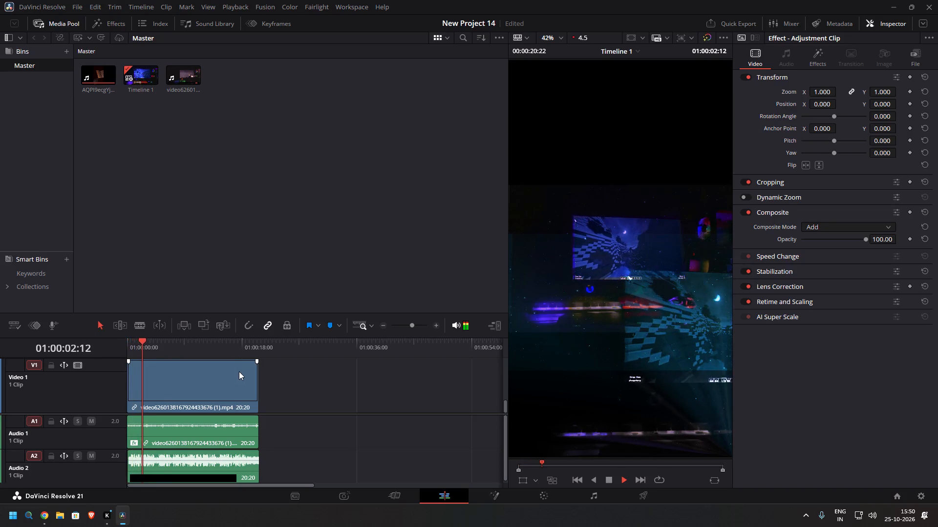
Select the source video clip on Video 1 and play the timeline again from the start.
{"action": "scroll", "coordinate": [240, 393], "scroll_direction": "down", "scroll_amount": 1}
{"action": "left_click", "coordinate": [217, 383]}
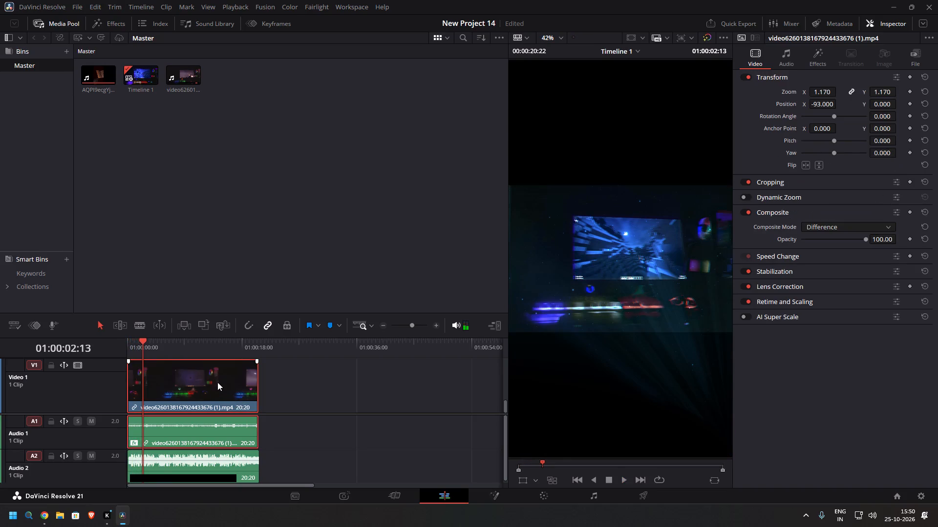
{"action": "key", "text": "space"}
{"action": "key", "text": "space"}
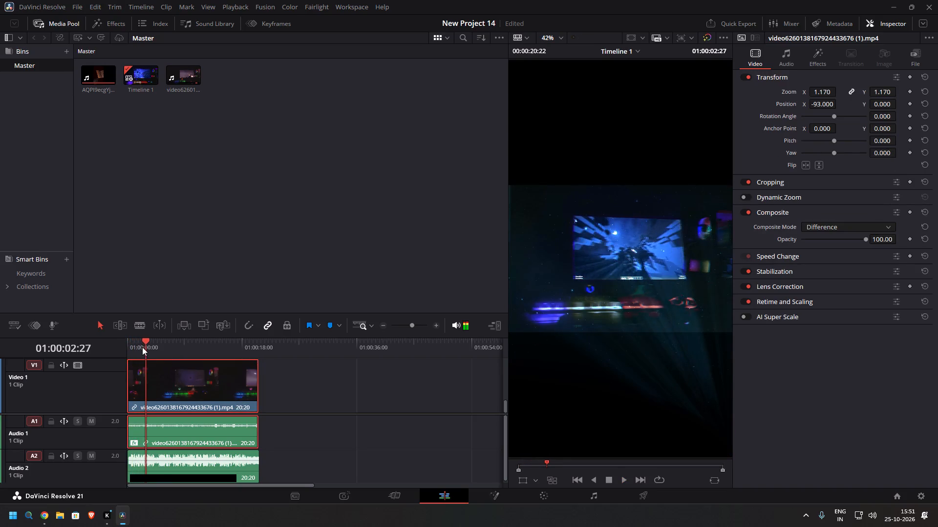
{"action": "left_click_drag", "start_coordinate": [141, 346], "coordinate": [110, 346]}
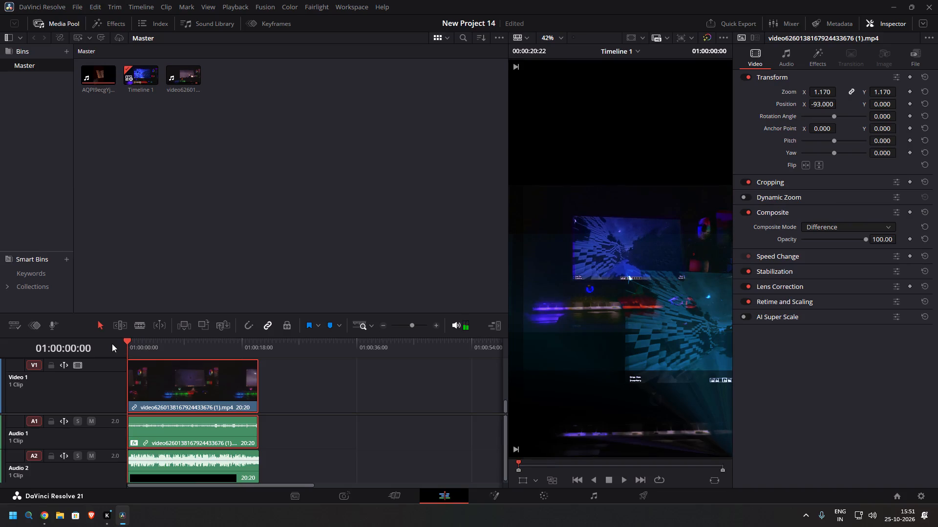
{"action": "key", "text": "space"}
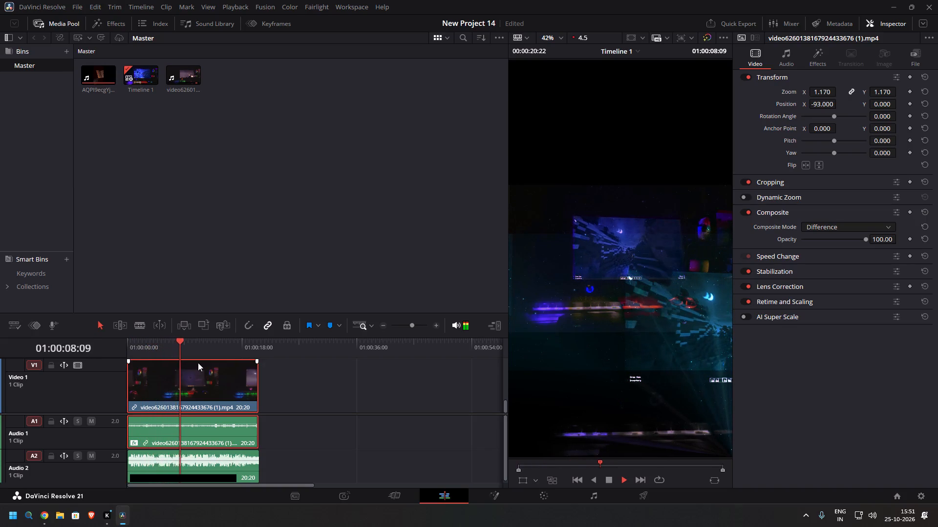
{"action": "key", "text": "space"}
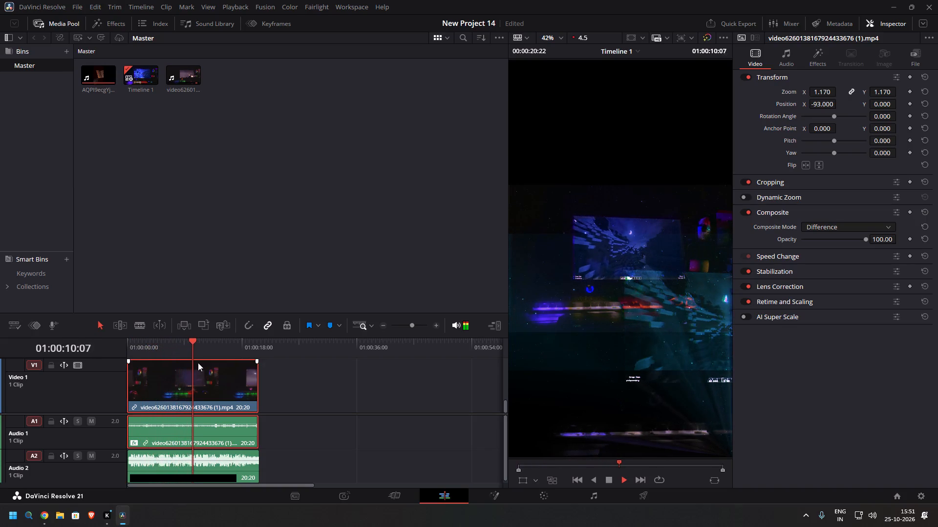
Replay the opening frames and examine the Starfield and adjustment clips stacked above the source video.
{"action": "left_click_drag", "start_coordinate": [192, 340], "coordinate": [118, 339]}
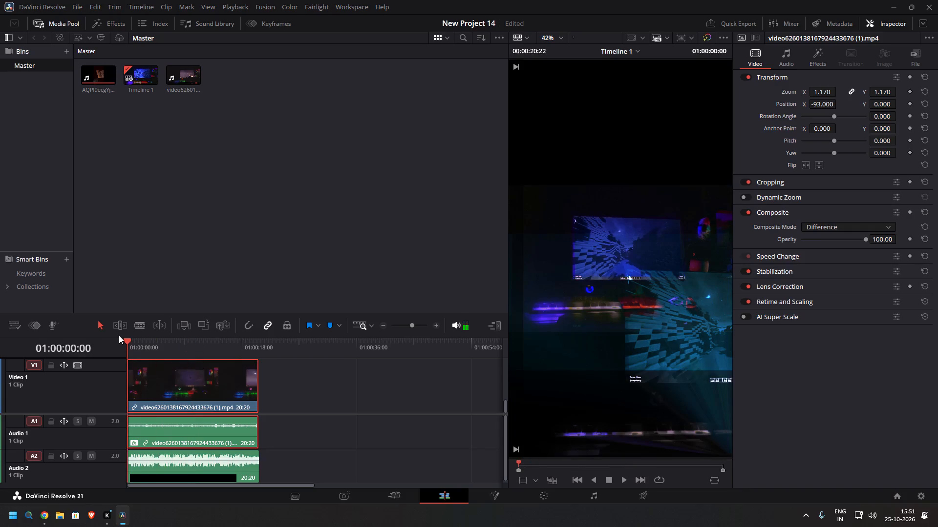
{"action": "key", "text": "space"}
{"action": "key", "text": "space"}
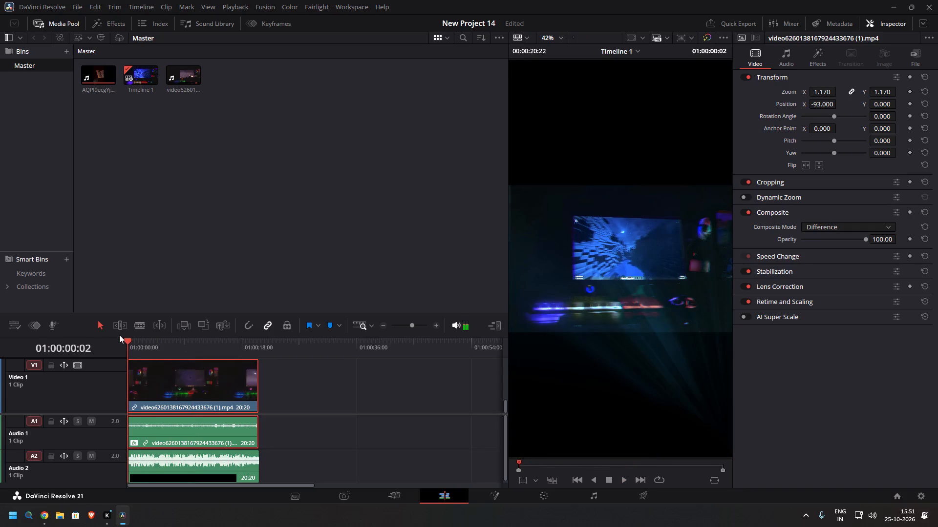
{"action": "scroll", "coordinate": [197, 359], "scroll_direction": "up", "scroll_amount": 3}
{"action": "scroll", "coordinate": [197, 358], "scroll_direction": "down", "scroll_amount": 2}
{"action": "scroll", "coordinate": [197, 358], "scroll_direction": "up", "scroll_amount": 2}
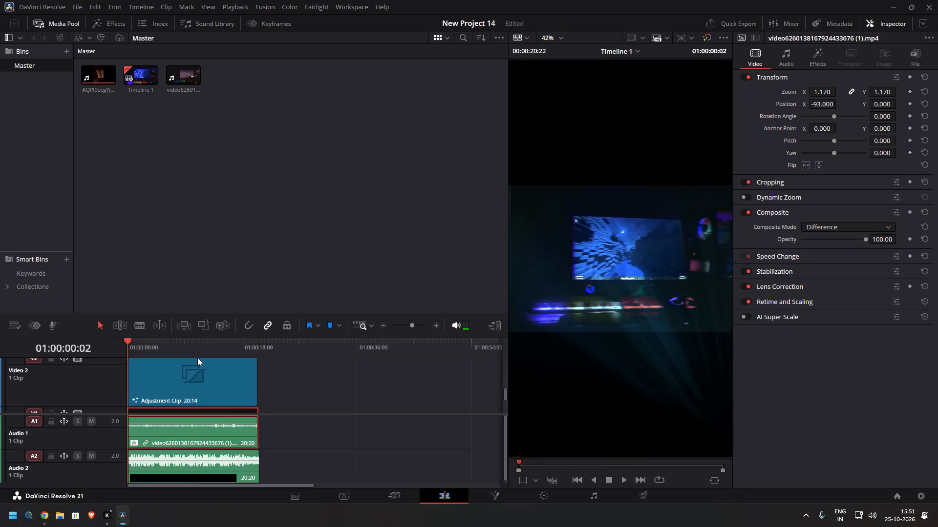
{"action": "scroll", "coordinate": [271, 361], "scroll_direction": "up", "scroll_amount": 1}
{"action": "key", "text": "space"}
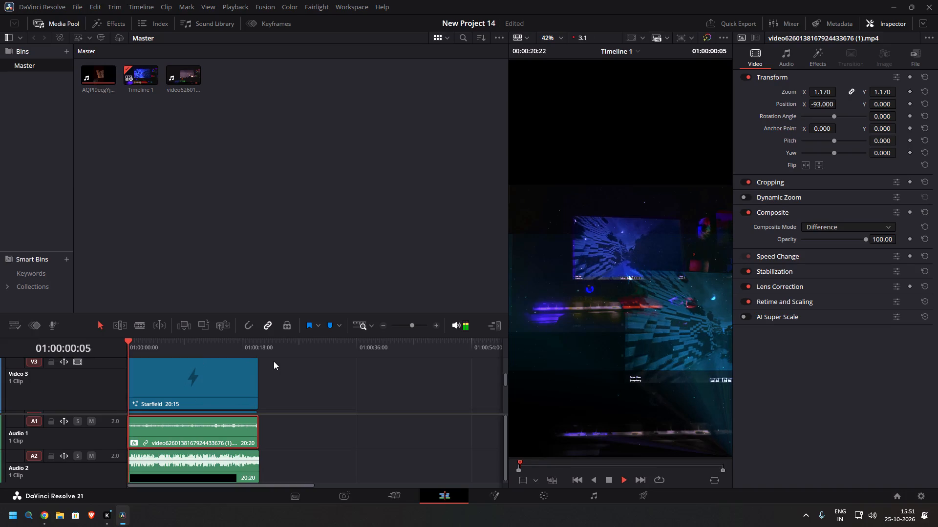
{"action": "key", "text": "space"}
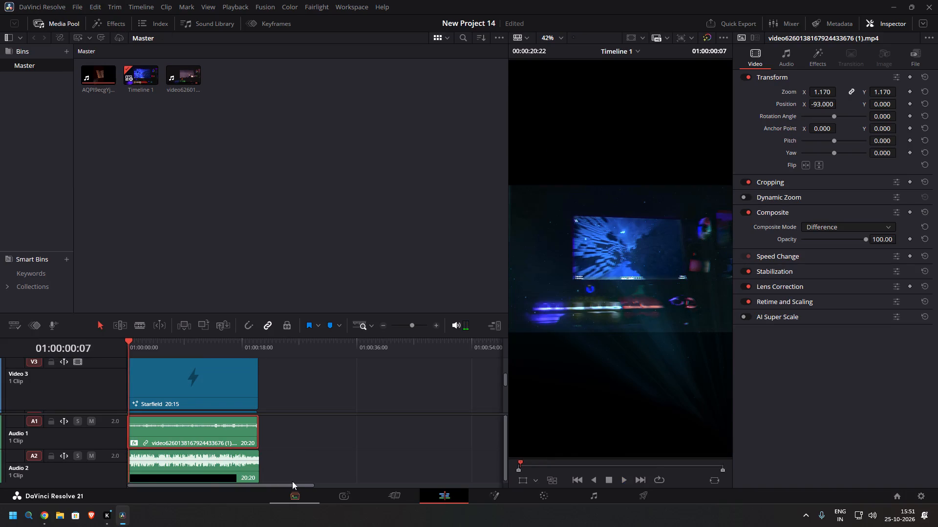
Open the Deliver page and choose the TikTok 1080p render preset.
{"action": "left_click", "coordinate": [593, 498]}
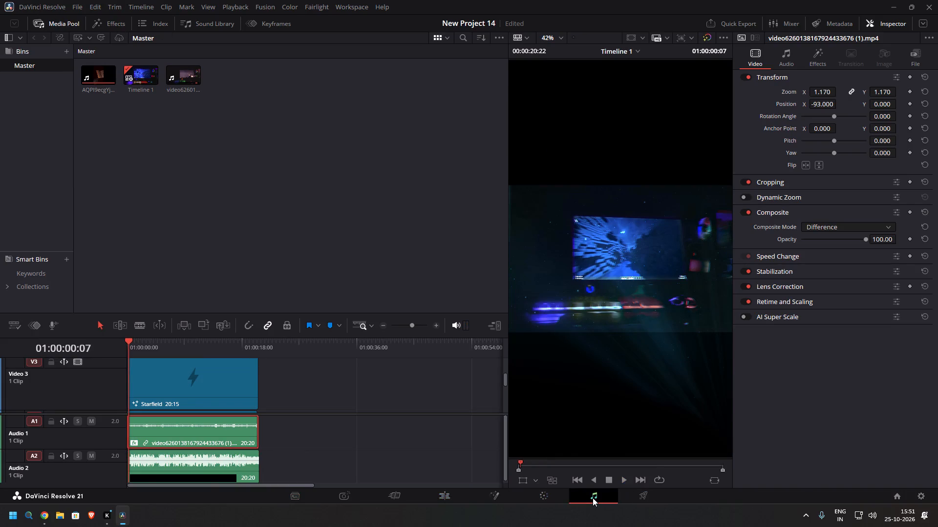
{"action": "left_click", "coordinate": [637, 494]}
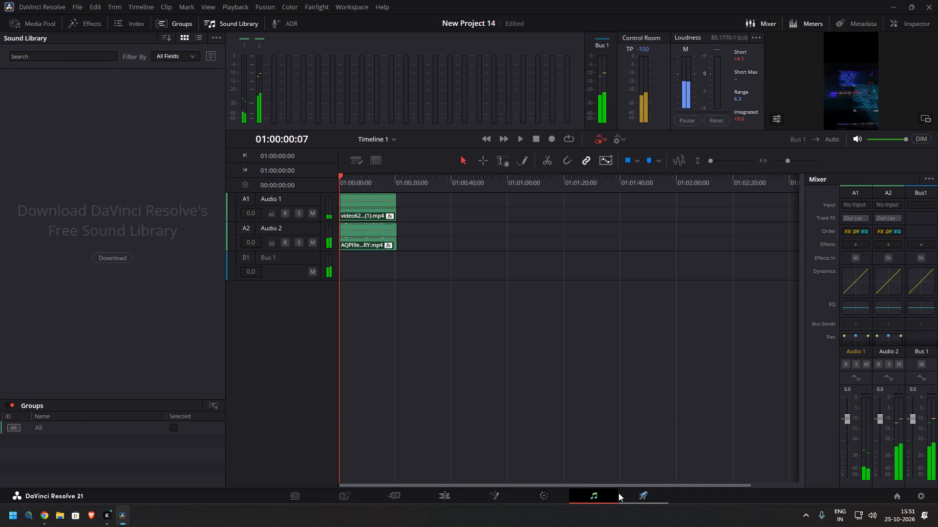
{"action": "left_click", "coordinate": [493, 493]}
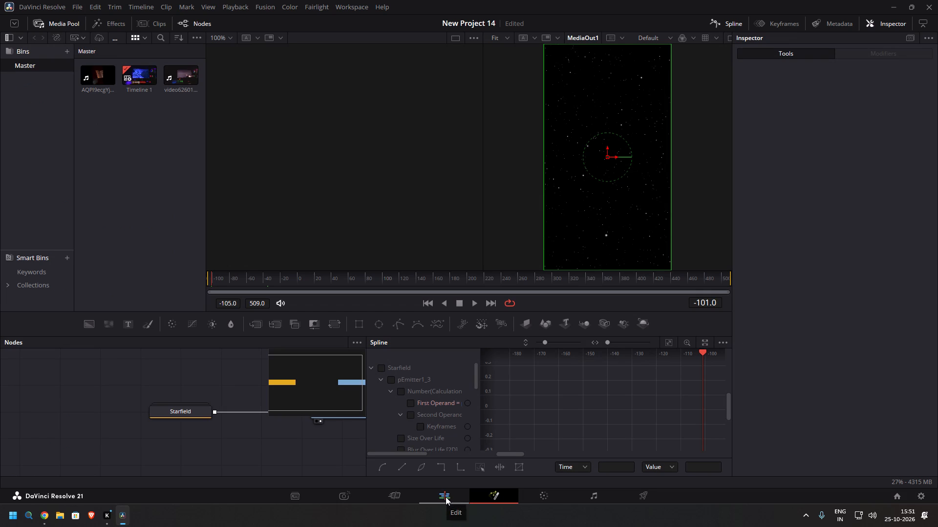
{"action": "left_click", "coordinate": [545, 495]}
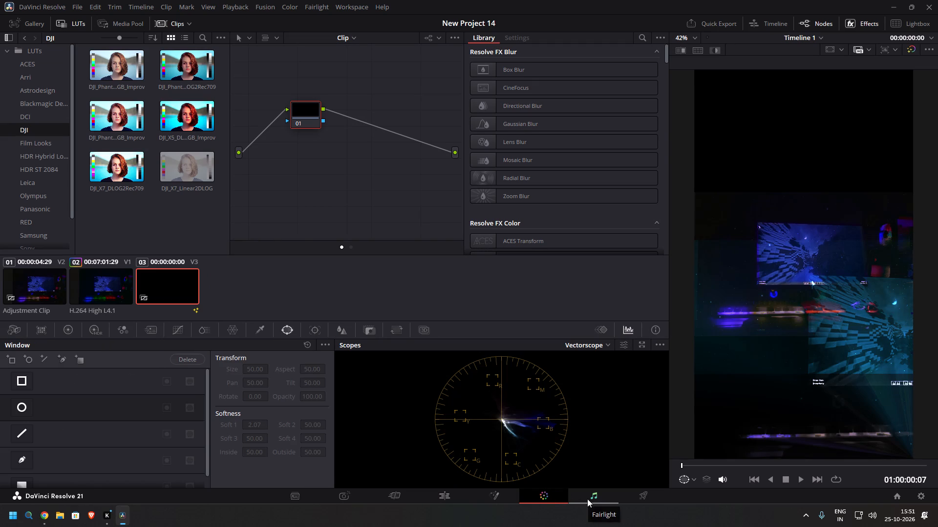
{"action": "left_click", "coordinate": [587, 499]}
{"action": "left_click", "coordinate": [646, 492]}
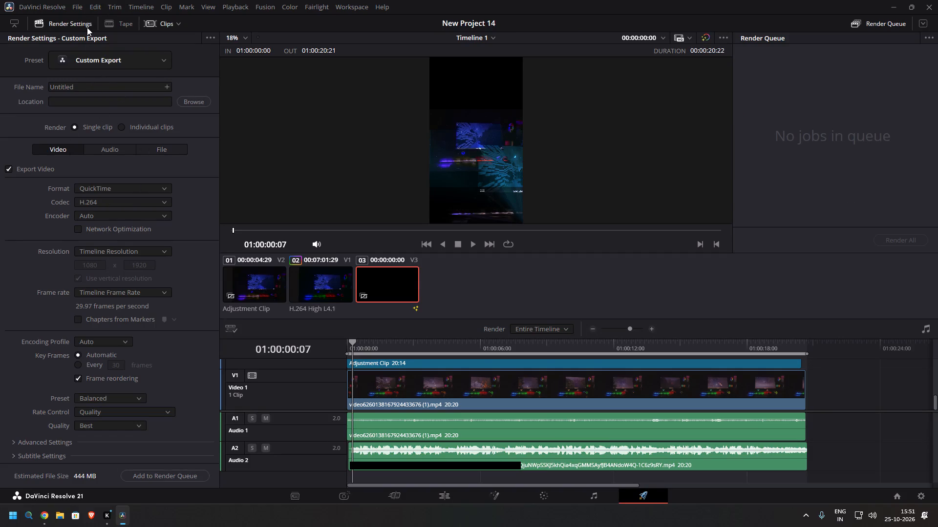
{"action": "left_click", "coordinate": [157, 62]}
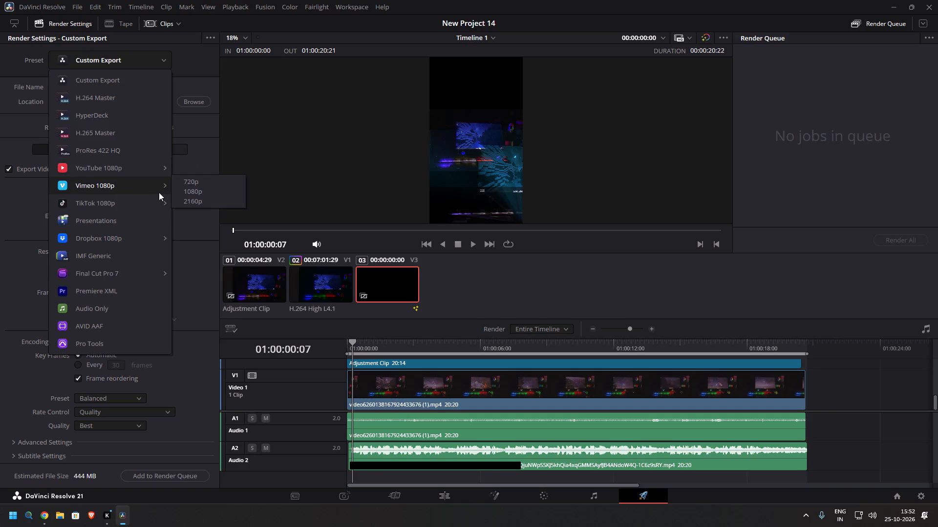
{"action": "left_click", "coordinate": [190, 205]}
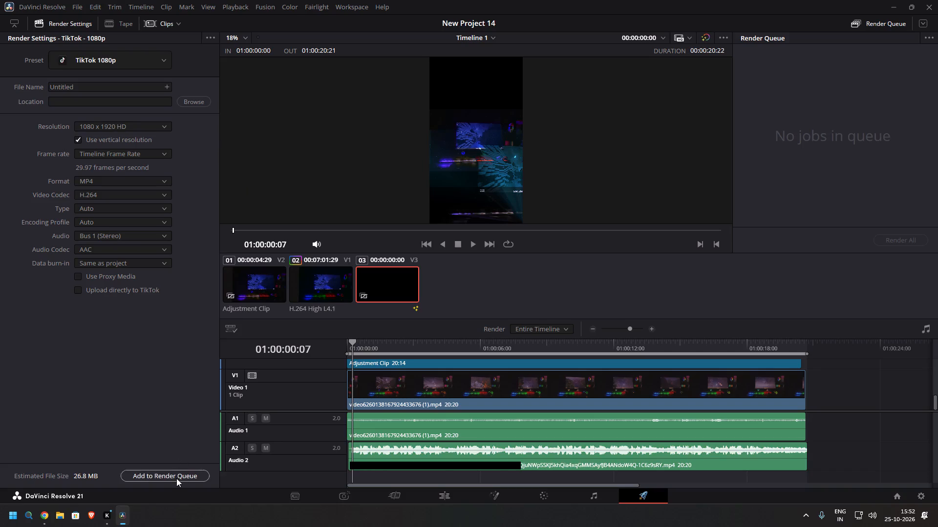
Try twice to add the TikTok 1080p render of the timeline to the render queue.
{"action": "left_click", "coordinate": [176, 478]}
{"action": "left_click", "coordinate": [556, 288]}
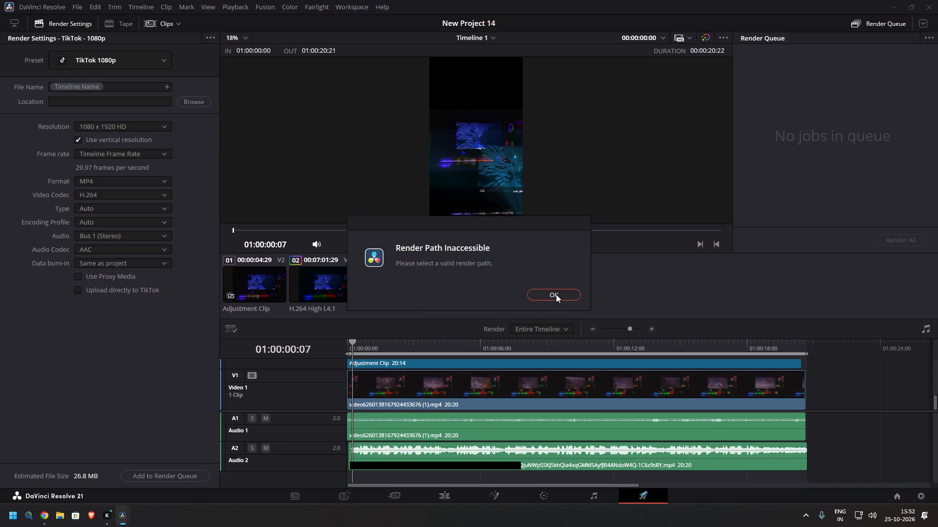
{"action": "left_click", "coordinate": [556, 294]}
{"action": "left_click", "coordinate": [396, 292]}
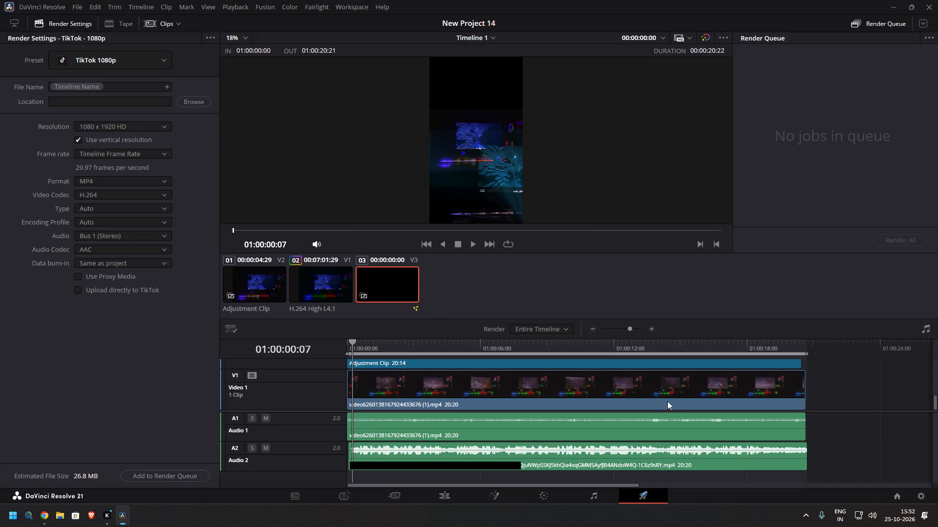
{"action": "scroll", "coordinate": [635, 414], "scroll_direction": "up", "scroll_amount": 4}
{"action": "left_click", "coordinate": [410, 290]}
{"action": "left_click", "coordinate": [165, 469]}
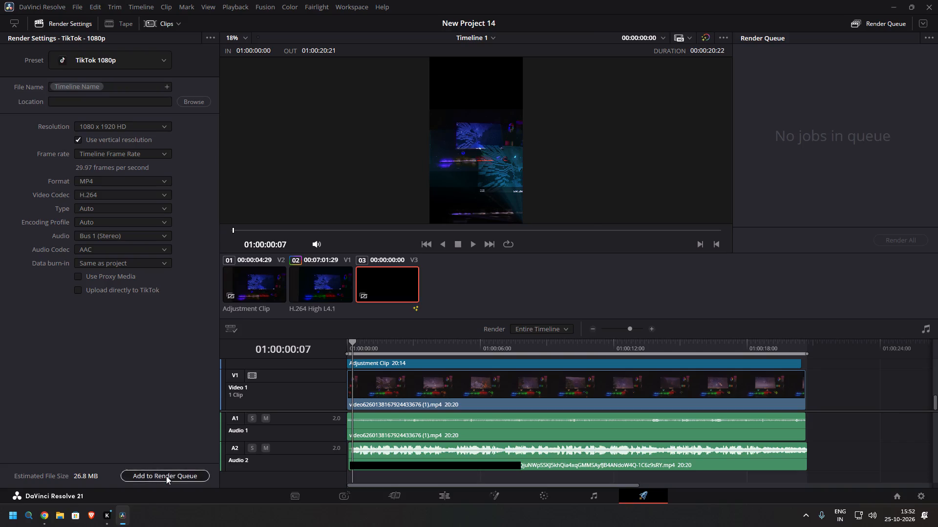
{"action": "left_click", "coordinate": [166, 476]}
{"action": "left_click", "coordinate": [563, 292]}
Play the opening of the timeline briefly on the Deliver page to review the portrait edit.
{"action": "key", "text": "space"}
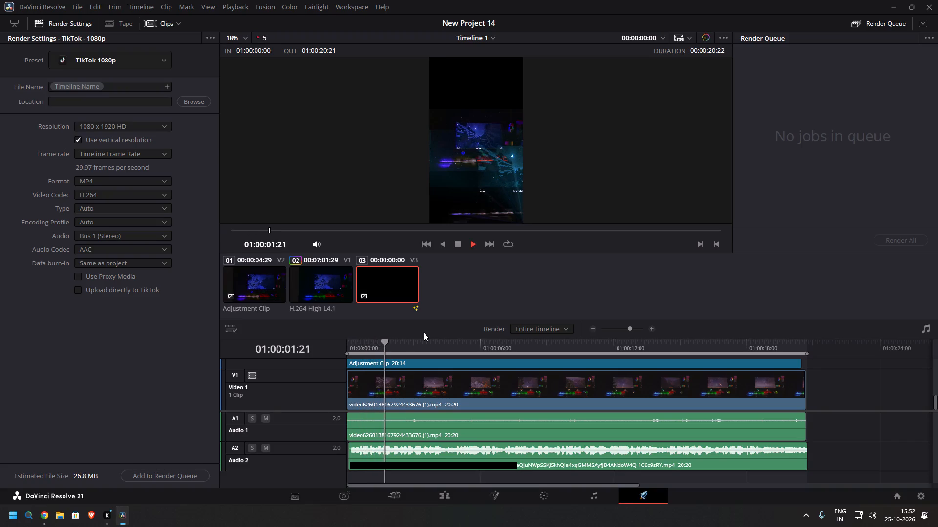
{"action": "key", "text": "space"}
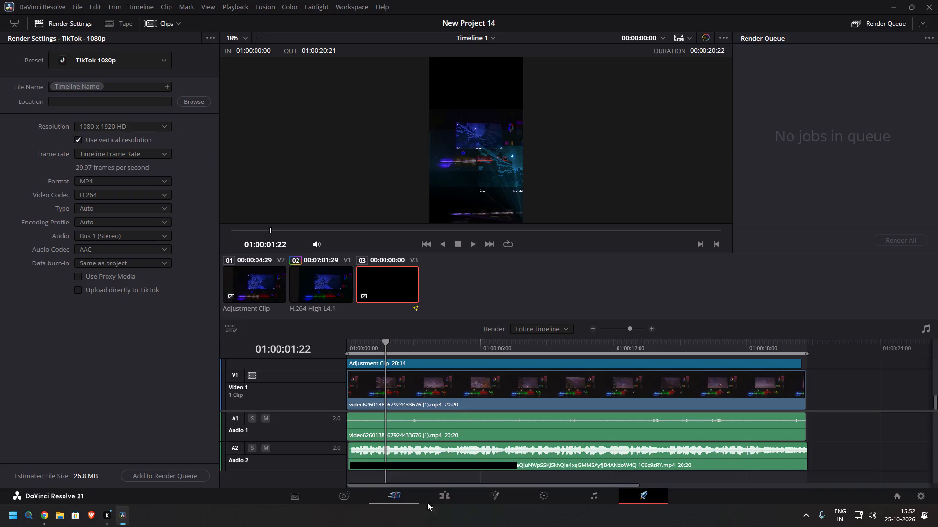
Return to the Edit page and start a Quick Export of the timeline with the TikTok preset.
{"action": "left_click", "coordinate": [441, 497]}
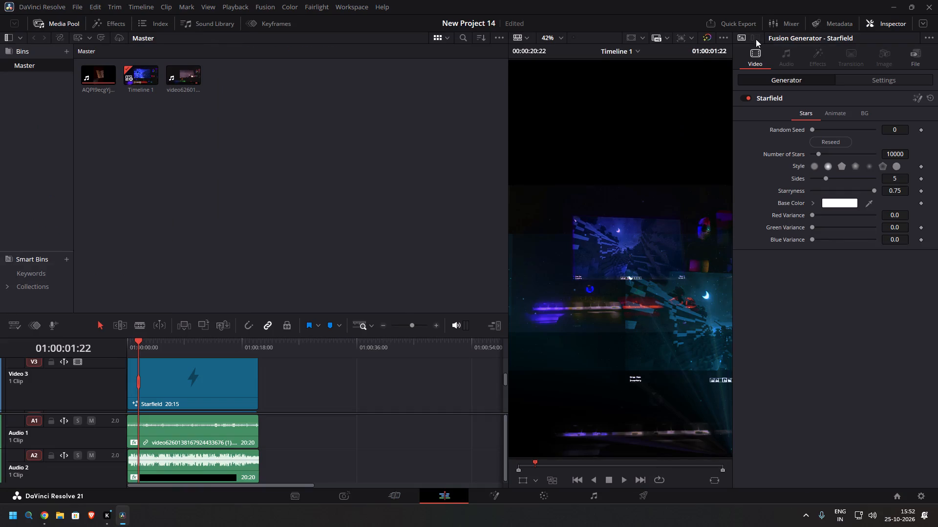
{"action": "left_click", "coordinate": [746, 23]}
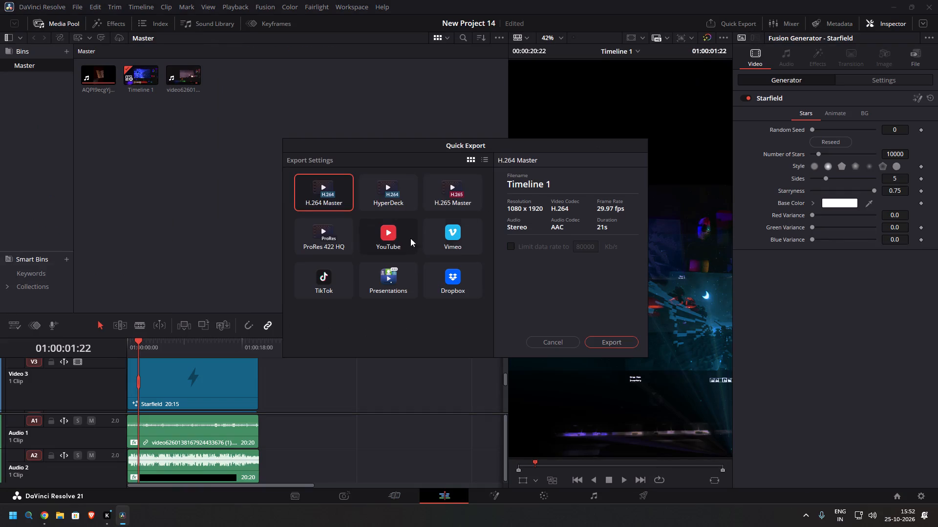
{"action": "left_click", "coordinate": [338, 281]}
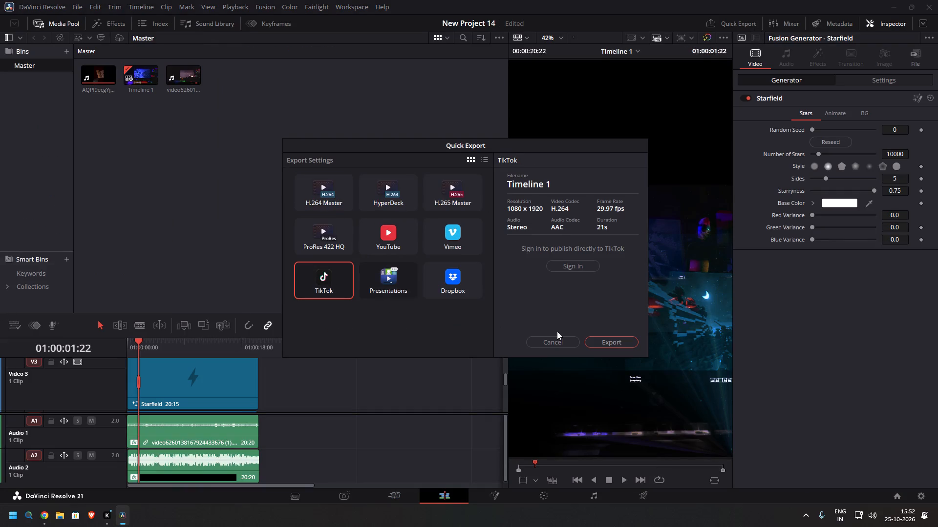
{"action": "left_click", "coordinate": [598, 342]}
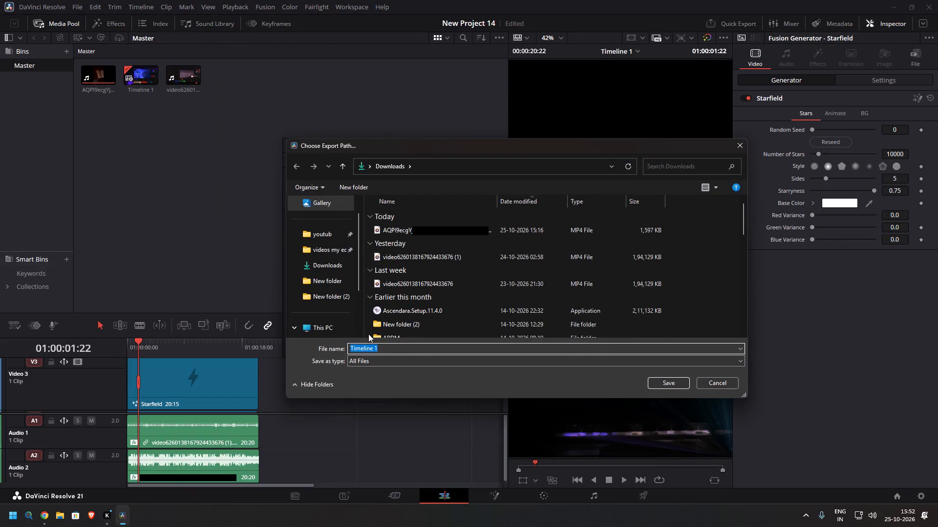
Name the export file "Timeline 1" followed by 18 letters l, and save it in Downloads to start rendering.
{"action": "left_click", "coordinate": [392, 351]}
{"action": "key", "text": "l"}
{"action": "key", "text": "l"}
{"action": "key", "text": "l"}
{"action": "key", "text": "l"}
{"action": "key", "text": "l"}
{"action": "key", "text": "l"}
{"action": "key", "text": "l"}
{"action": "key", "text": "l"}
{"action": "key", "text": "l"}
{"action": "key", "text": "l"}
{"action": "key", "text": "l"}
{"action": "key", "text": "l"}
{"action": "key", "text": "l"}
{"action": "key", "text": "l"}
{"action": "key", "text": "l"}
{"action": "key", "text": "l"}
{"action": "key", "text": "l"}
{"action": "key", "text": "l"}
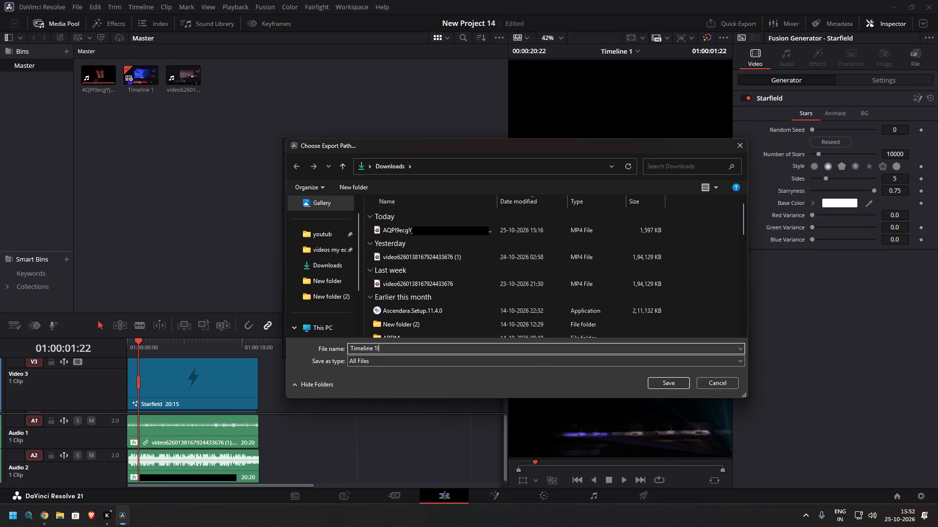
{"action": "left_click", "coordinate": [665, 384]}
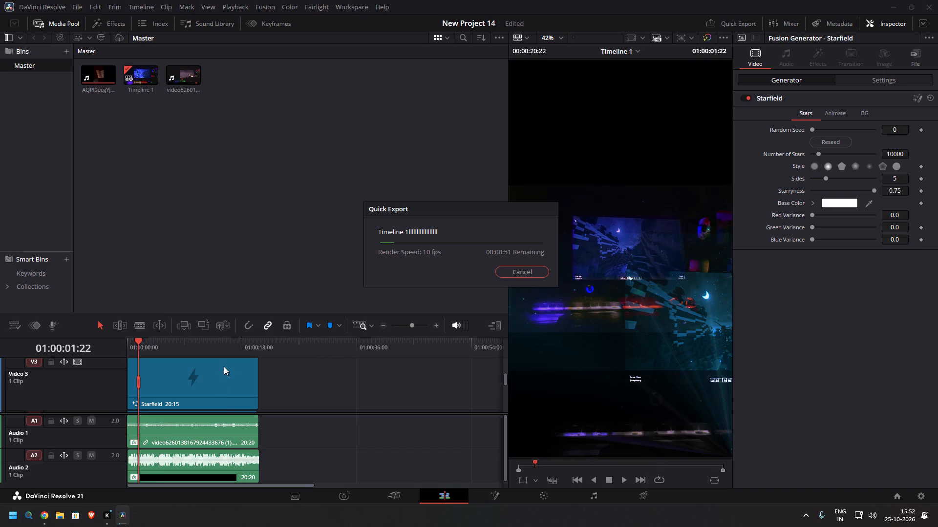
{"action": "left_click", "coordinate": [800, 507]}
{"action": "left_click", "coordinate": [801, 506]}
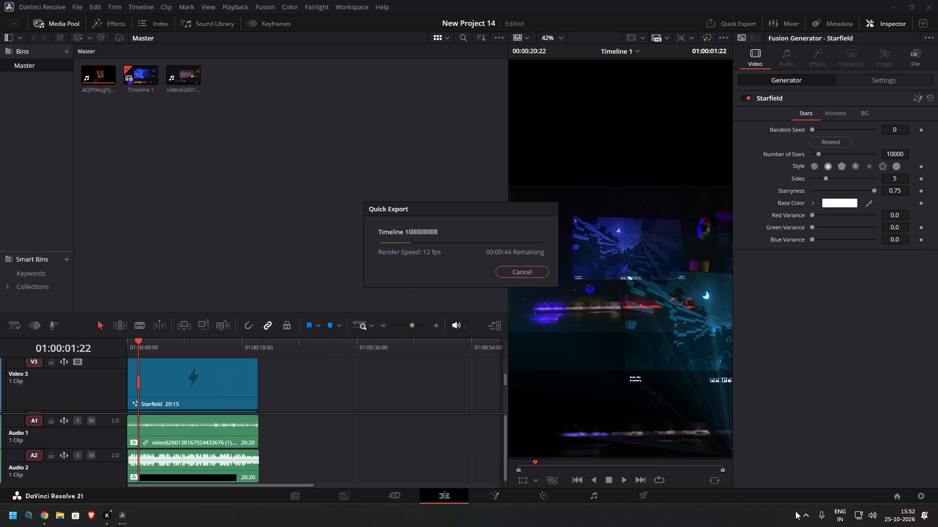
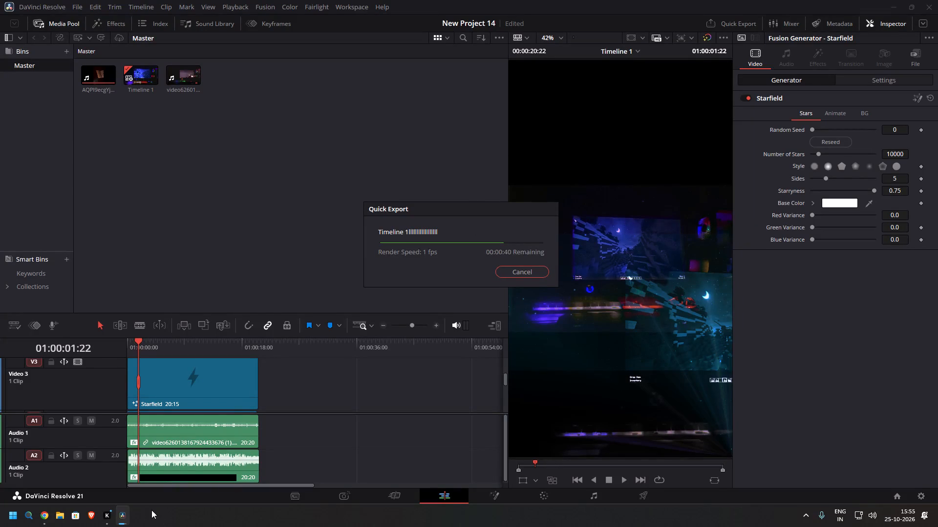
Switch to Chrome, replace the Instagram Video Downloader tab with a new one, and open Instagram in it.
{"action": "left_click", "coordinate": [42, 519]}
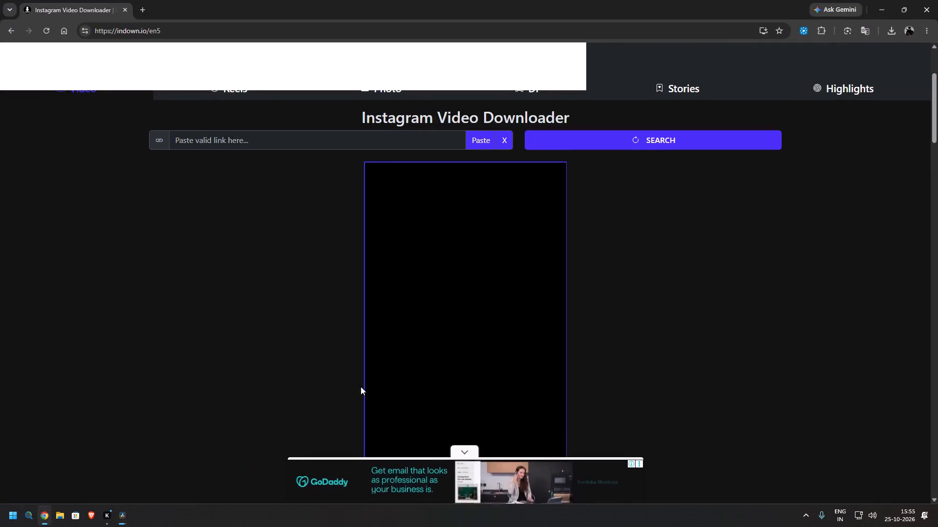
{"action": "left_click", "coordinate": [146, 8]}
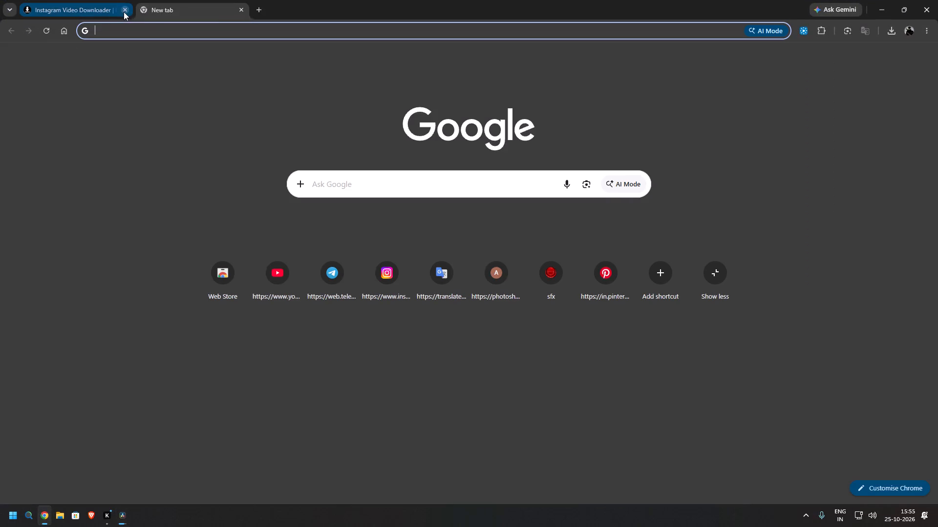
{"action": "left_click", "coordinate": [125, 10]}
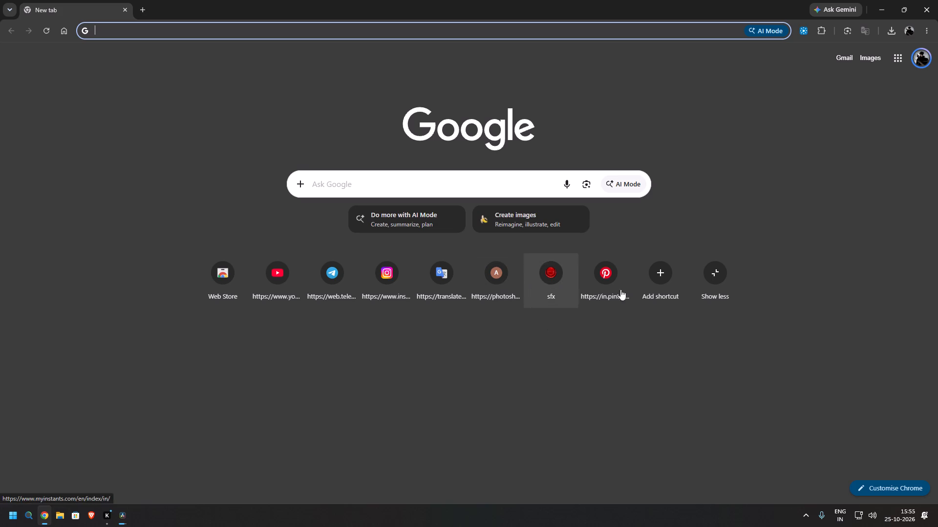
{"action": "left_click", "coordinate": [896, 60]}
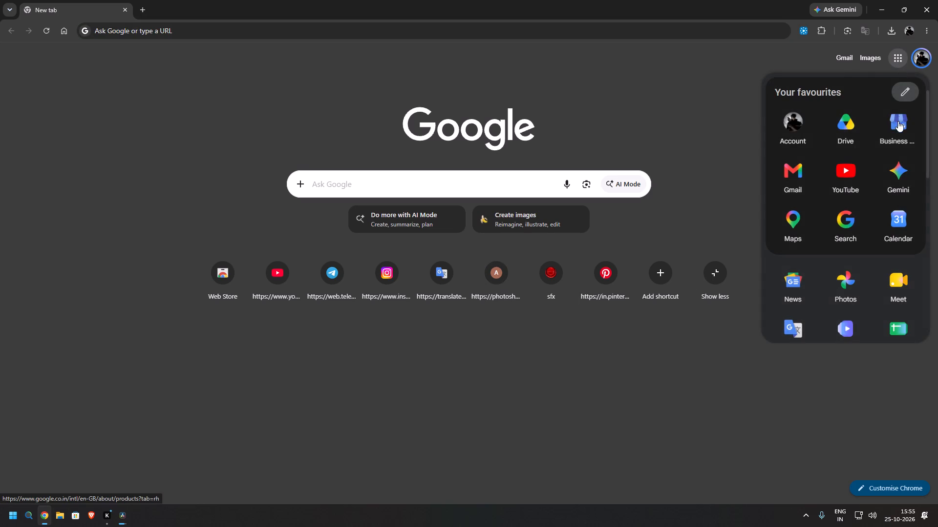
{"action": "left_click", "coordinate": [376, 270]}
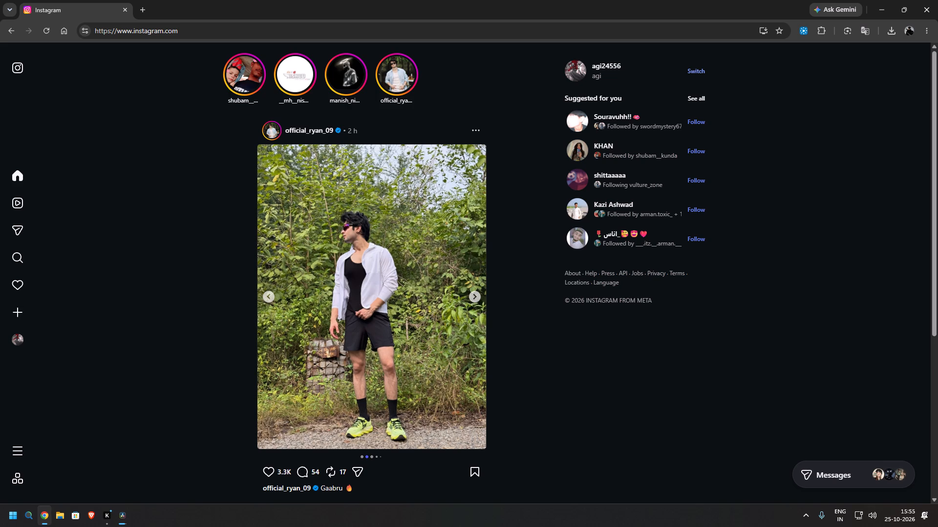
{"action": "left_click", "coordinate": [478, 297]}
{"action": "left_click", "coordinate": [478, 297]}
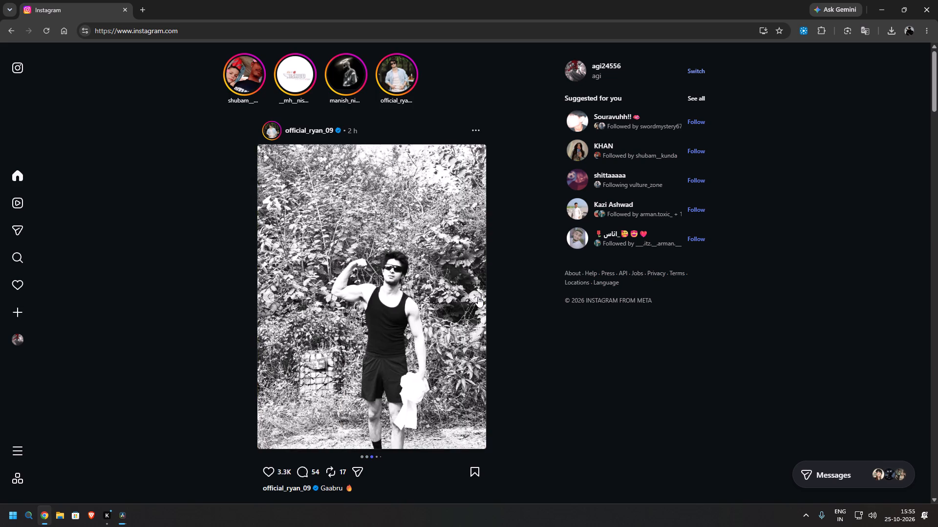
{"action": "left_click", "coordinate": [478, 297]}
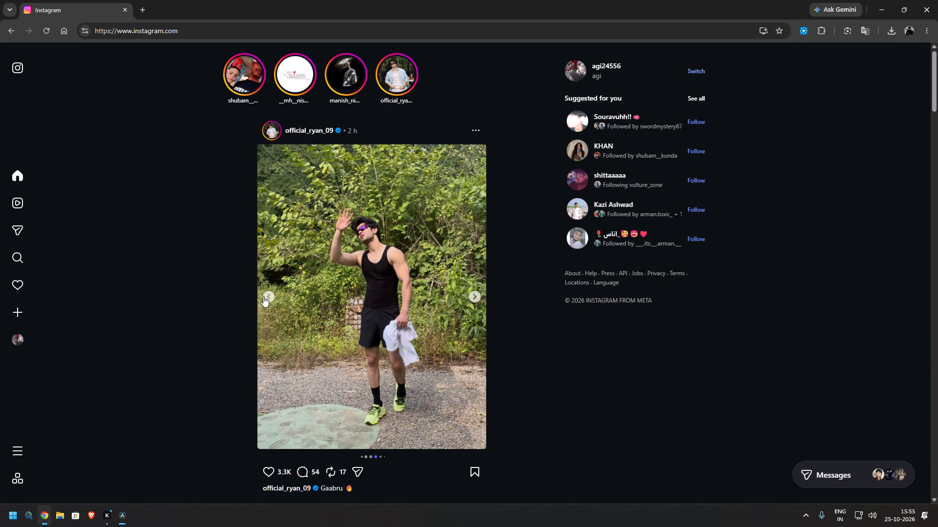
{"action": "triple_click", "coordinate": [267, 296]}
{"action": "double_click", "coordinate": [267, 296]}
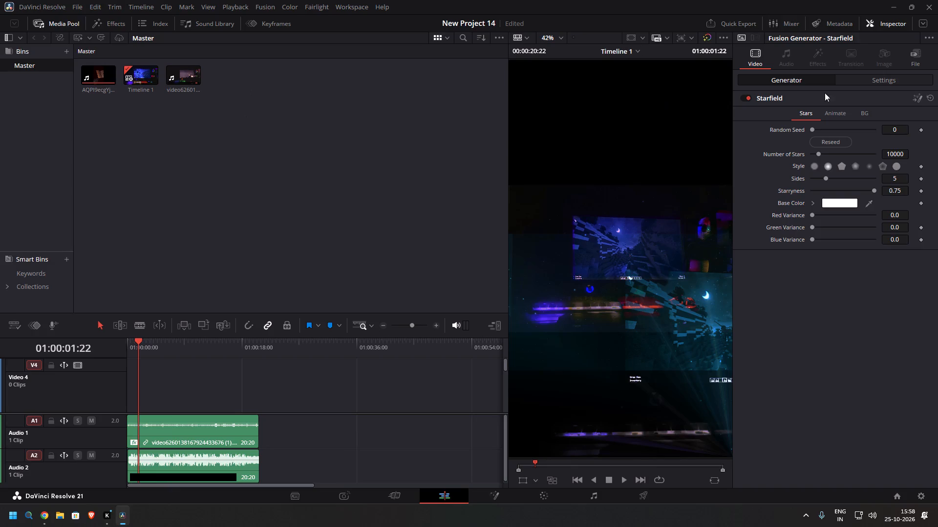
{"action": "left_click", "coordinate": [110, 21]}
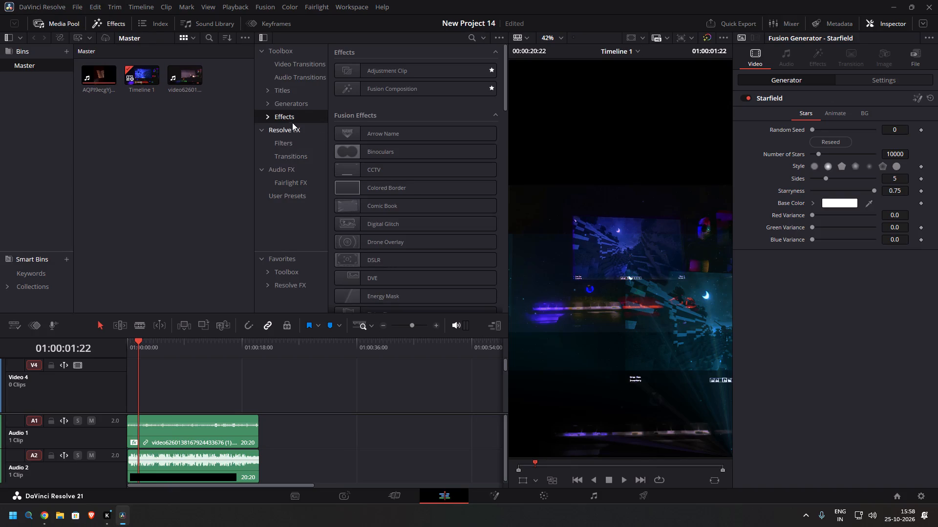
{"action": "left_click", "coordinate": [291, 90]}
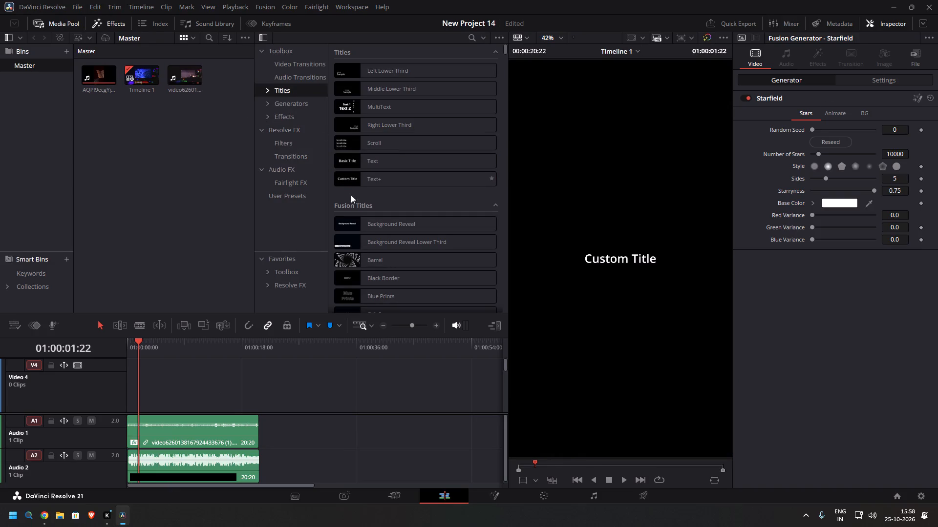
{"action": "scroll", "coordinate": [351, 226], "scroll_direction": "down", "scroll_amount": 2}
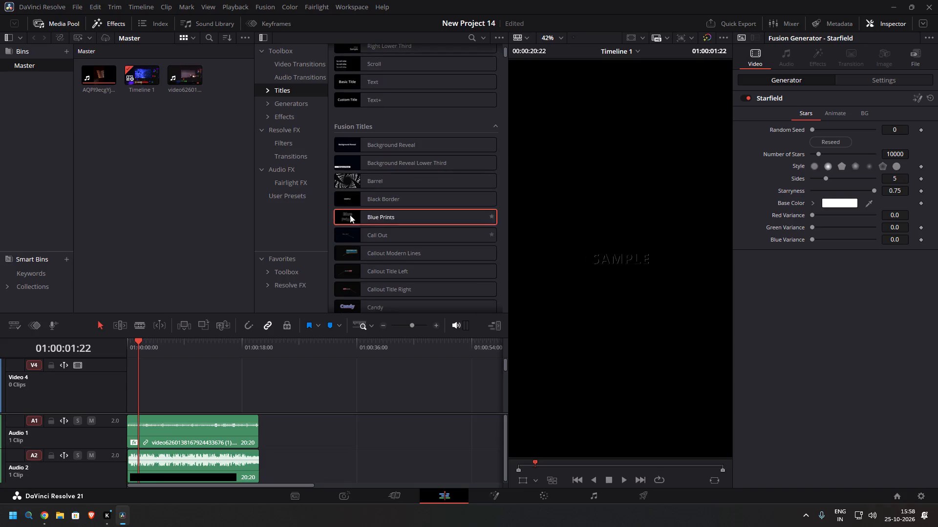
{"action": "scroll", "coordinate": [338, 258], "scroll_direction": "down", "scroll_amount": 3}
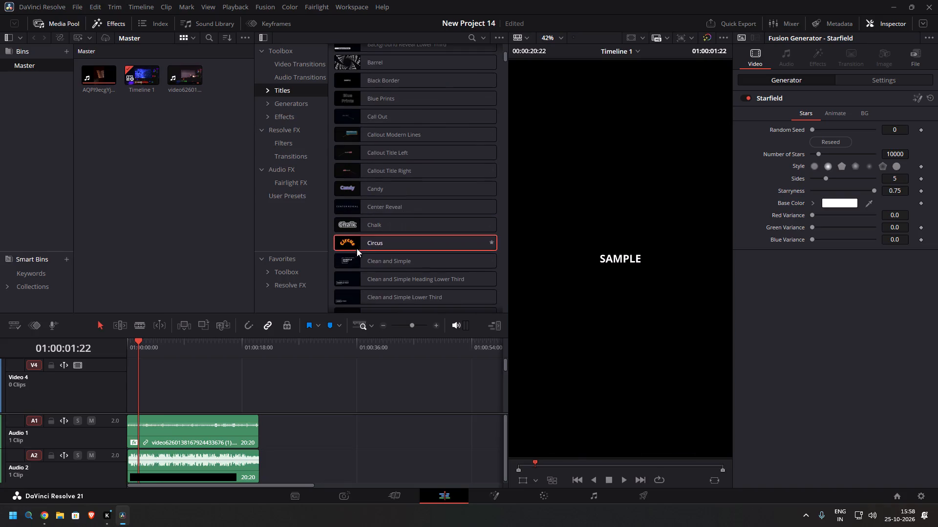
{"action": "scroll", "coordinate": [337, 263], "scroll_direction": "down", "scroll_amount": 2}
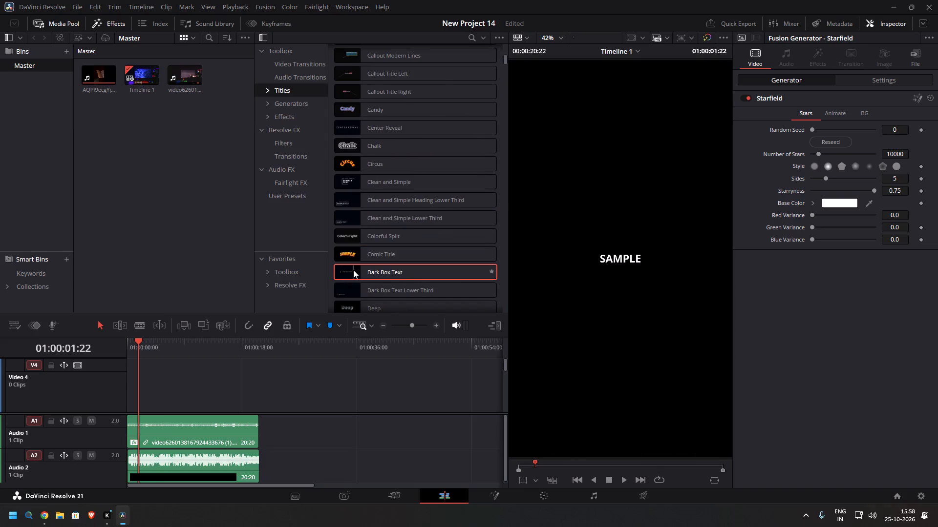
{"action": "scroll", "coordinate": [349, 272], "scroll_direction": "down", "scroll_amount": 2}
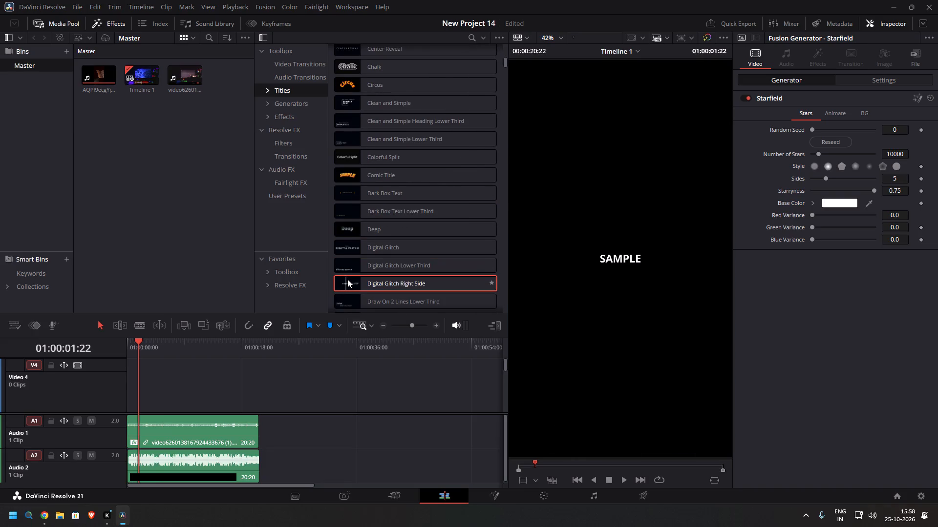
{"action": "scroll", "coordinate": [372, 281], "scroll_direction": "down", "scroll_amount": 2}
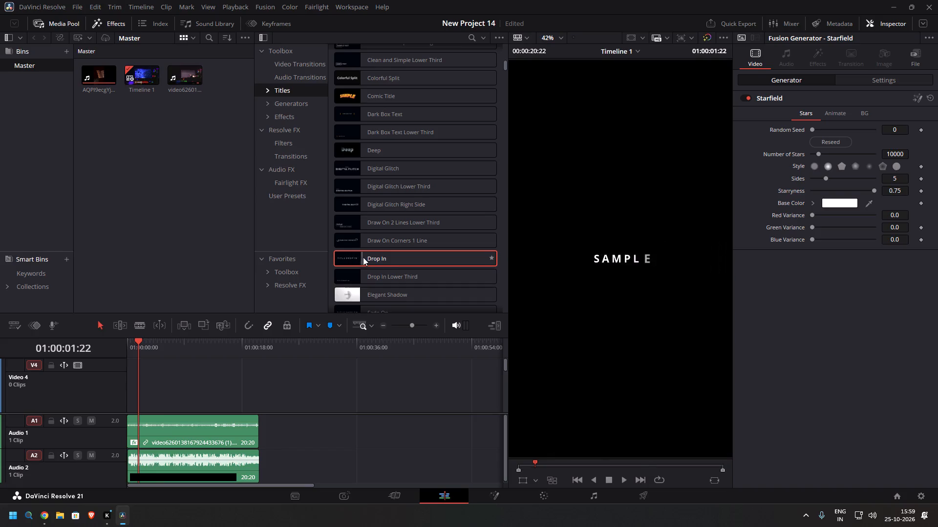
{"action": "scroll", "coordinate": [341, 275], "scroll_direction": "down", "scroll_amount": 1}
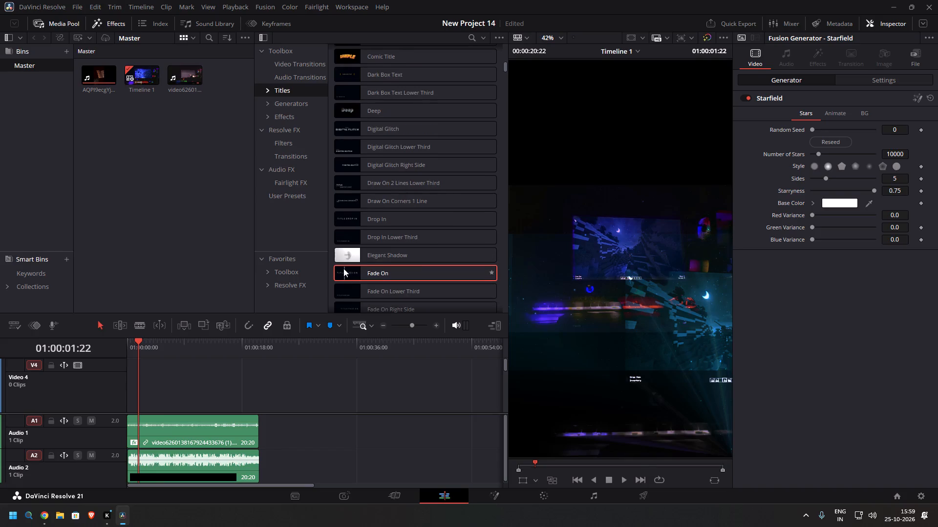
{"action": "left_click_drag", "start_coordinate": [368, 272], "coordinate": [240, 353]}
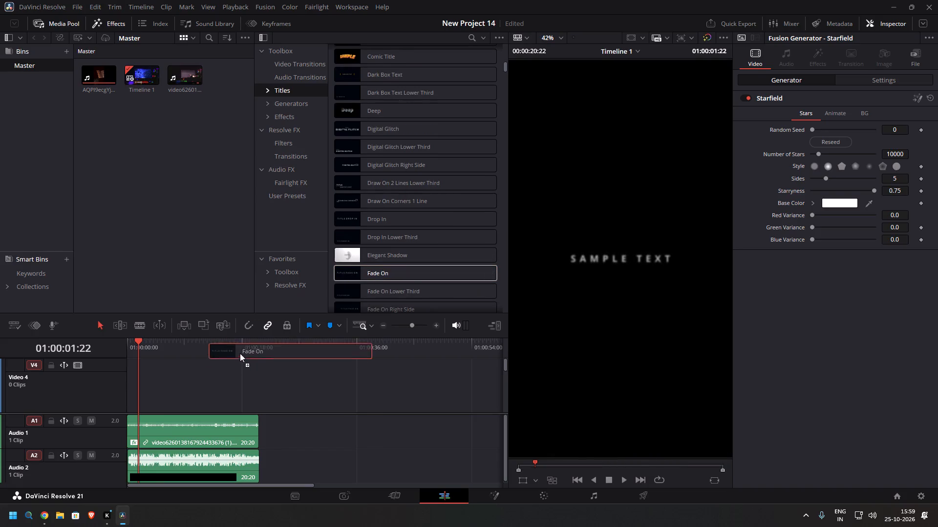
{"action": "left_click_drag", "start_coordinate": [240, 353], "coordinate": [125, 368]}
{"action": "left_click", "coordinate": [152, 383]}
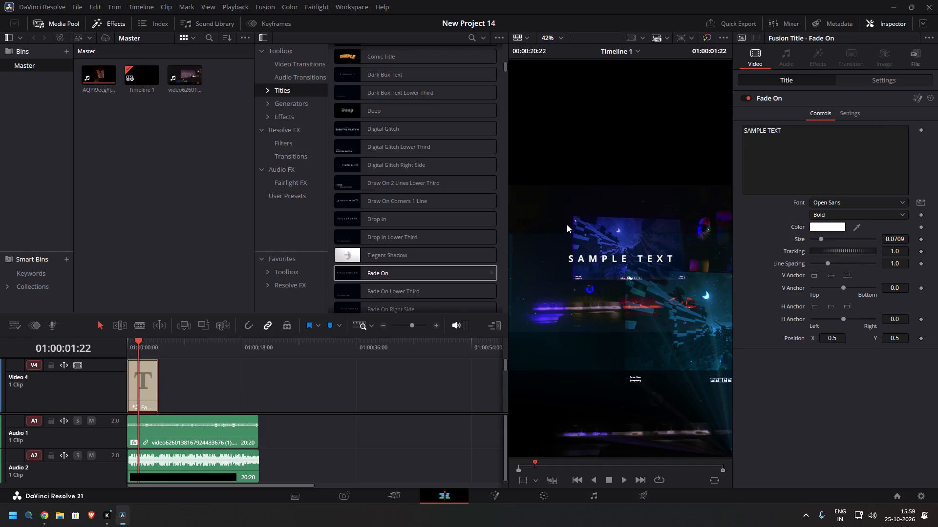
Replace the title's sample text with the copied caption, without the full stop and space: "Jab clutch karne ke baad bhi dil khaali lage🥀".
{"action": "left_click_drag", "start_coordinate": [807, 136], "coordinate": [700, 119]}
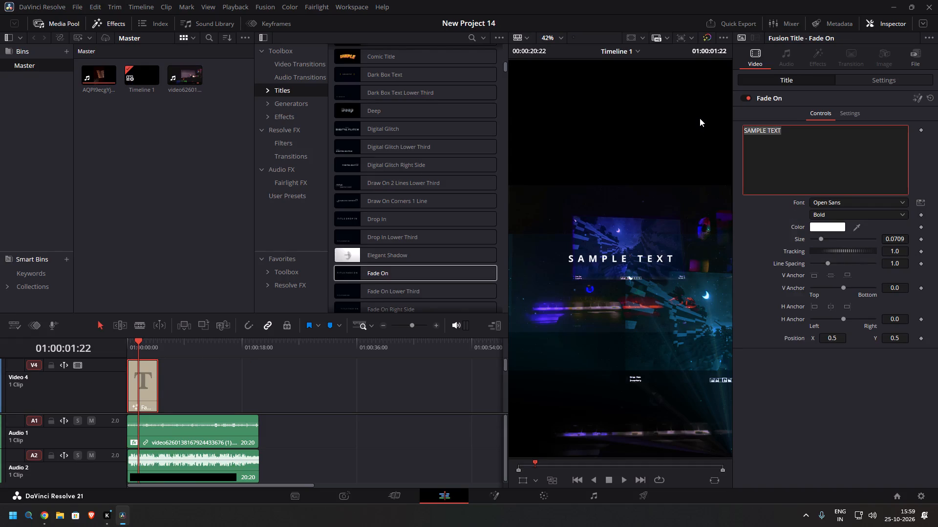
{"action": "key", "text": "ctrl+v"}
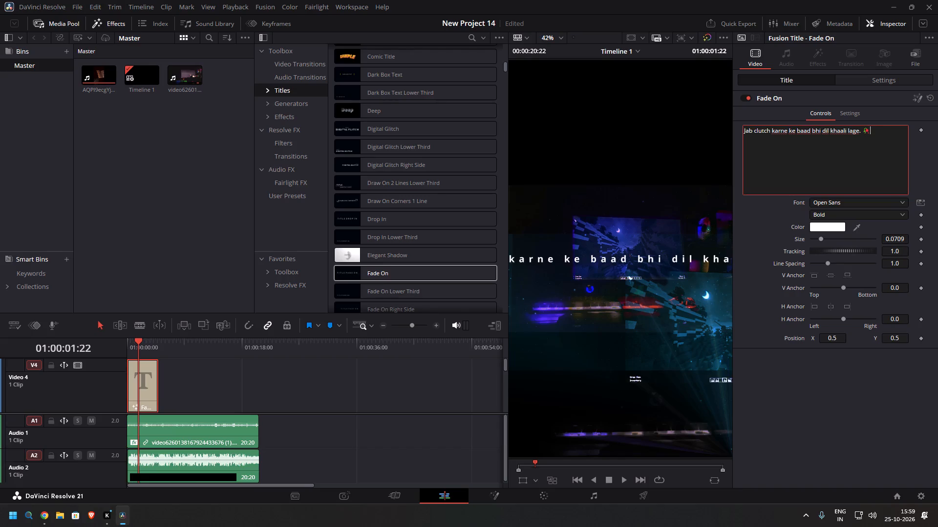
{"action": "left_click", "coordinate": [862, 133]}
{"action": "key", "text": "space"}
{"action": "key", "text": "BackSpace"}
{"action": "key", "text": "BackSpace"}
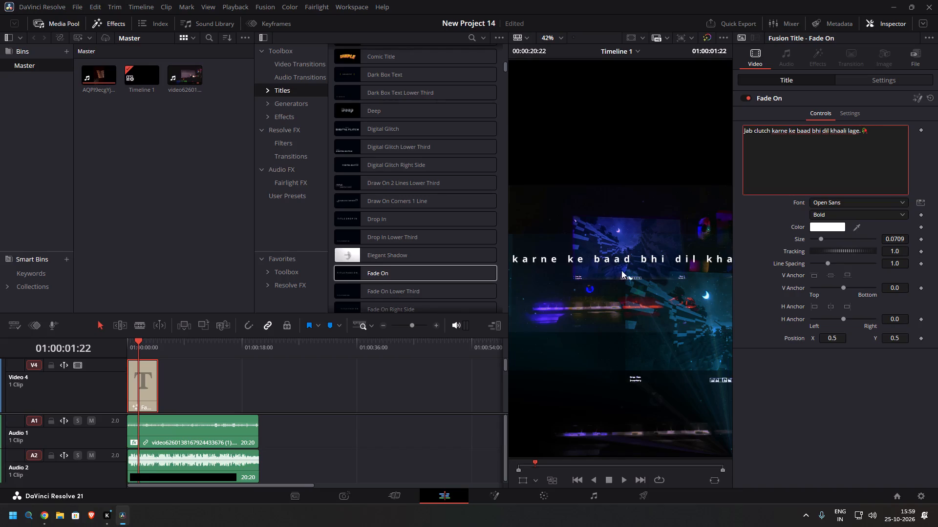
{"action": "scroll", "coordinate": [643, 263], "scroll_direction": "down", "scroll_amount": 5}
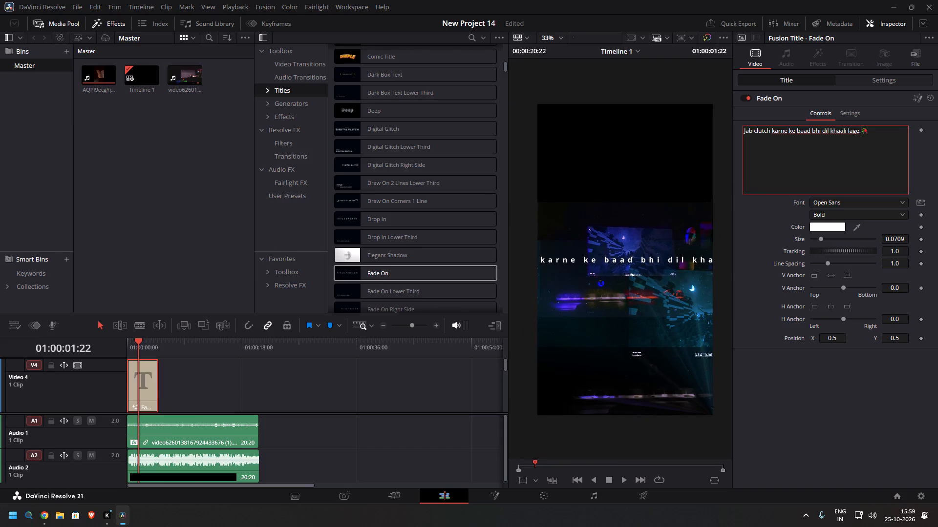
{"action": "key", "text": "BackSpace"}
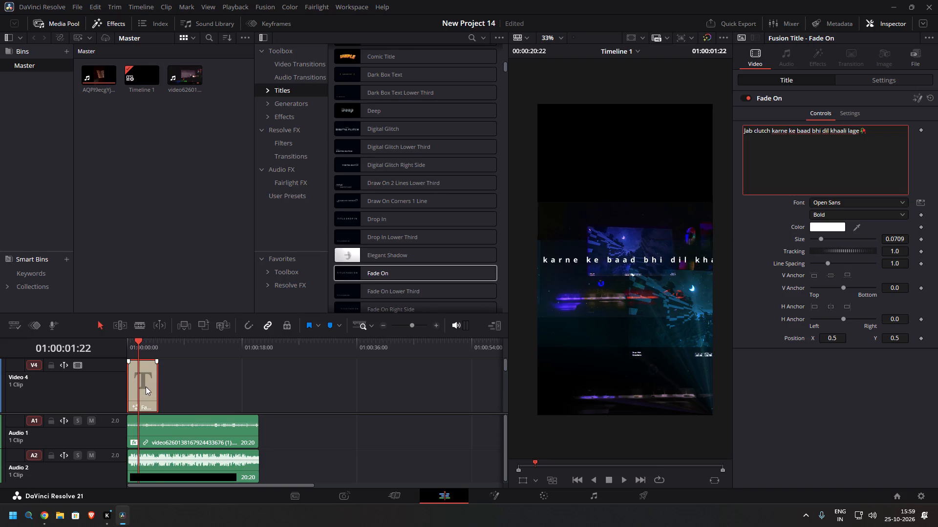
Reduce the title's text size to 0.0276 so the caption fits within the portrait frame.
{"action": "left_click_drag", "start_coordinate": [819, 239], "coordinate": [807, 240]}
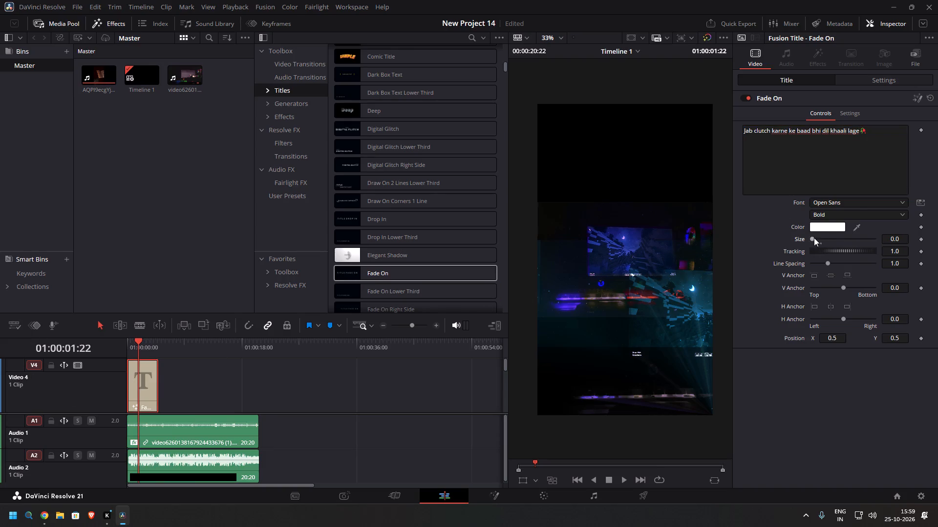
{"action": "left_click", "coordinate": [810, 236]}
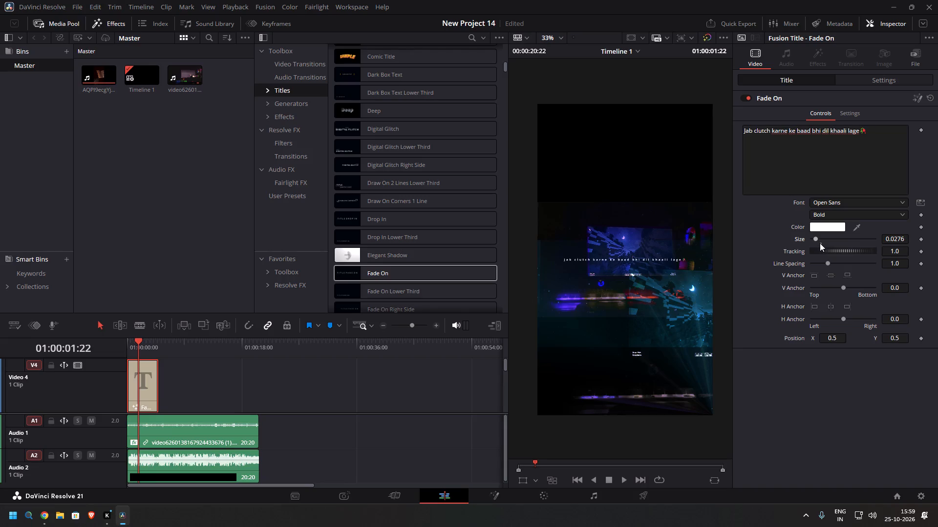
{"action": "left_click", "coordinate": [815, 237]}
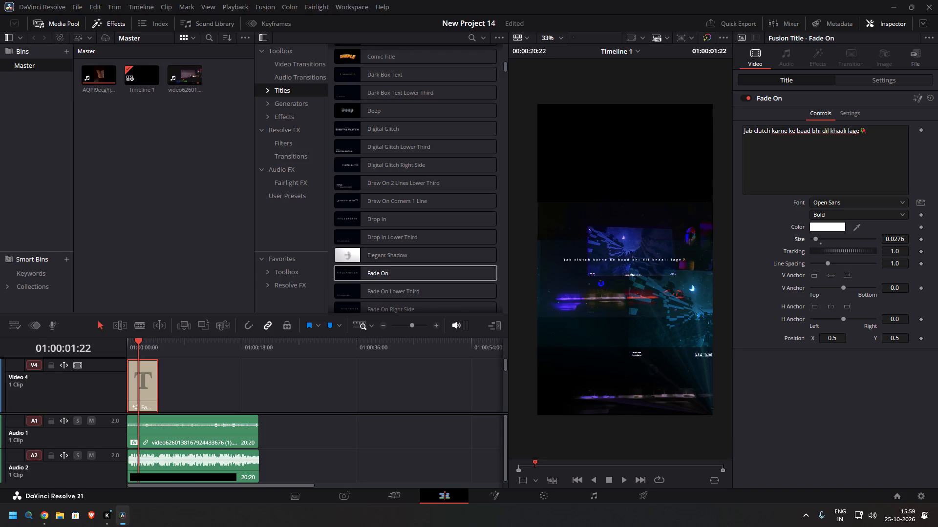
Break the title text into two lines after "baad" and set its size to 0.0433.
{"action": "left_click", "coordinate": [812, 131]}
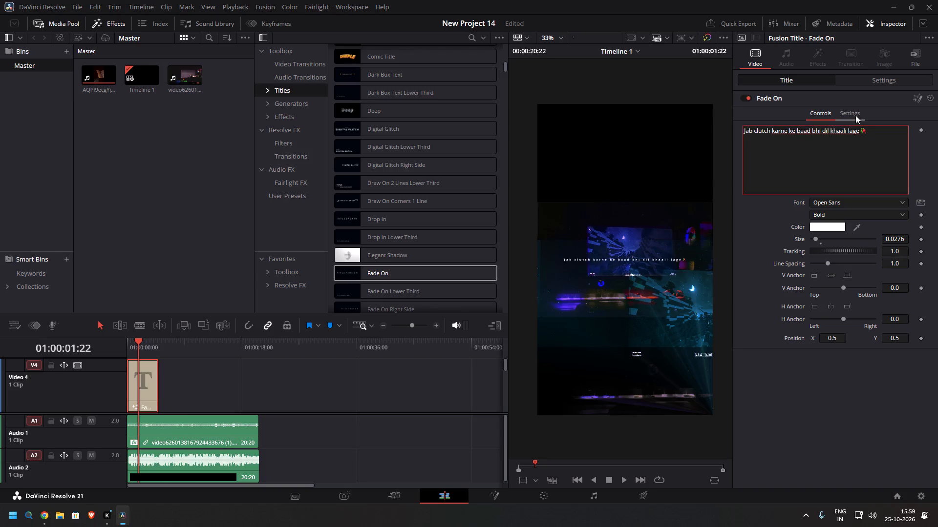
{"action": "key", "text": "Return"}
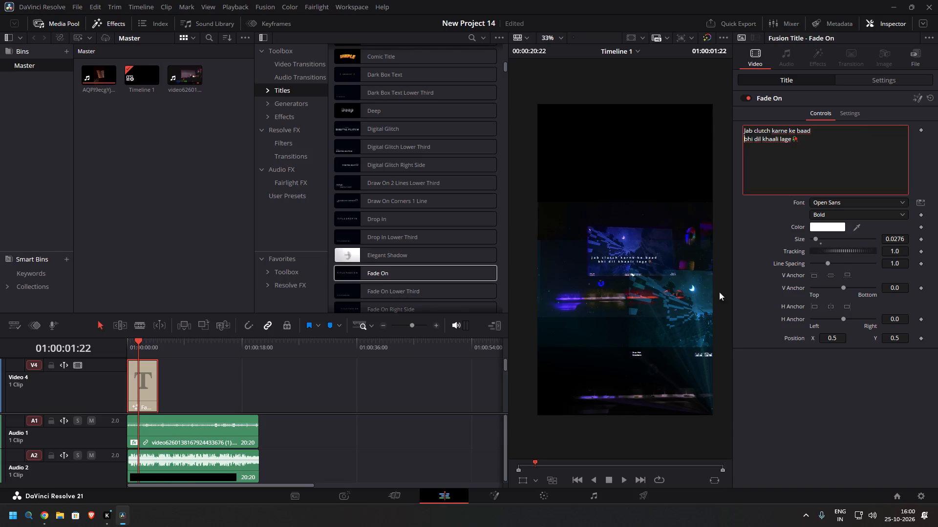
{"action": "left_click", "coordinate": [822, 243]}
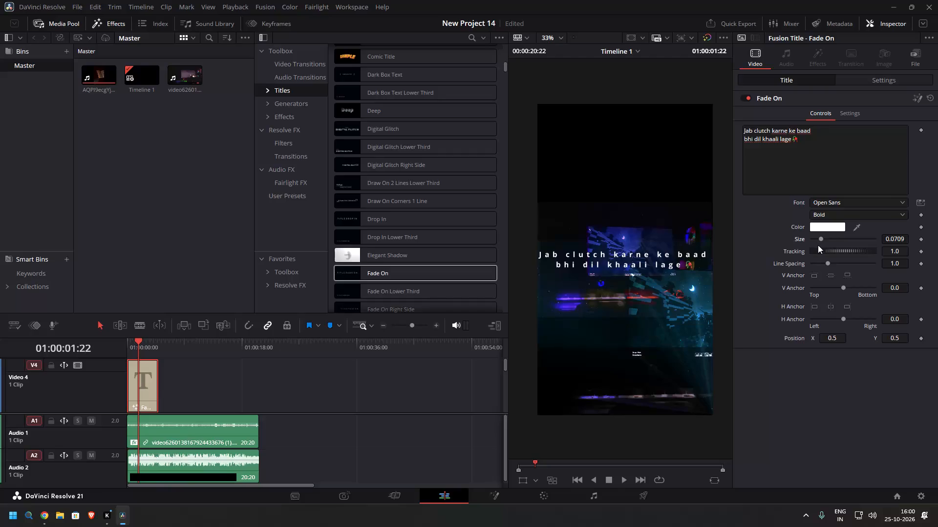
{"action": "left_click", "coordinate": [820, 239]}
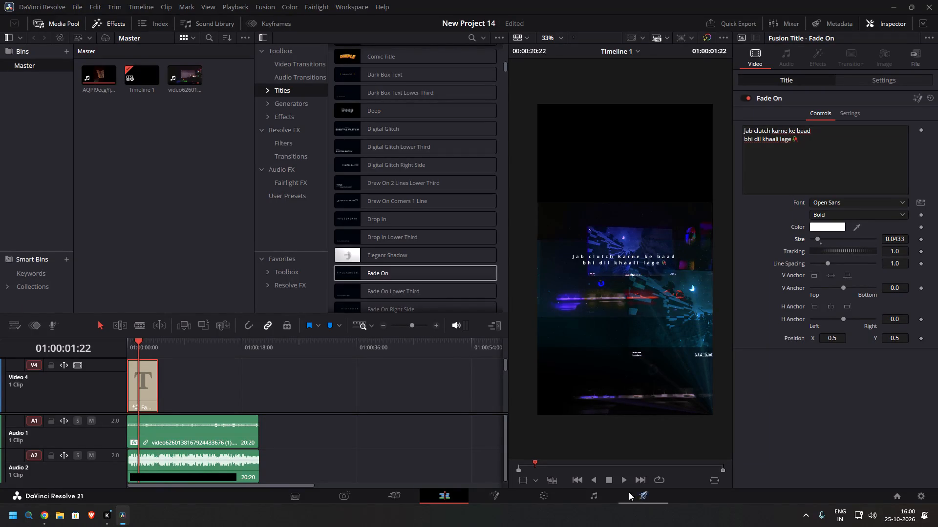
Change the title's text color to yellow (#ffff00).
{"action": "left_click", "coordinate": [836, 227]}
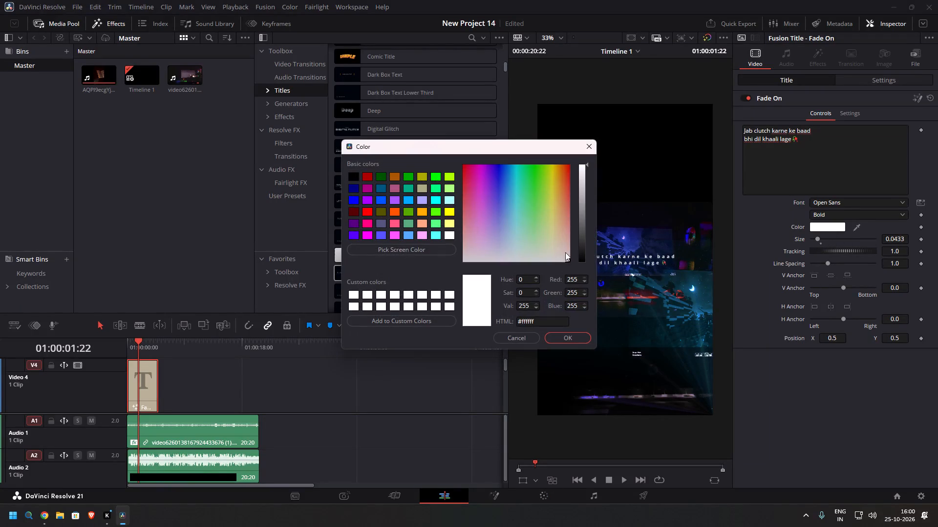
{"action": "left_click_drag", "start_coordinate": [549, 240], "coordinate": [549, 160]}
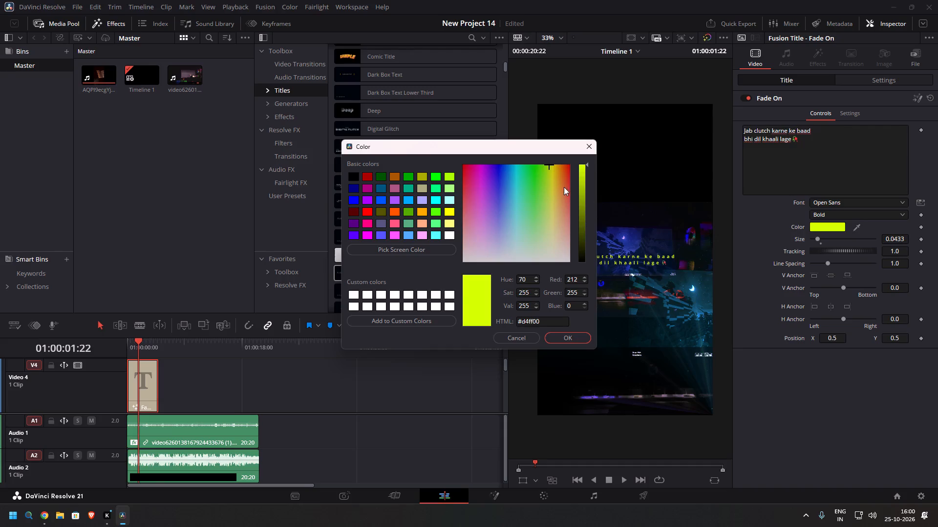
{"action": "left_click", "coordinate": [449, 215]}
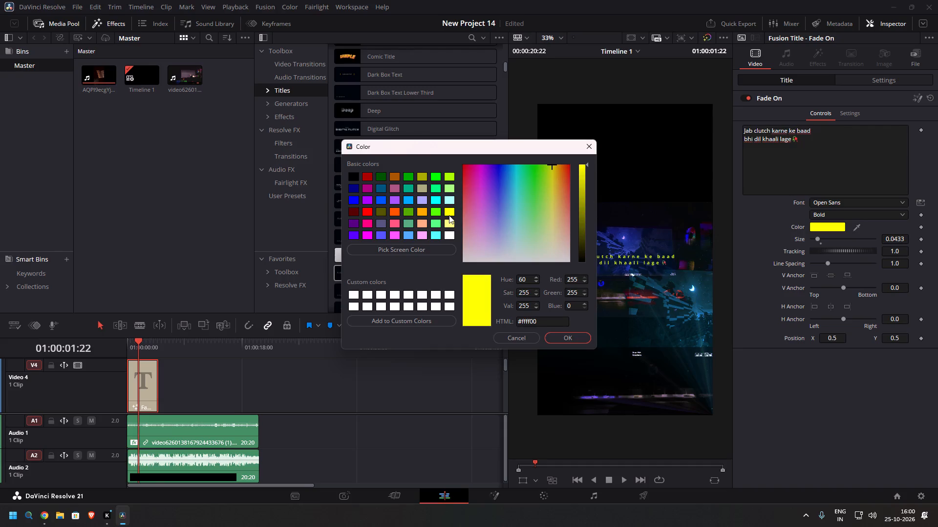
{"action": "left_click", "coordinate": [574, 333]}
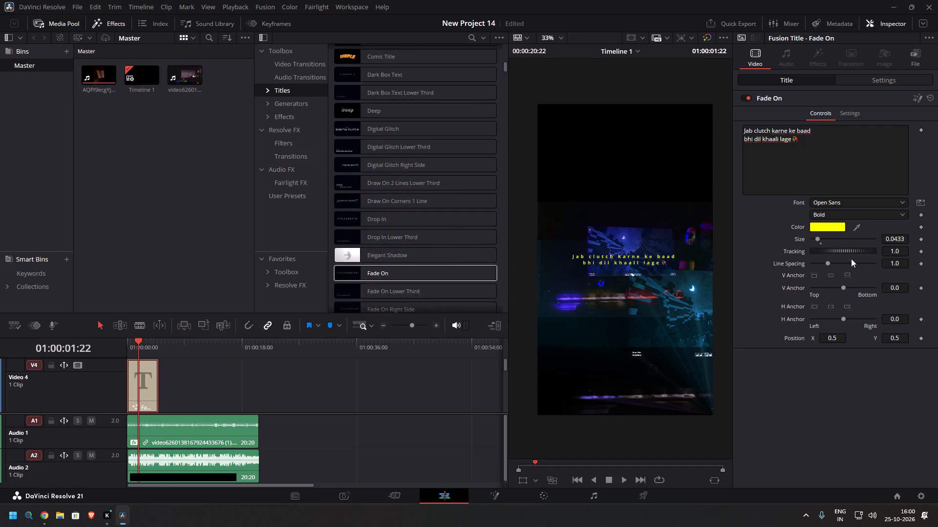
Browse the available fonts and preview alternatives to Open Sans on the title text.
{"action": "left_click", "coordinate": [857, 203]}
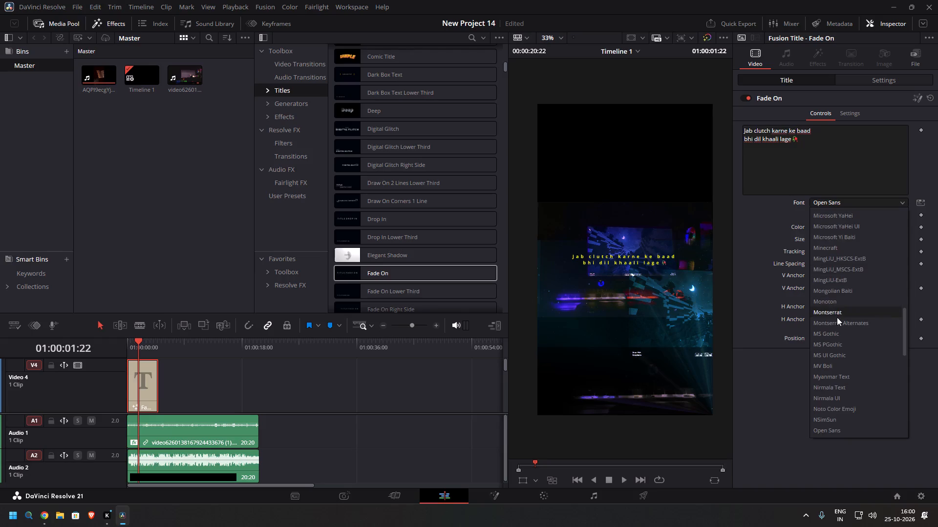
{"action": "scroll", "coordinate": [837, 318], "scroll_direction": "up", "scroll_amount": 9}
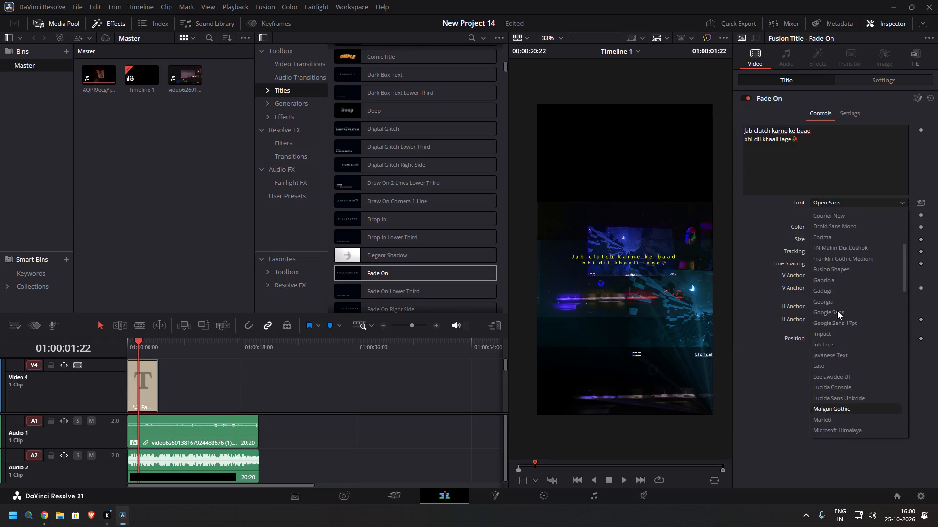
{"action": "scroll", "coordinate": [837, 311], "scroll_direction": "up", "scroll_amount": 1}
{"action": "scroll", "coordinate": [847, 264], "scroll_direction": "up", "scroll_amount": 2}
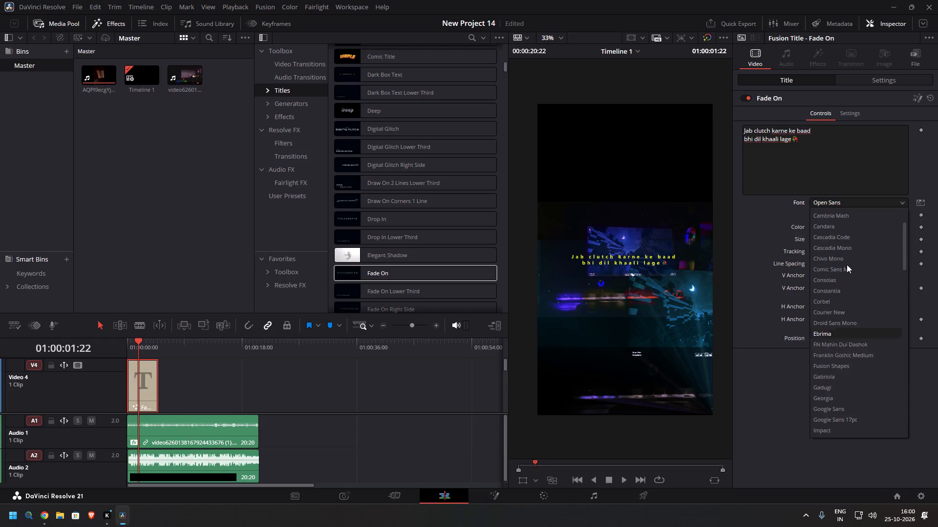
{"action": "scroll", "coordinate": [847, 264], "scroll_direction": "up", "scroll_amount": 9}
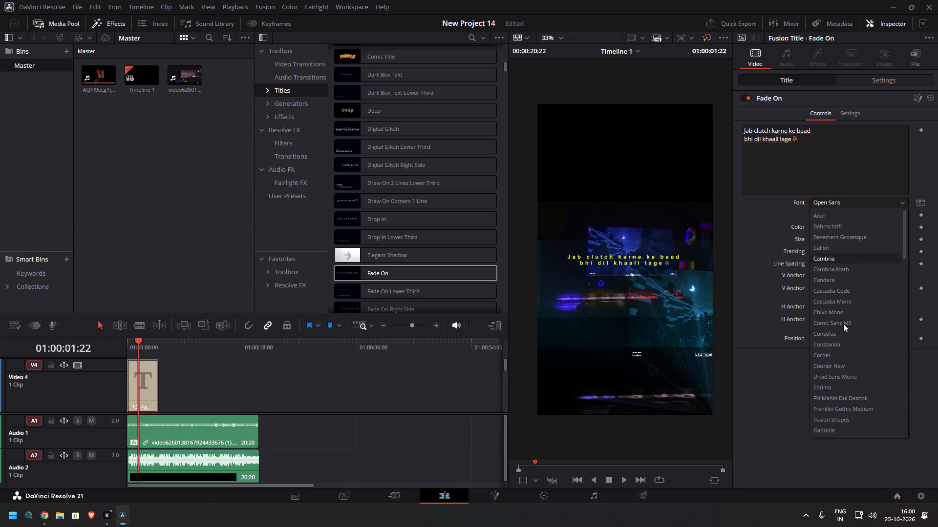
{"action": "left_click", "coordinate": [746, 375]}
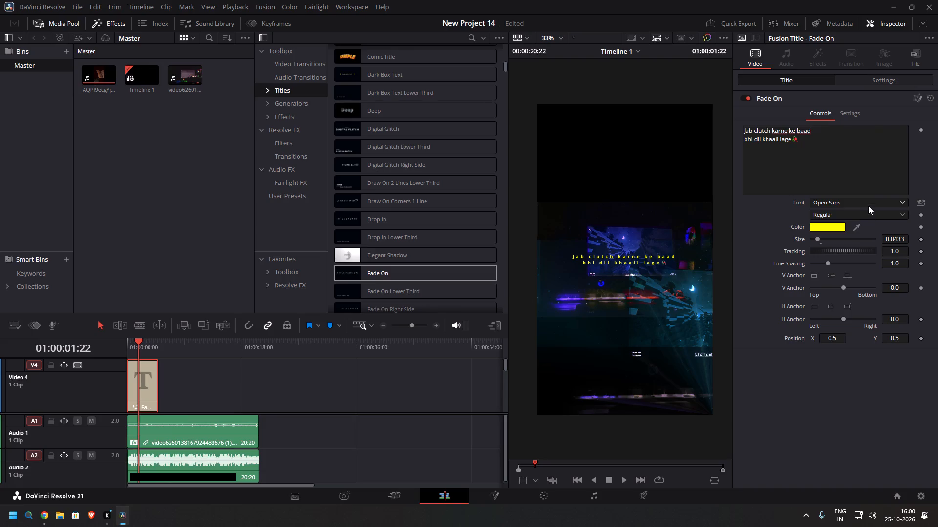
Compare Open Sans styles on the title, including Bold Italic, Extrabold Italic, Light and Regular, and settle on Bold.
{"action": "left_click", "coordinate": [864, 213]}
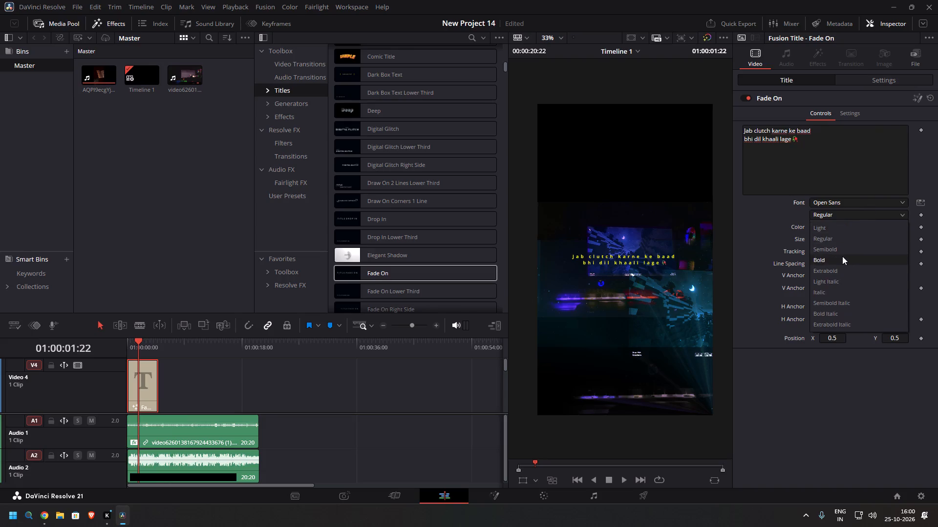
{"action": "left_click", "coordinate": [842, 256]}
{"action": "left_click", "coordinate": [869, 217]}
{"action": "left_click", "coordinate": [840, 313]}
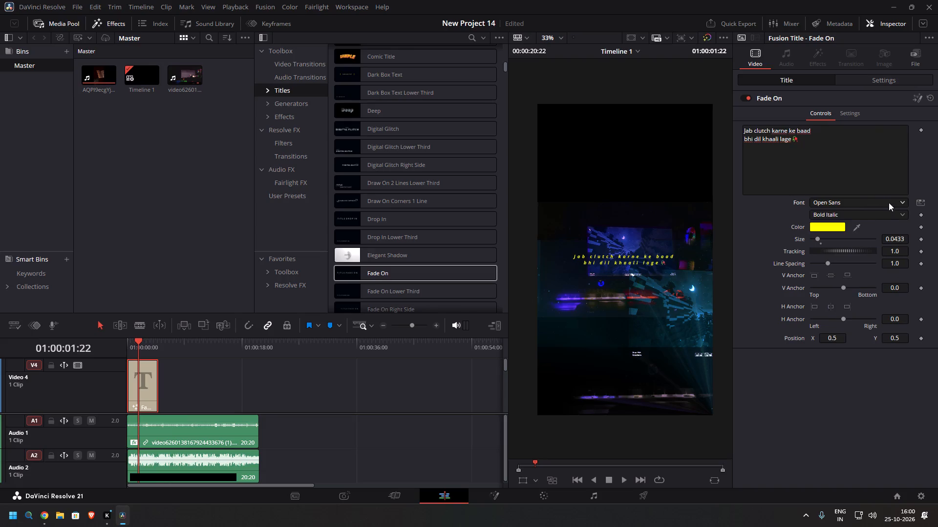
{"action": "left_click", "coordinate": [880, 213]}
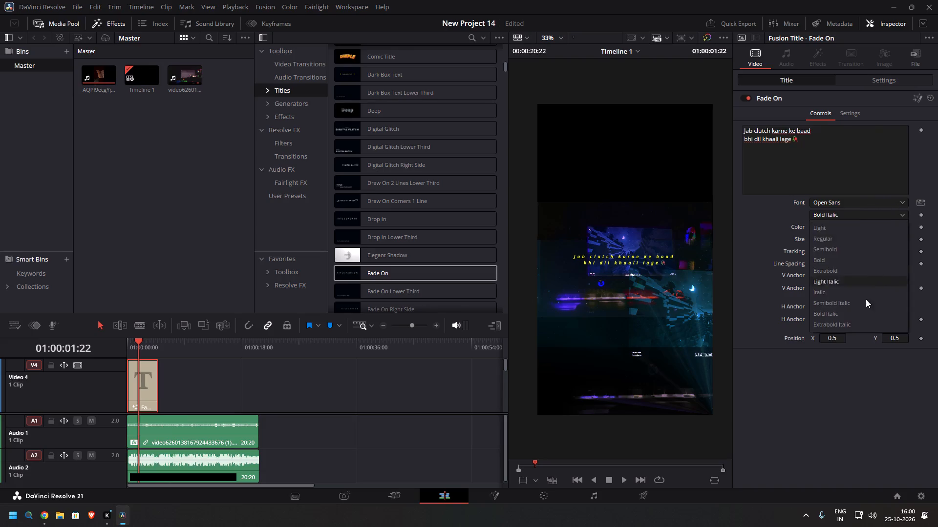
{"action": "left_click", "coordinate": [856, 322]}
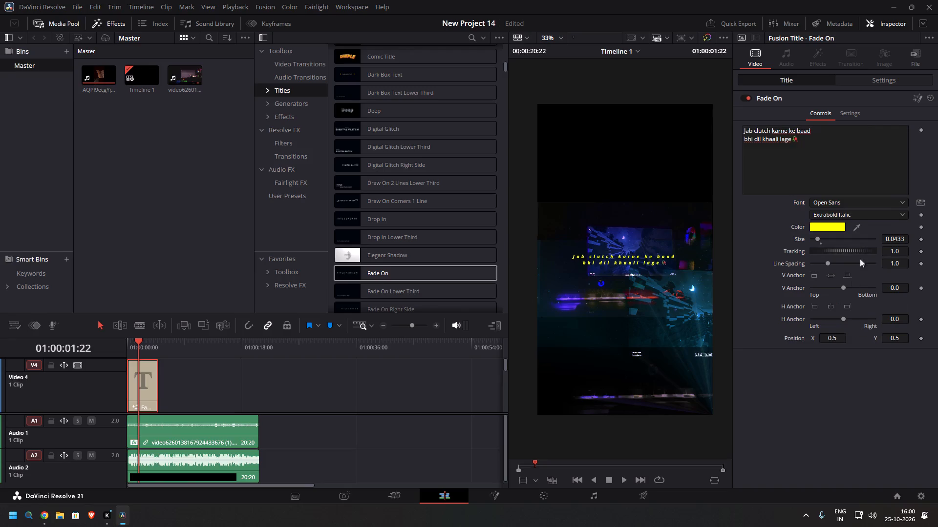
{"action": "left_click", "coordinate": [884, 213]}
{"action": "left_click", "coordinate": [861, 231]}
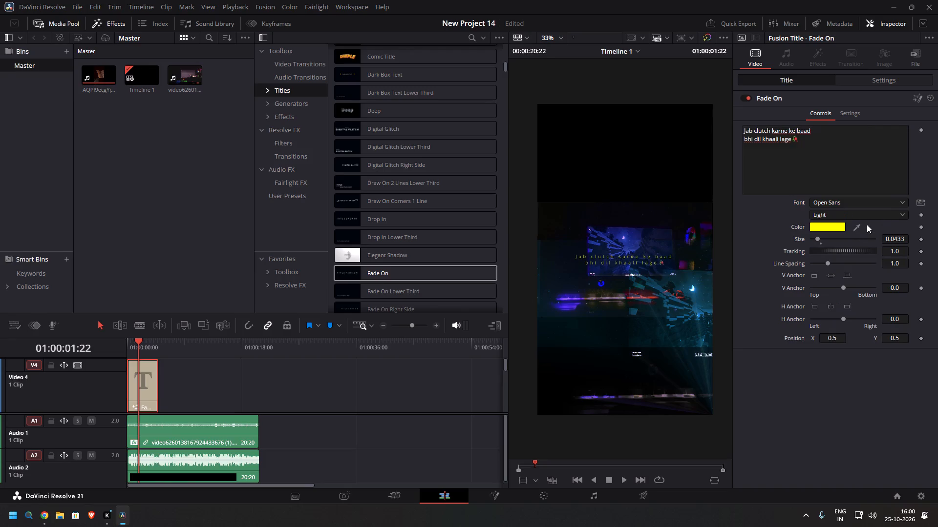
{"action": "left_click", "coordinate": [883, 212]}
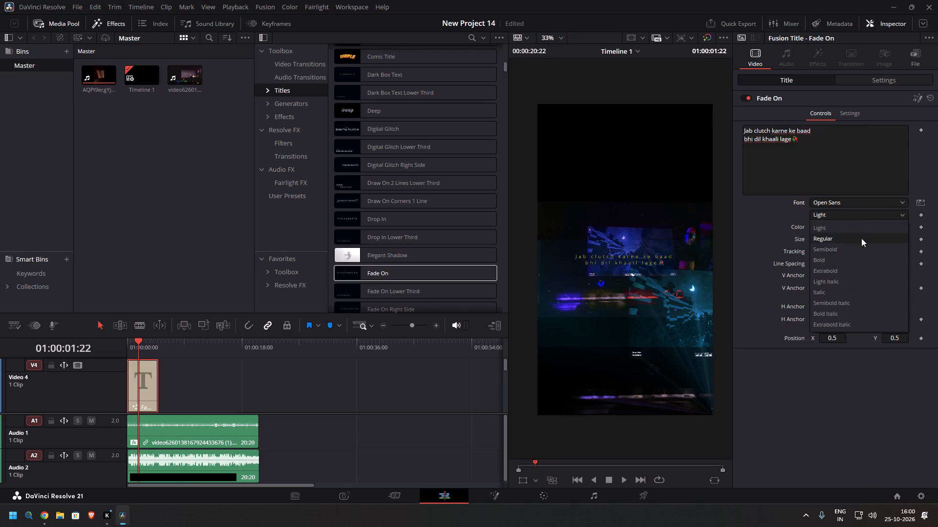
{"action": "left_click", "coordinate": [861, 238]}
{"action": "left_click", "coordinate": [882, 216]}
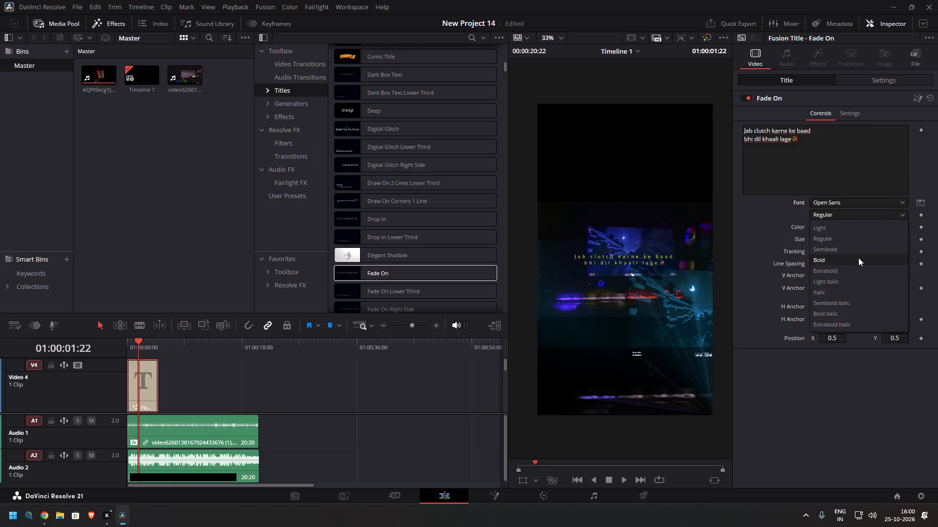
{"action": "left_click", "coordinate": [858, 258]}
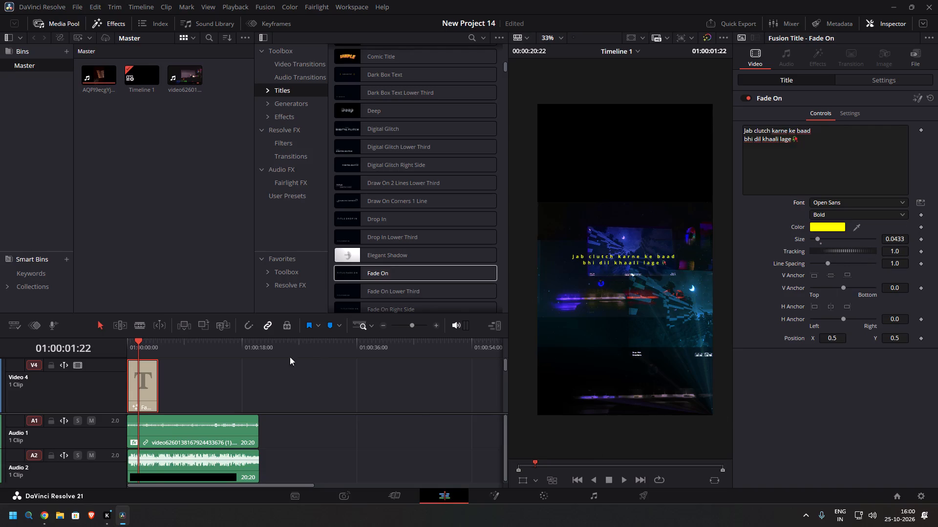
Play the title from the timeline's start to check it, and change its text color to light yellow (#ffff7f).
{"action": "left_click_drag", "start_coordinate": [143, 343], "coordinate": [100, 338]}
{"action": "key", "text": "space"}
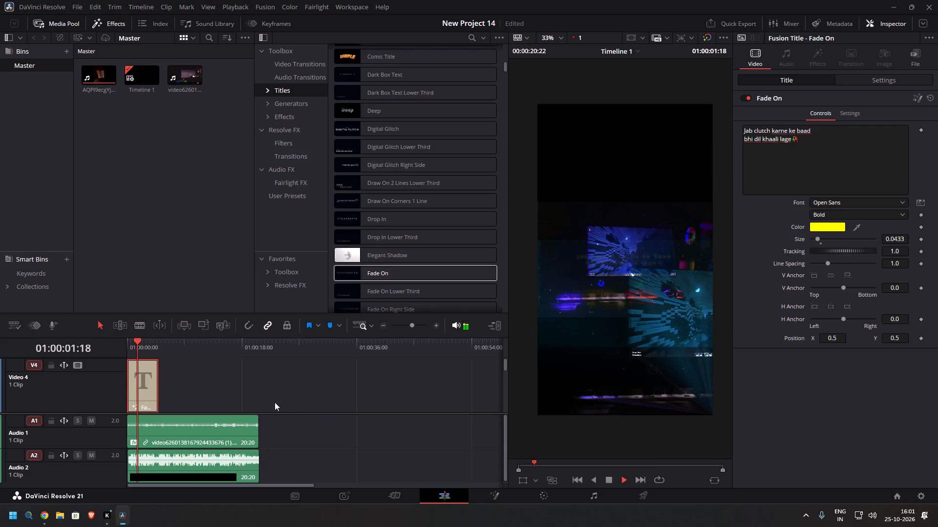
{"action": "scroll", "coordinate": [277, 394], "scroll_direction": "down", "scroll_amount": 1}
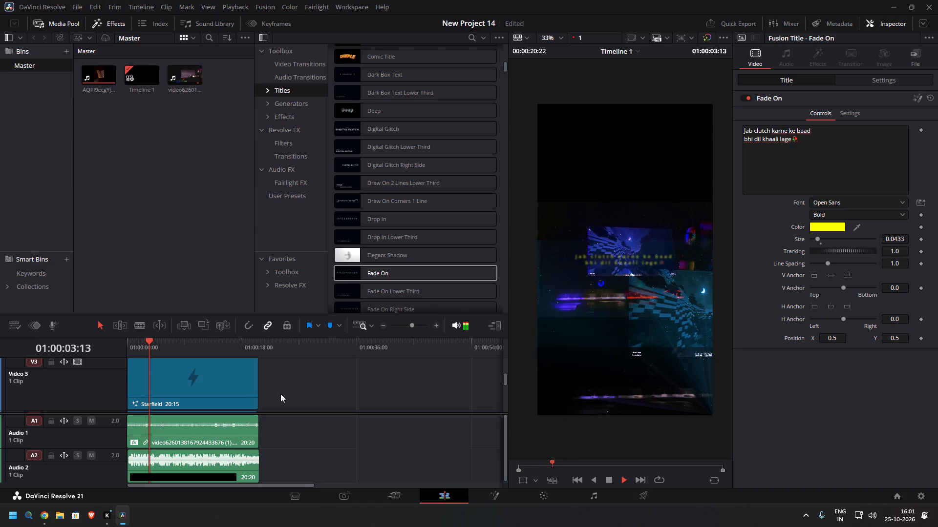
{"action": "key", "text": "space"}
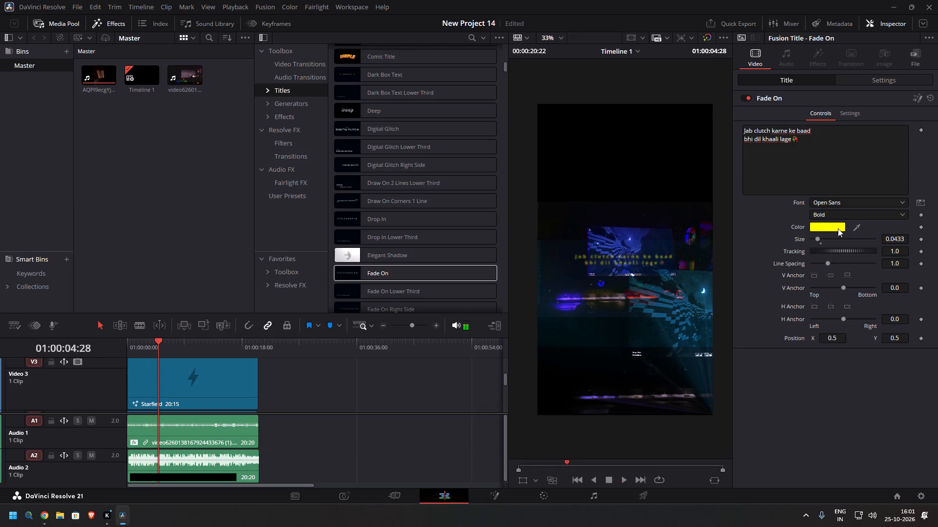
{"action": "left_click", "coordinate": [837, 228]}
{"action": "left_click", "coordinate": [448, 223]}
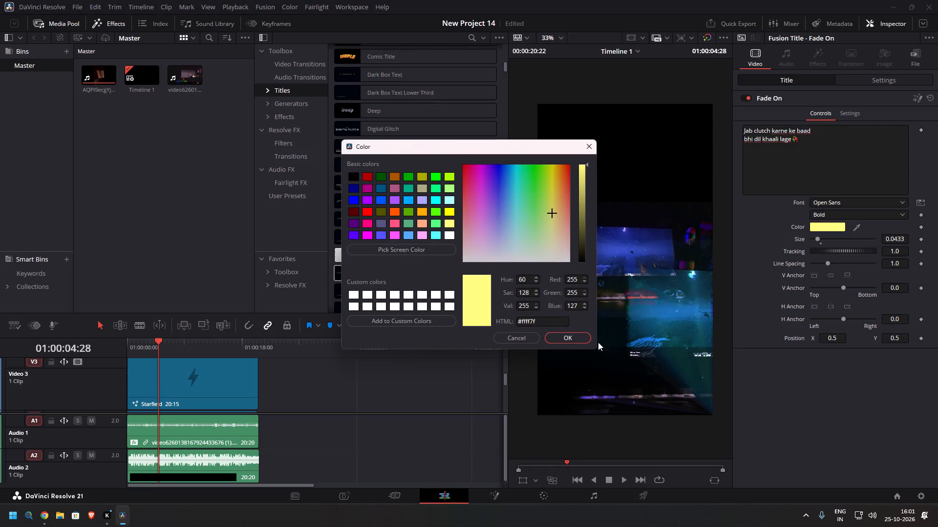
{"action": "left_click", "coordinate": [578, 337]}
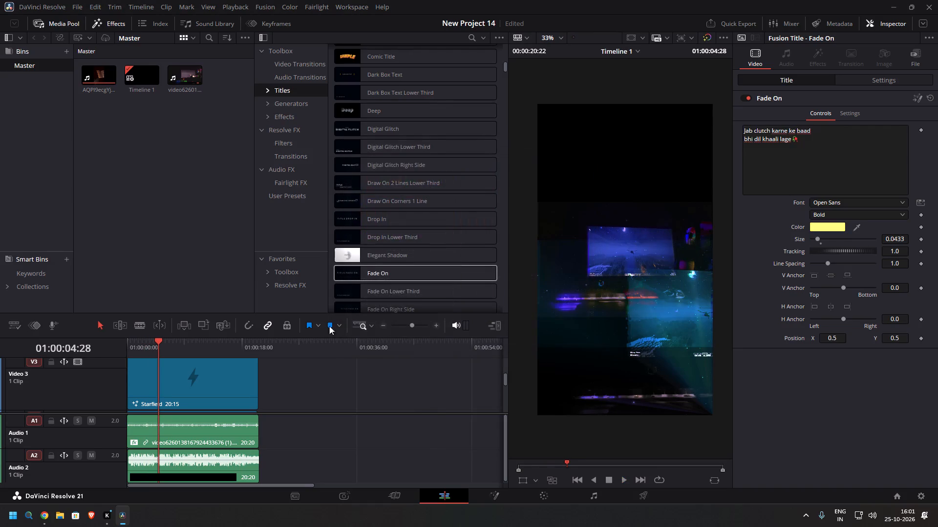
{"action": "left_click_drag", "start_coordinate": [160, 343], "coordinate": [64, 338]}
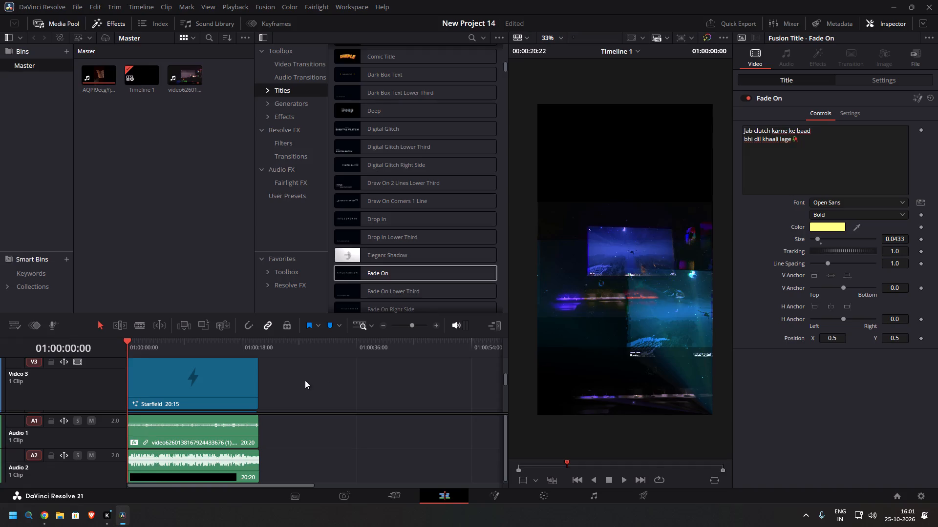
{"action": "key", "text": "space"}
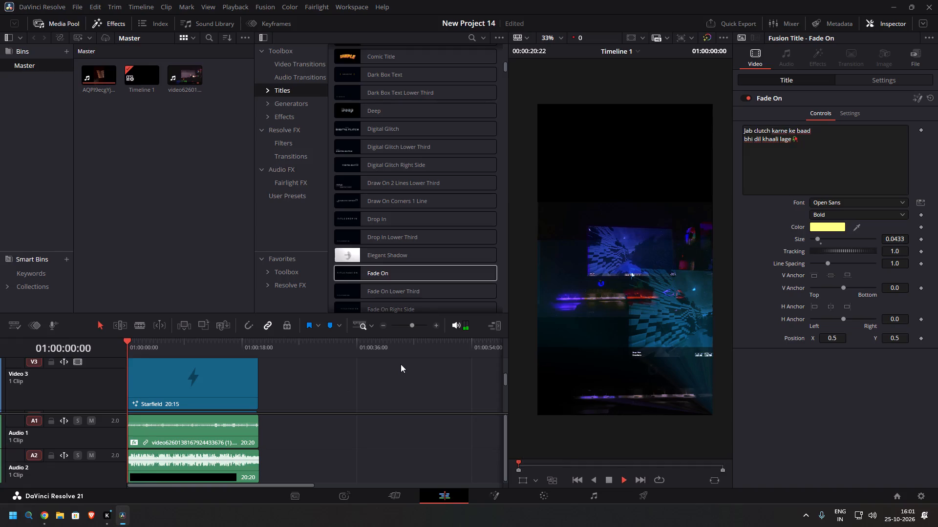
{"action": "key", "text": "space"}
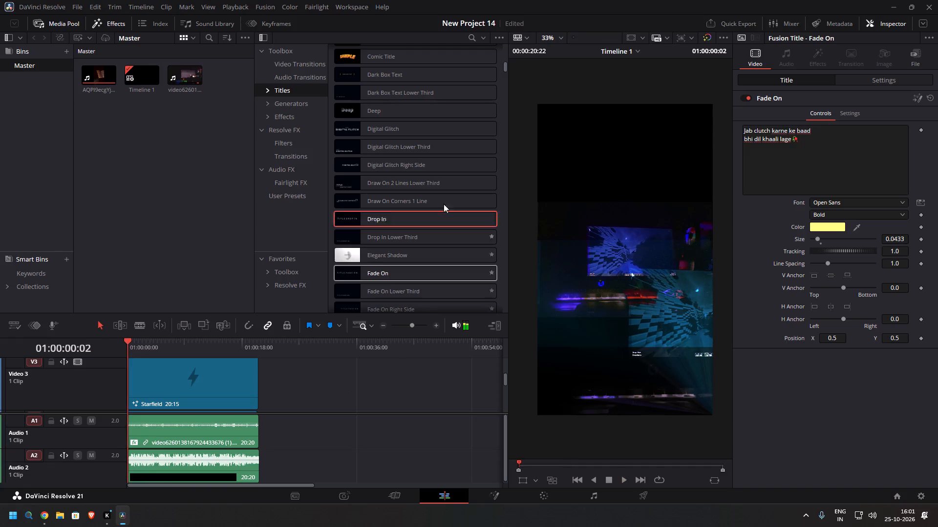
Export the timeline with the TikTok preset to the Downloads folder as "Timeline 1dddddddddddd".
{"action": "left_click", "coordinate": [742, 25]}
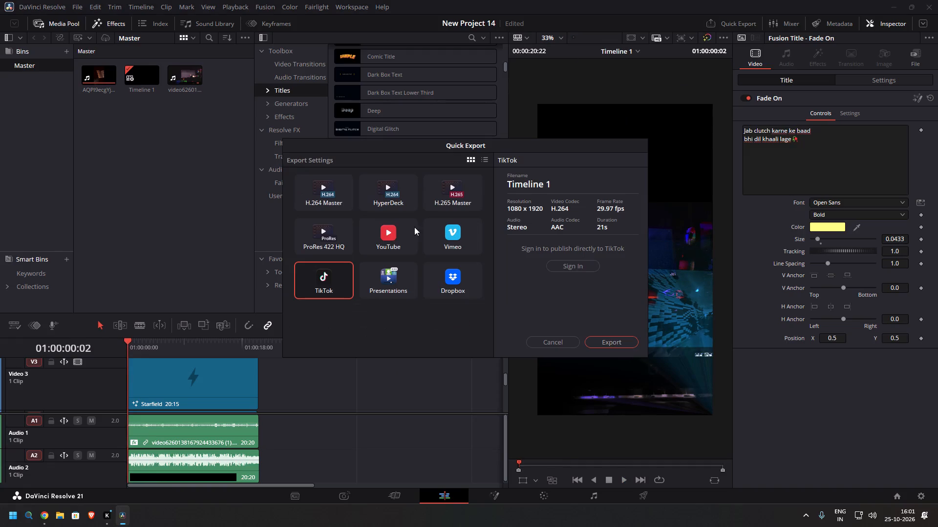
{"action": "left_click", "coordinate": [614, 345]}
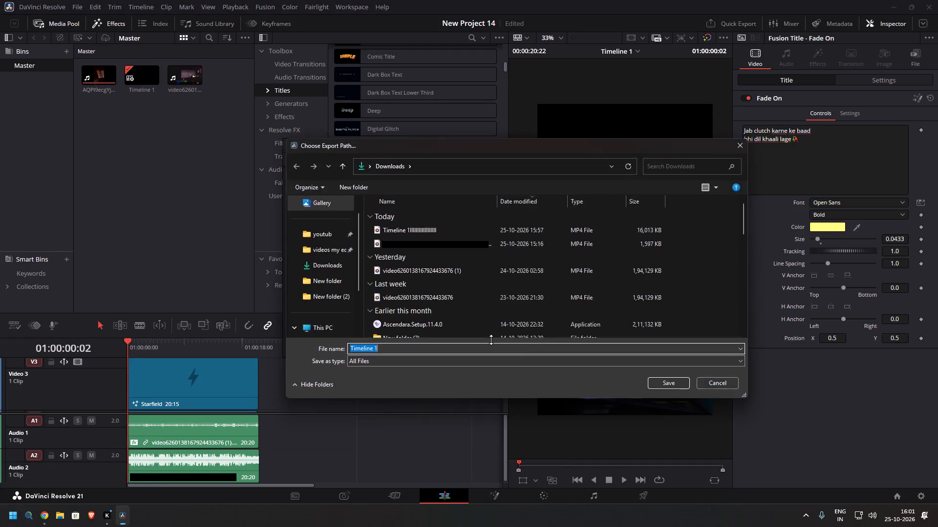
{"action": "left_click", "coordinate": [455, 349]}
{"action": "key", "text": "d"}
{"action": "key", "text": "d"}
{"action": "key", "text": "d"}
{"action": "key", "text": "d"}
{"action": "key", "text": "d"}
{"action": "key", "text": "d"}
{"action": "key", "text": "d"}
{"action": "key", "text": "d"}
{"action": "key", "text": "d"}
{"action": "key", "text": "d"}
{"action": "key", "text": "d"}
{"action": "key", "text": "d"}
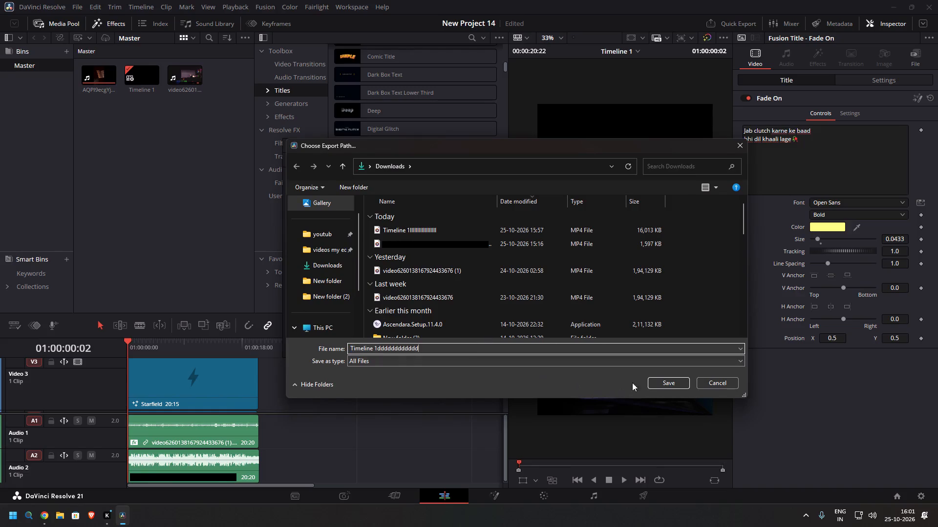
{"action": "left_click", "coordinate": [661, 379]}
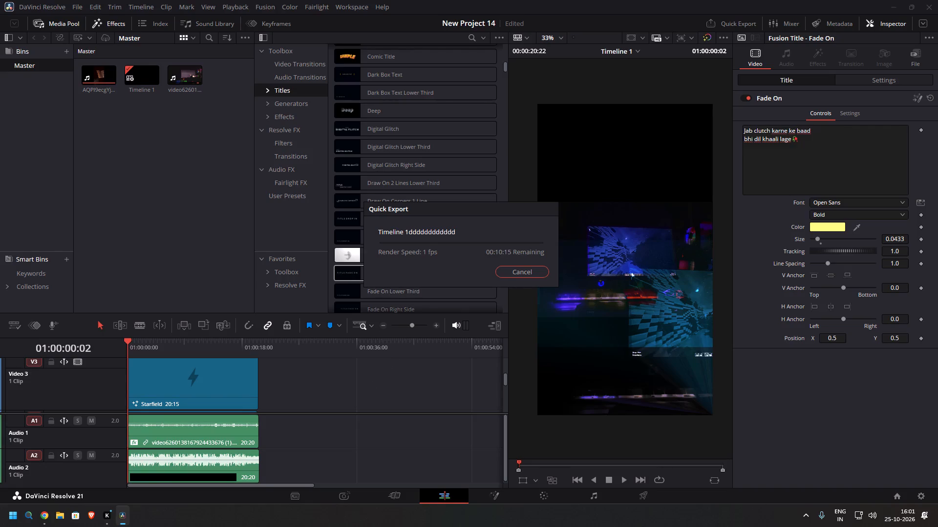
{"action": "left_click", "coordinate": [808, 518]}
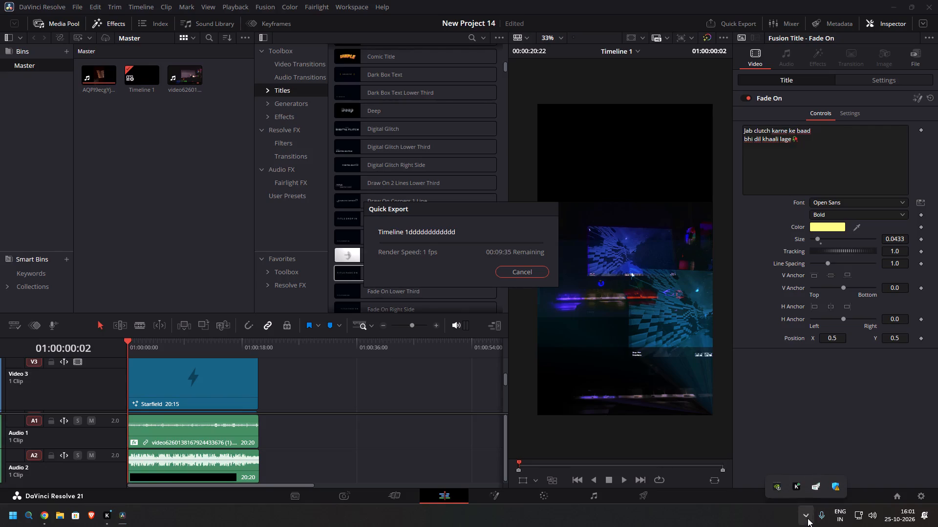
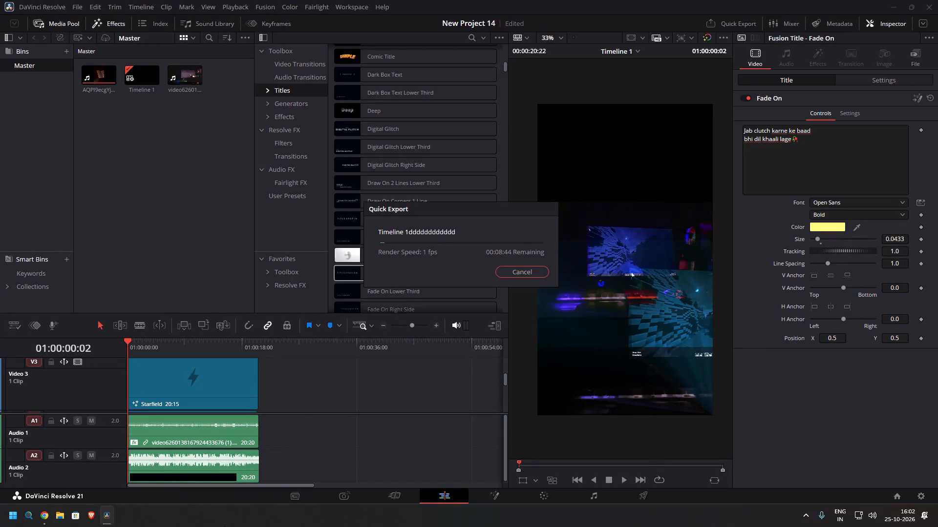
Open the Downloads folder in File Explorer, play and scrub through the earlier complete Timeline 1 export in Media Player, and close it.
{"action": "double_click", "coordinate": [55, 510]}
{"action": "left_click", "coordinate": [60, 515]}
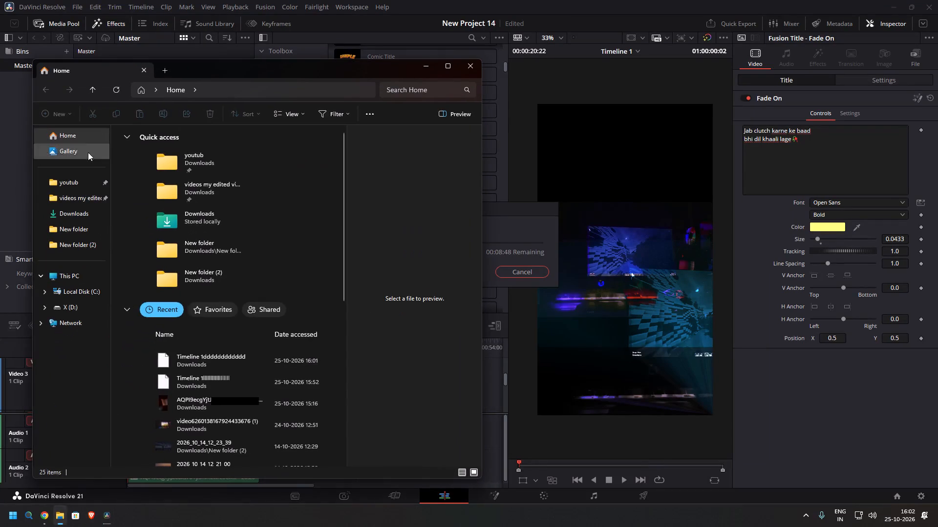
{"action": "left_click", "coordinate": [78, 211]}
{"action": "left_click", "coordinate": [158, 200]}
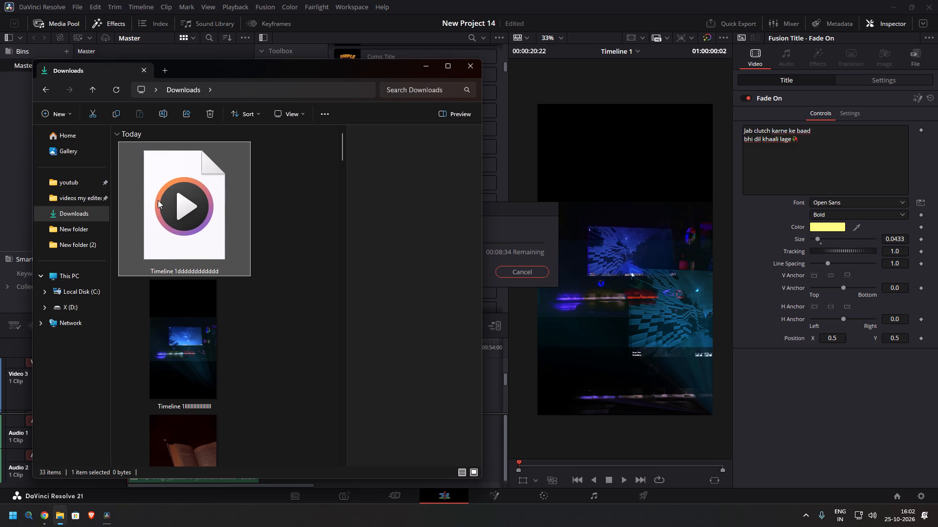
{"action": "double_click", "coordinate": [173, 340]}
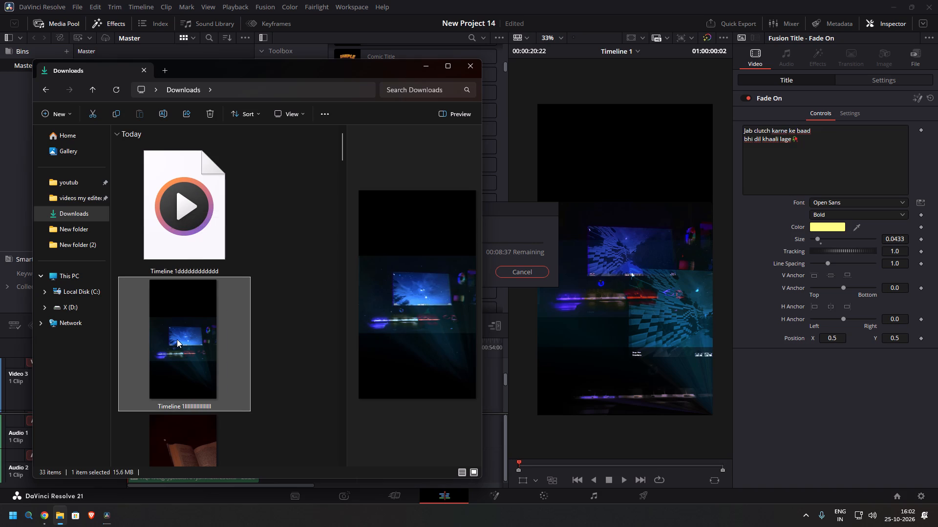
{"action": "double_click", "coordinate": [181, 338]}
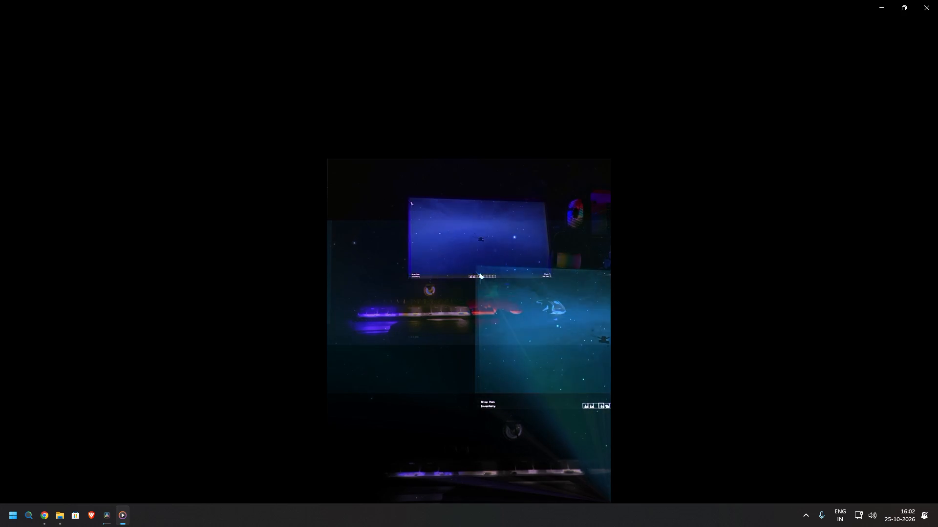
{"action": "key", "text": "space"}
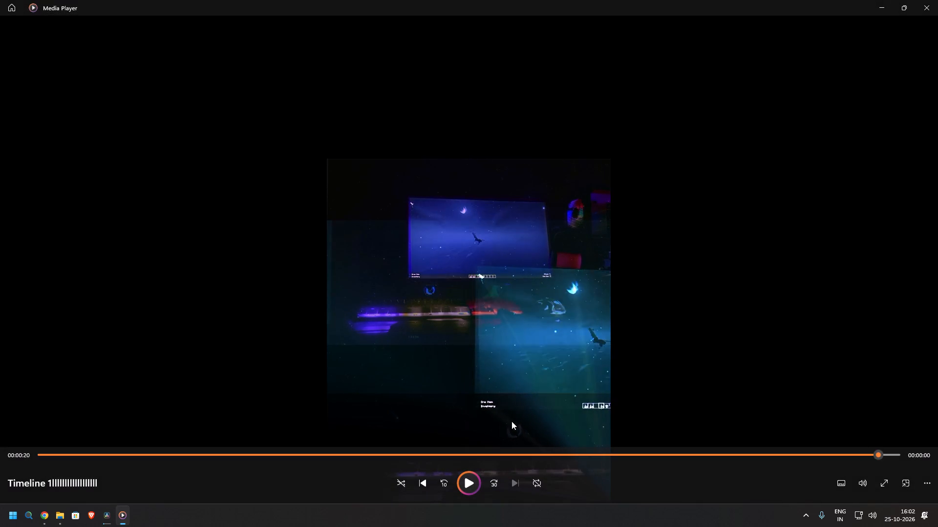
{"action": "left_click_drag", "start_coordinate": [874, 454], "coordinate": [572, 441]}
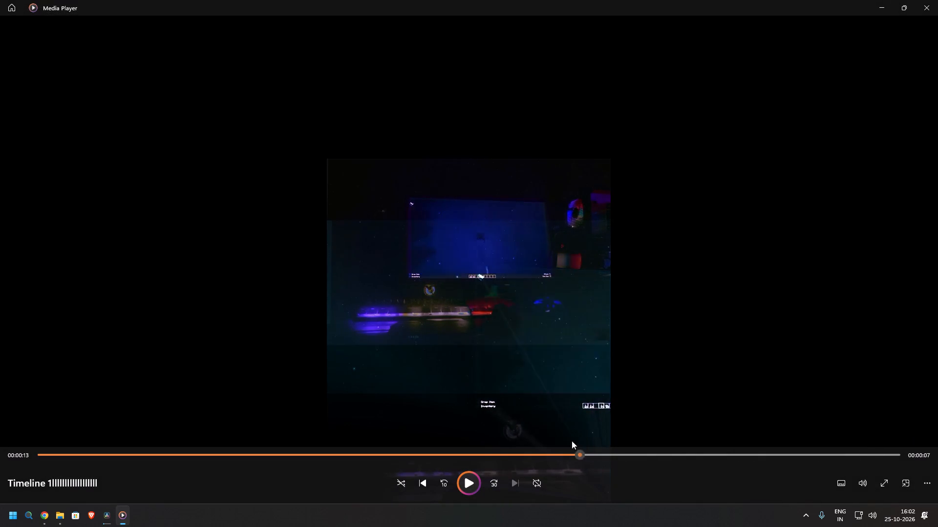
{"action": "left_click_drag", "start_coordinate": [572, 441], "coordinate": [405, 358]}
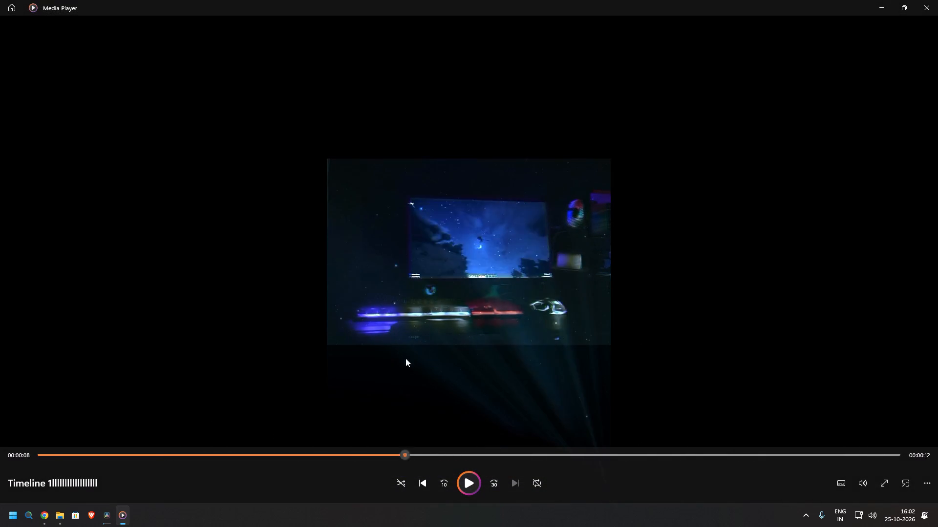
{"action": "left_click_drag", "start_coordinate": [405, 358], "coordinate": [0, 387]}
{"action": "key", "text": "space"}
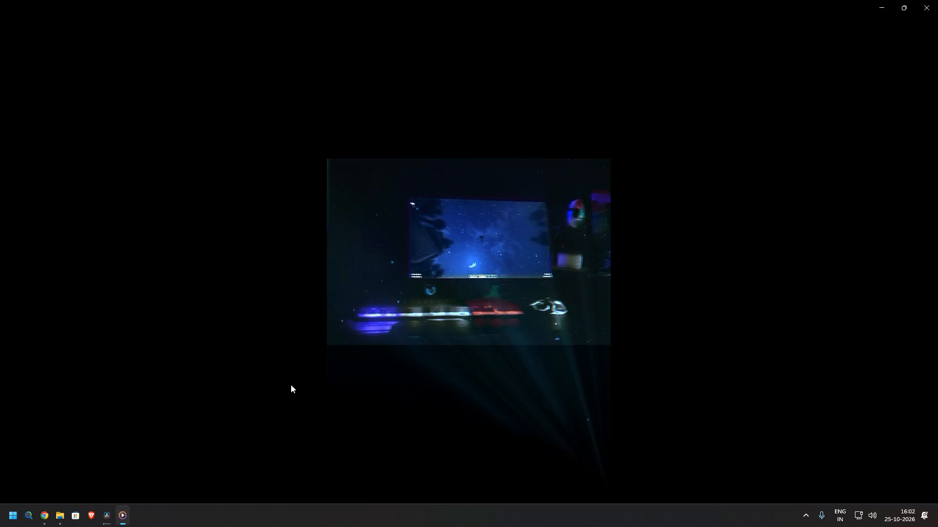
{"action": "key", "text": "space"}
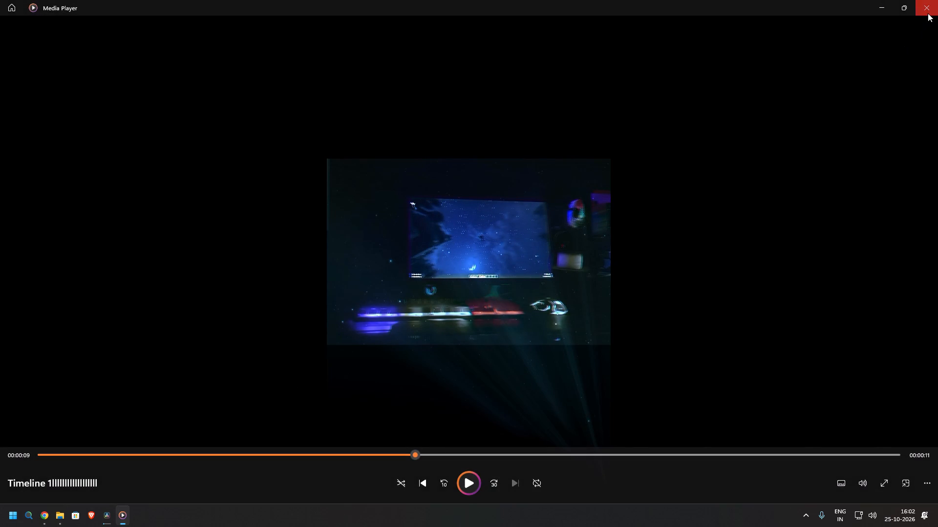
{"action": "left_click", "coordinate": [928, 13]}
Cancel the running Quick Export of "Timeline 1dddddddddddd".
{"action": "left_click", "coordinate": [523, 268]}
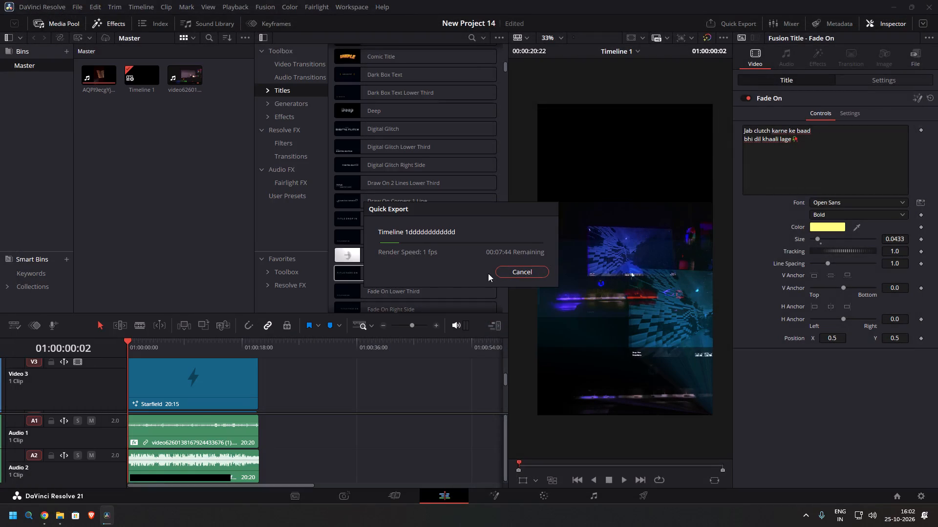
{"action": "double_click", "coordinate": [532, 270]}
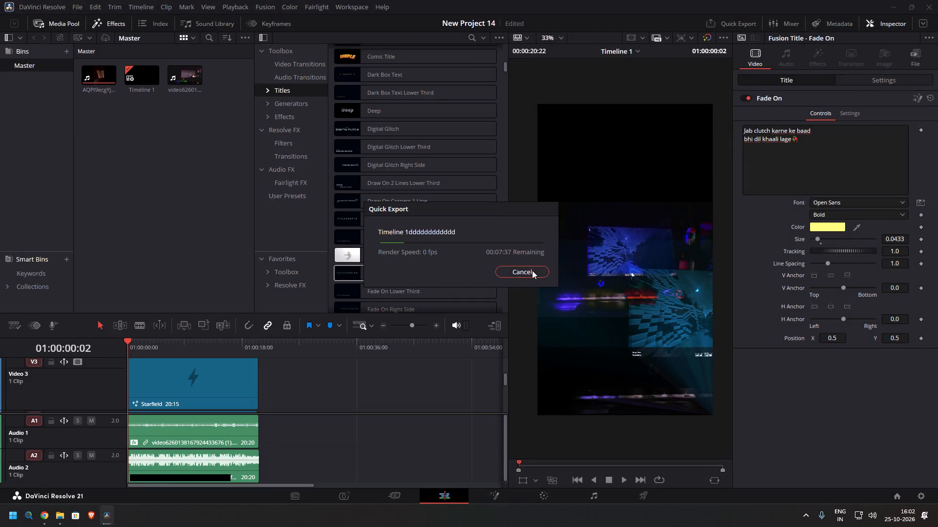
{"action": "triple_click", "coordinate": [532, 270]}
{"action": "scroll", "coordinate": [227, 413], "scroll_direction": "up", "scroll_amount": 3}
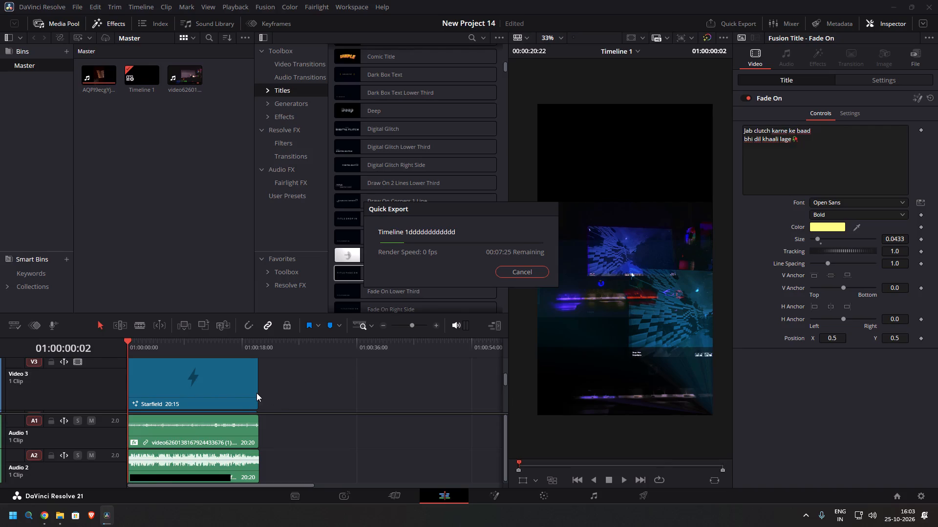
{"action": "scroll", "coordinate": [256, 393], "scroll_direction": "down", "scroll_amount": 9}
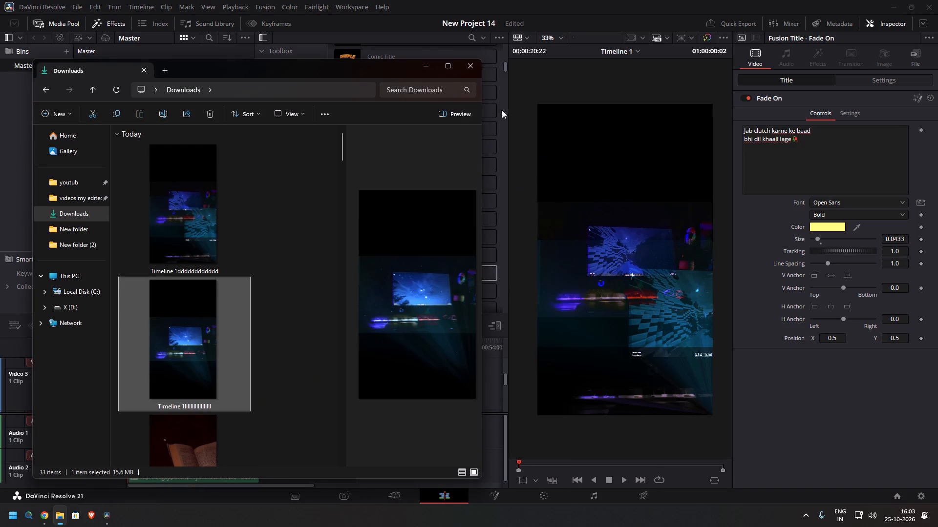
Open the partial "Timeline 1dddddddddddd" export from Downloads in Media Player to check its picture, and close it.
{"action": "double_click", "coordinate": [192, 210]}
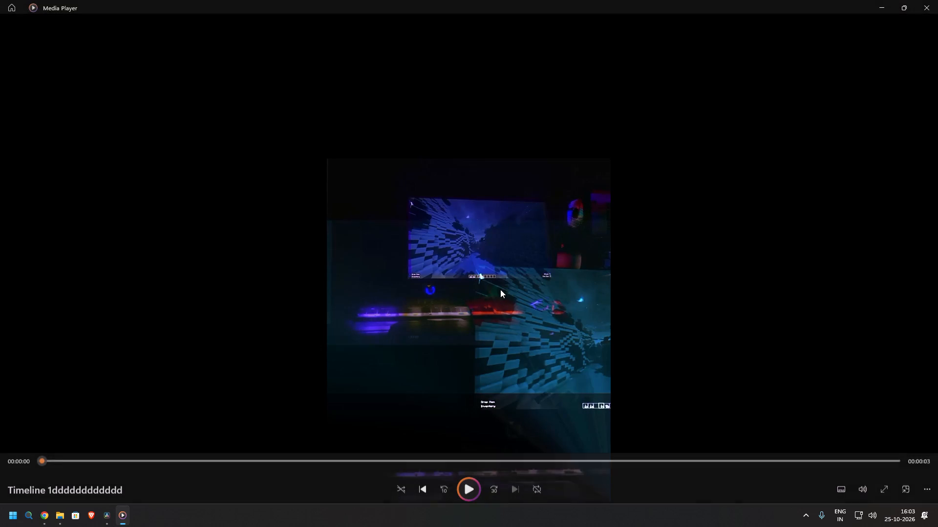
{"action": "left_click", "coordinate": [927, 2]}
Delete both of today's Timeline 1 exports from the Downloads folder and return to DaVinci Resolve.
{"action": "left_click", "coordinate": [180, 208]}
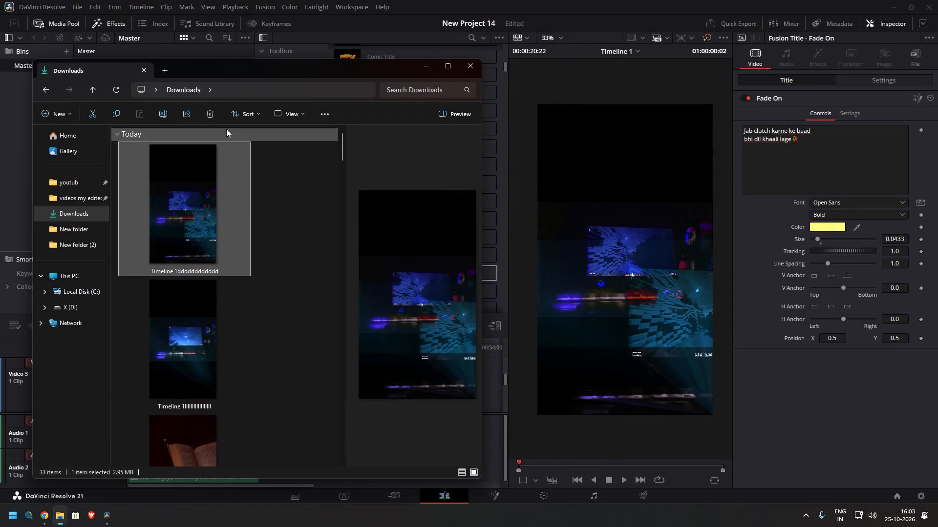
{"action": "left_click", "coordinate": [216, 116]}
{"action": "left_click", "coordinate": [196, 217]}
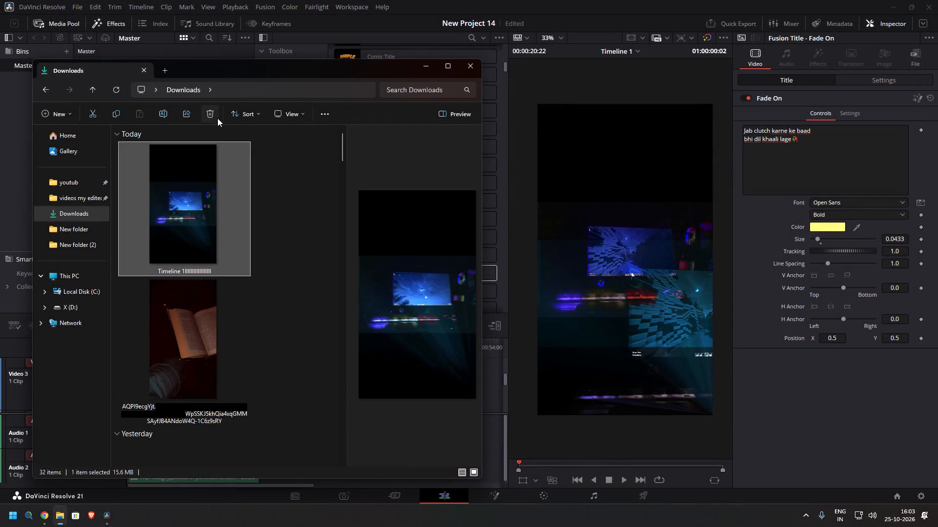
{"action": "left_click", "coordinate": [217, 118]}
{"action": "left_click", "coordinate": [474, 67]}
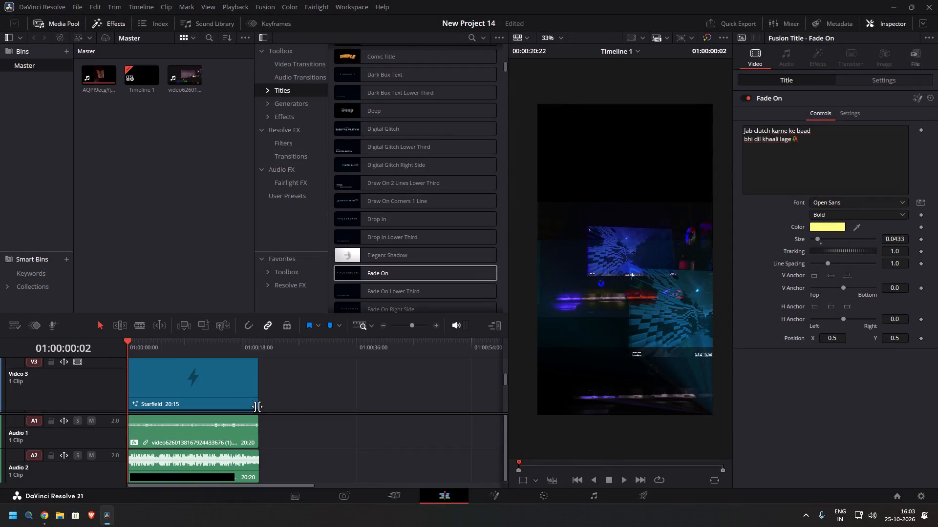
Examine the Video 1 gameplay clip's settings and the viewer picture, playing the timeline briefly from its start.
{"action": "scroll", "coordinate": [221, 401], "scroll_direction": "down", "scroll_amount": 2}
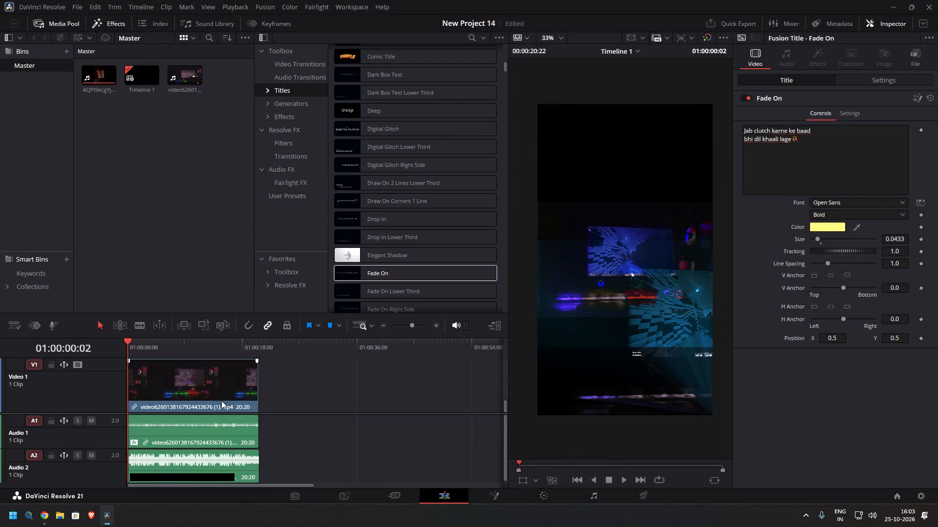
{"action": "left_click", "coordinate": [228, 397]}
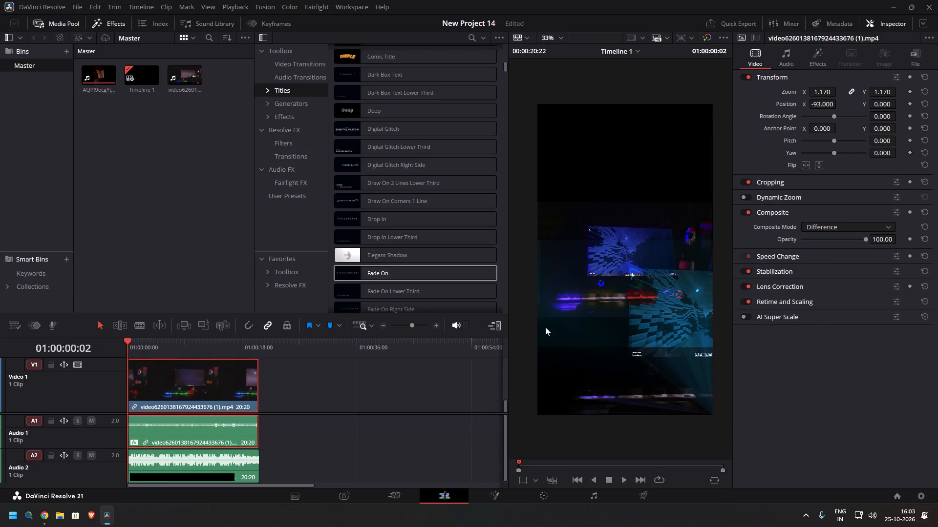
{"action": "scroll", "coordinate": [586, 339], "scroll_direction": "down", "scroll_amount": 3}
{"action": "scroll", "coordinate": [586, 339], "scroll_direction": "up", "scroll_amount": 5}
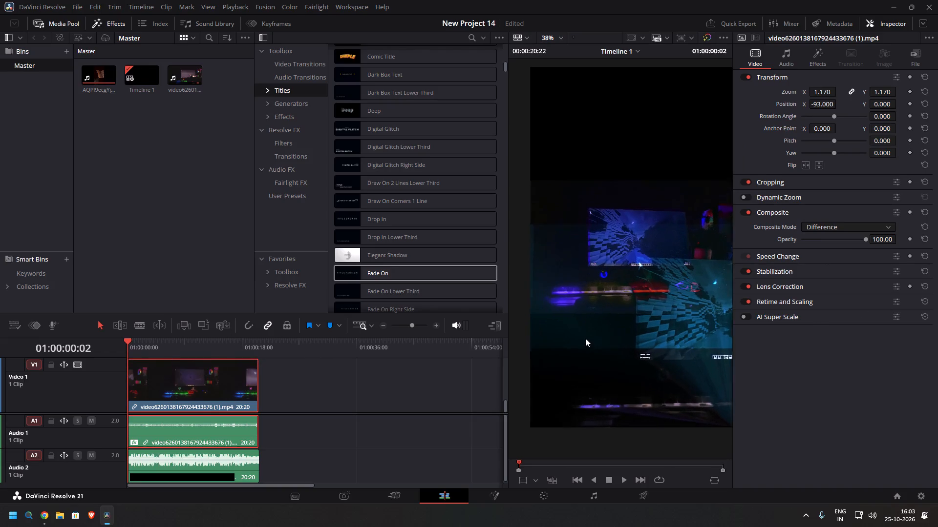
{"action": "scroll", "coordinate": [585, 338], "scroll_direction": "up", "scroll_amount": 5}
{"action": "scroll", "coordinate": [585, 336], "scroll_direction": "down", "scroll_amount": 10}
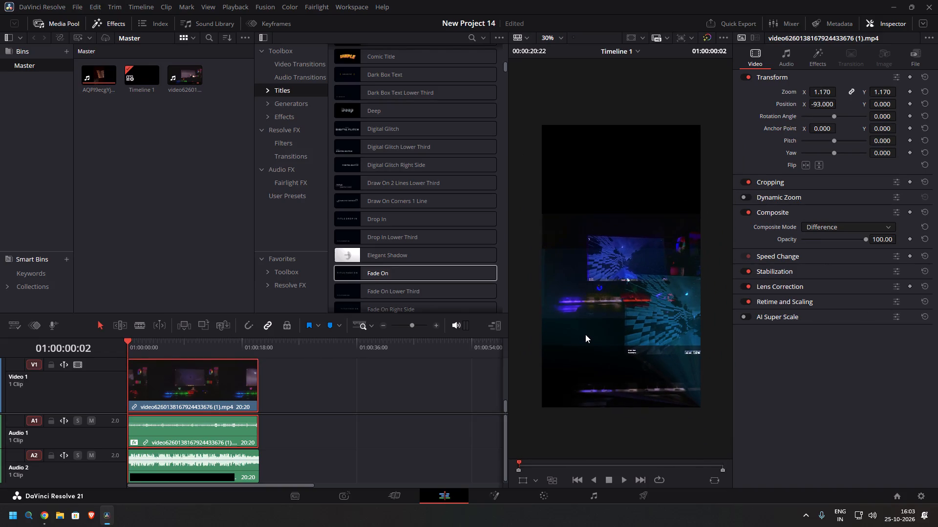
{"action": "scroll", "coordinate": [585, 334], "scroll_direction": "down", "scroll_amount": 5}
{"action": "key", "text": "space"}
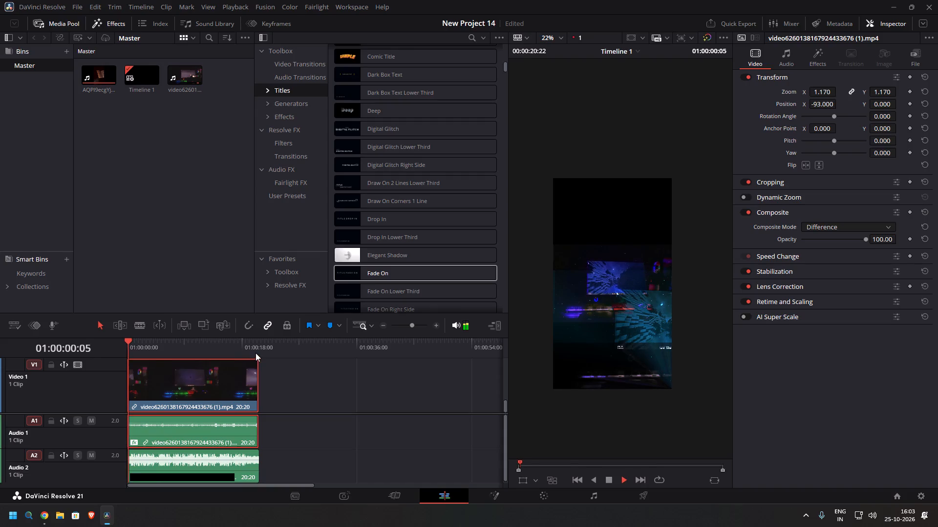
{"action": "key", "text": "space"}
Inspect the Adjustment Clip and Starfield settings, and compare the picture with color grades and Fusion effects bypassed and re-enabled.
{"action": "scroll", "coordinate": [238, 418], "scroll_direction": "up", "scroll_amount": 2}
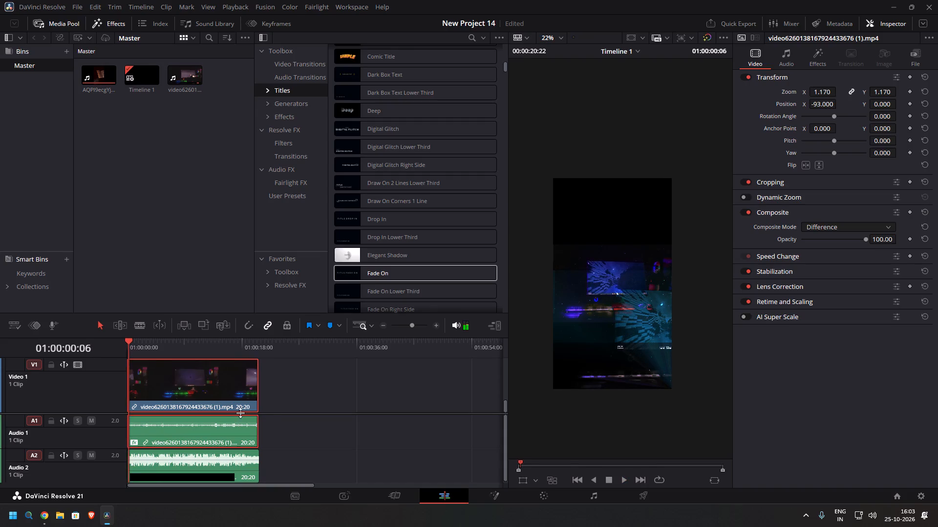
{"action": "scroll", "coordinate": [288, 380], "scroll_direction": "up", "scroll_amount": 1}
{"action": "left_click", "coordinate": [225, 384]}
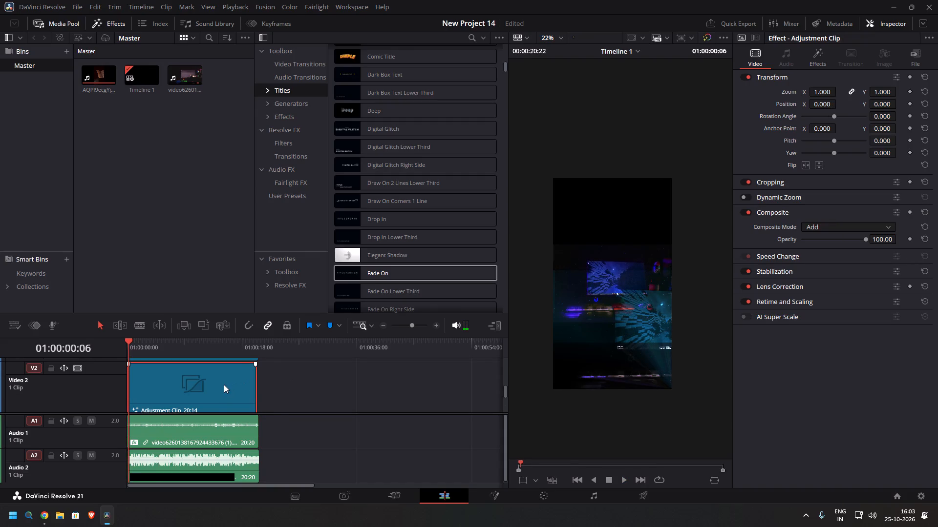
{"action": "scroll", "coordinate": [251, 399], "scroll_direction": "up", "scroll_amount": 1}
{"action": "left_click", "coordinate": [235, 394]}
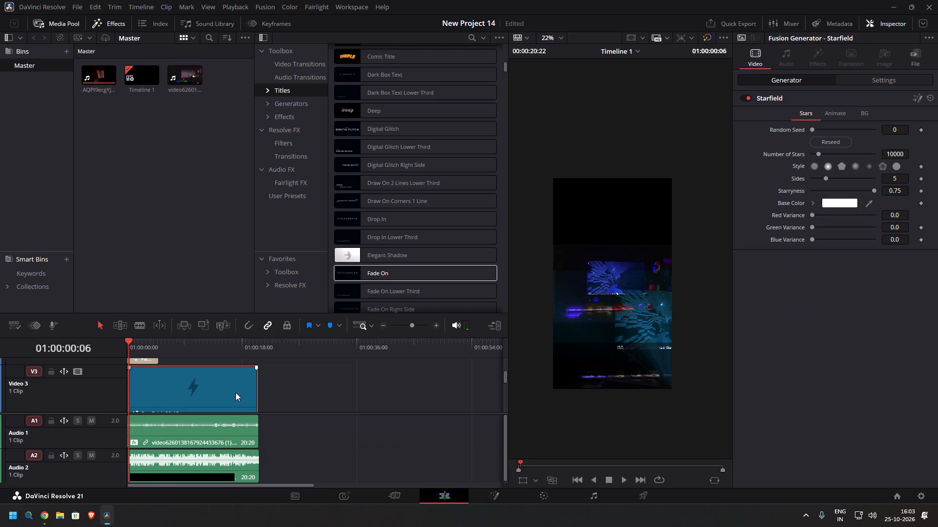
{"action": "key", "text": "shift+d"}
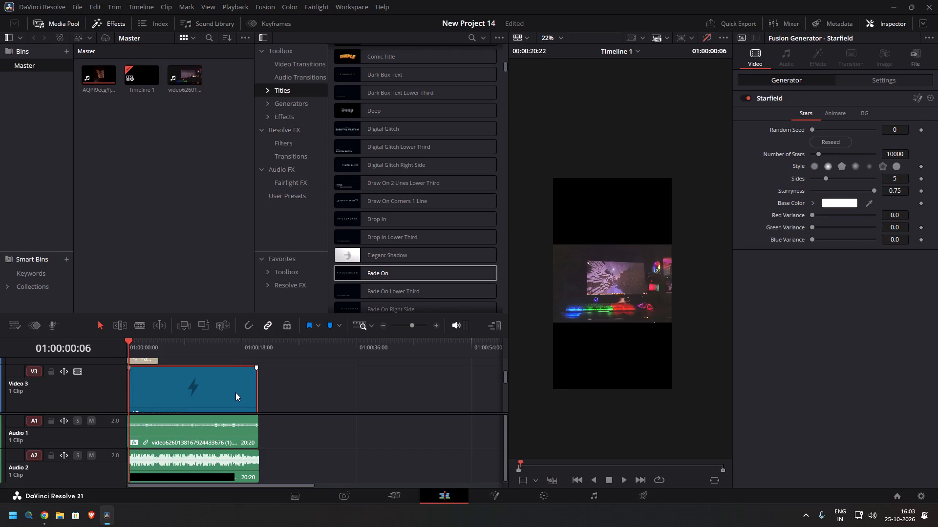
{"action": "key", "text": "shift+d"}
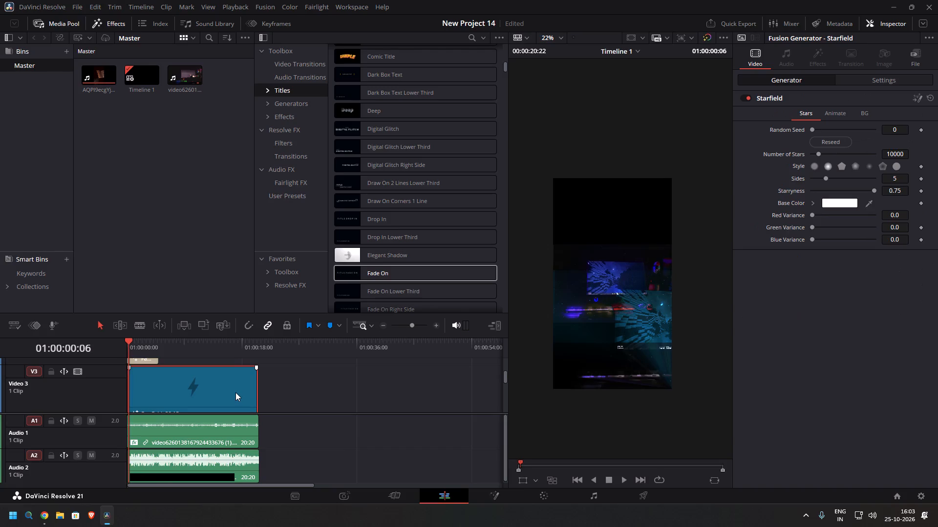
Recheck the clips on Video 1, 2 and 3, bypassing and re-enabling color grades and Fusion effects to compare the picture.
{"action": "scroll", "coordinate": [235, 392], "scroll_direction": "down", "scroll_amount": 2}
{"action": "left_click", "coordinate": [235, 392]}
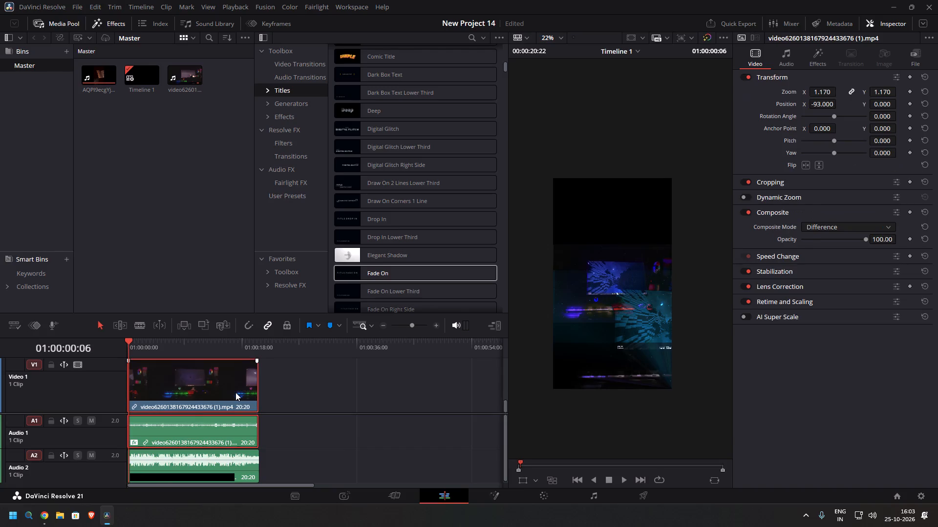
{"action": "scroll", "coordinate": [235, 391], "scroll_direction": "up", "scroll_amount": 3}
{"action": "scroll", "coordinate": [235, 391], "scroll_direction": "down", "scroll_amount": 3}
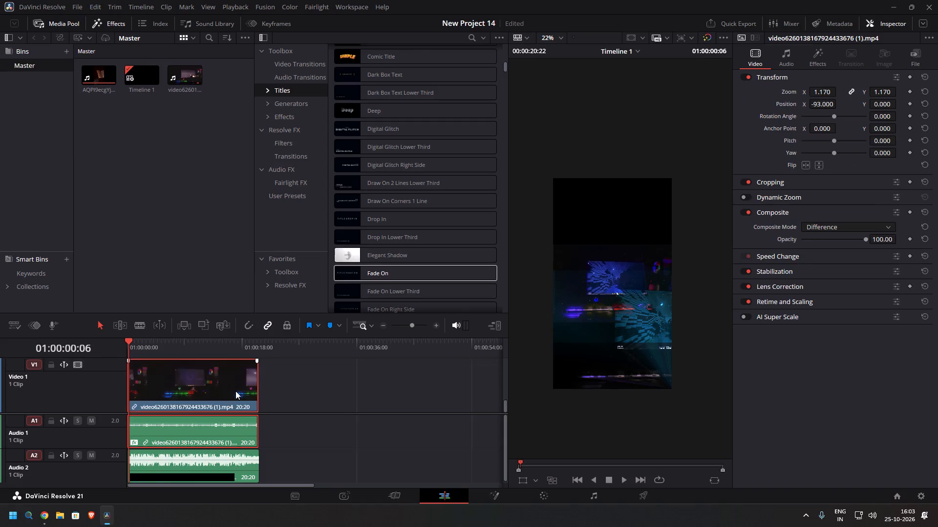
{"action": "scroll", "coordinate": [235, 391], "scroll_direction": "up", "scroll_amount": 1}
{"action": "left_click", "coordinate": [234, 390]}
{"action": "key", "text": "shift+d"}
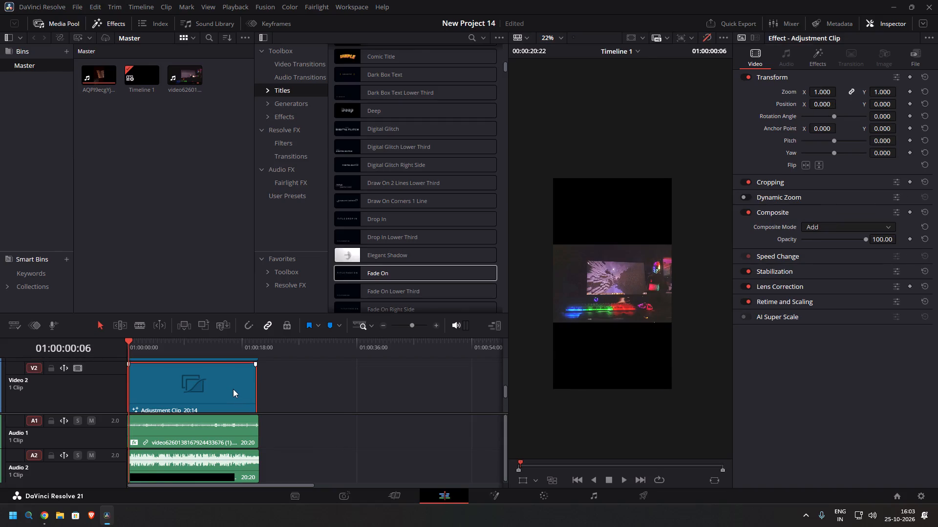
{"action": "scroll", "coordinate": [234, 388], "scroll_direction": "up", "scroll_amount": 1}
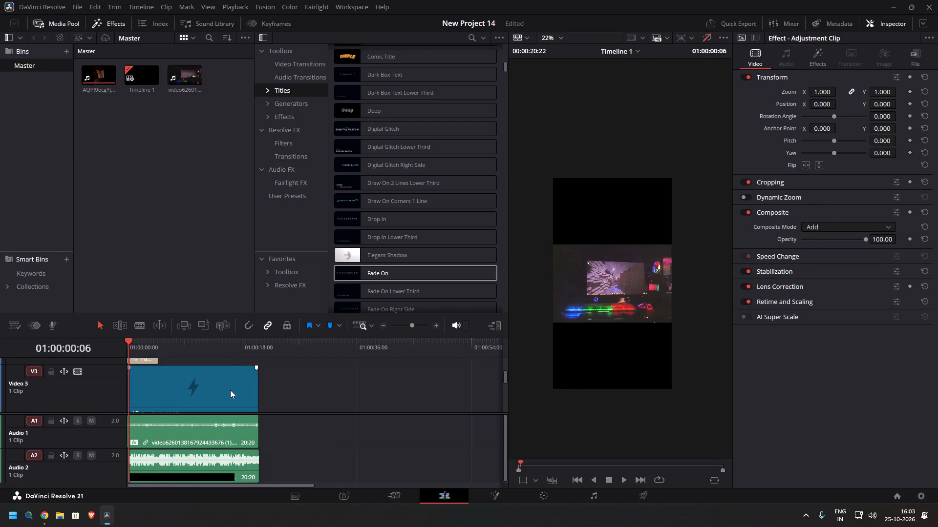
{"action": "left_click", "coordinate": [230, 390]}
{"action": "key", "text": "shift+d"}
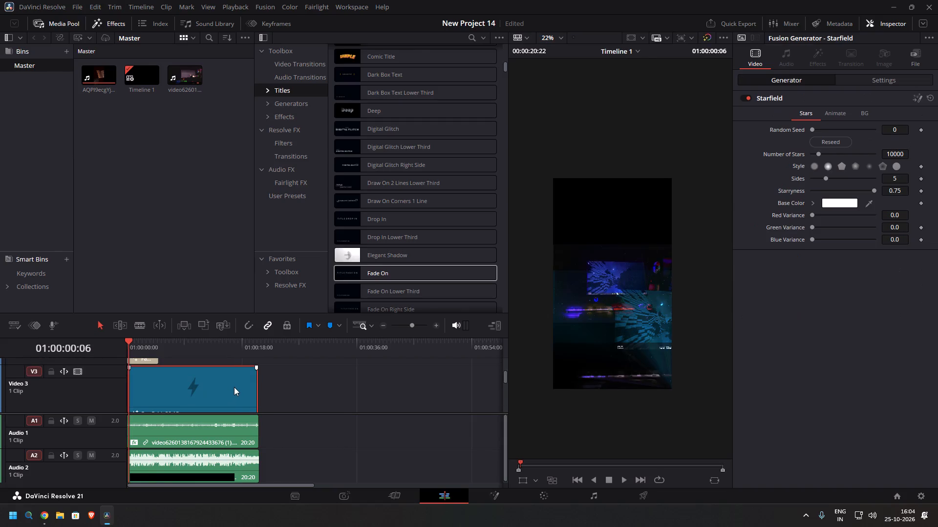
Delete the Starfield clip from Video 3 and the Adjustment Clip from Video 2, and play the timeline briefly from its start.
{"action": "scroll", "coordinate": [235, 386], "scroll_direction": "down", "scroll_amount": 1}
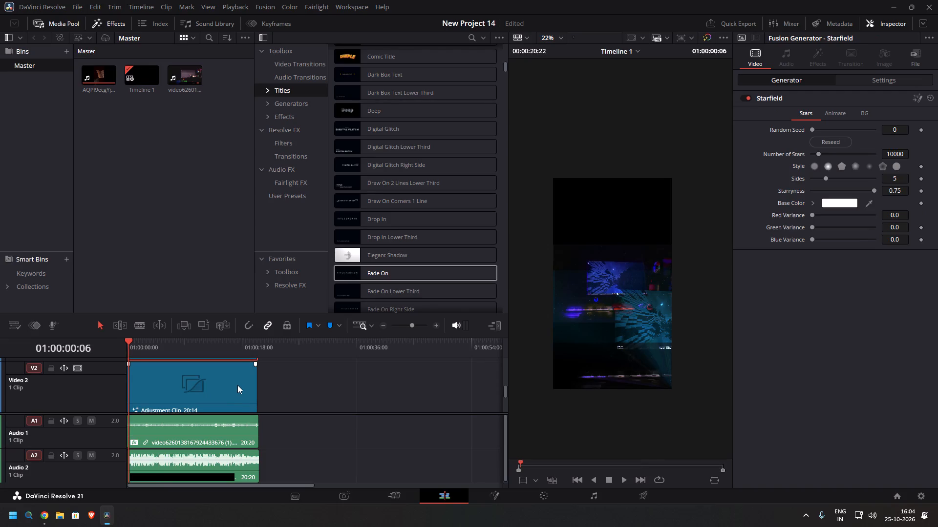
{"action": "left_click_drag", "start_coordinate": [355, 412], "coordinate": [356, 526]}
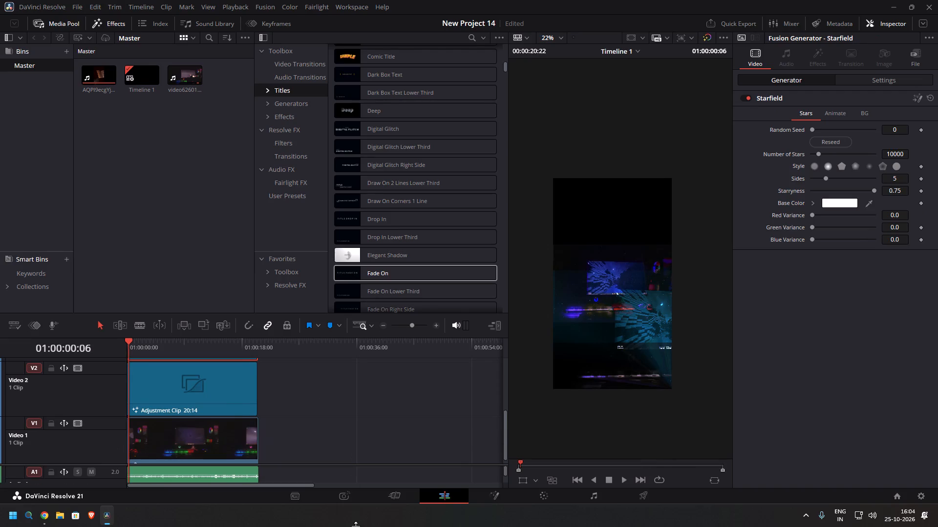
{"action": "left_click_drag", "start_coordinate": [356, 526], "coordinate": [355, 524]}
{"action": "scroll", "coordinate": [225, 396], "scroll_direction": "up", "scroll_amount": 2}
{"action": "scroll", "coordinate": [225, 397], "scroll_direction": "down", "scroll_amount": 1}
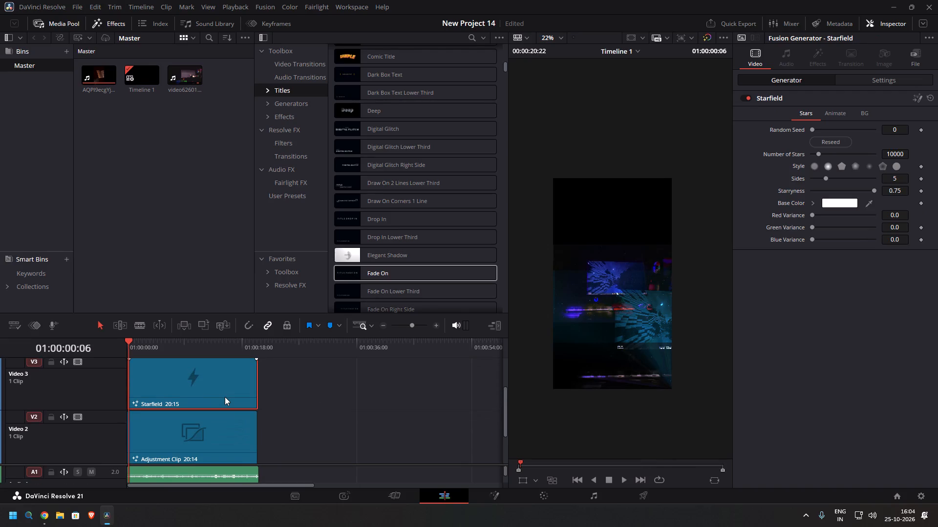
{"action": "left_click", "coordinate": [225, 397]}
{"action": "key", "text": "BackSpace"}
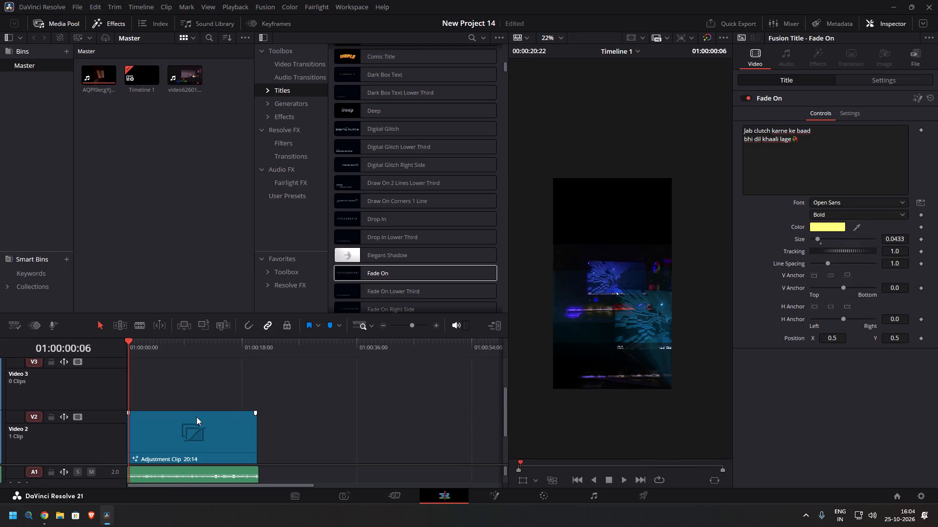
{"action": "left_click", "coordinate": [193, 424]}
{"action": "key", "text": "BackSpace"}
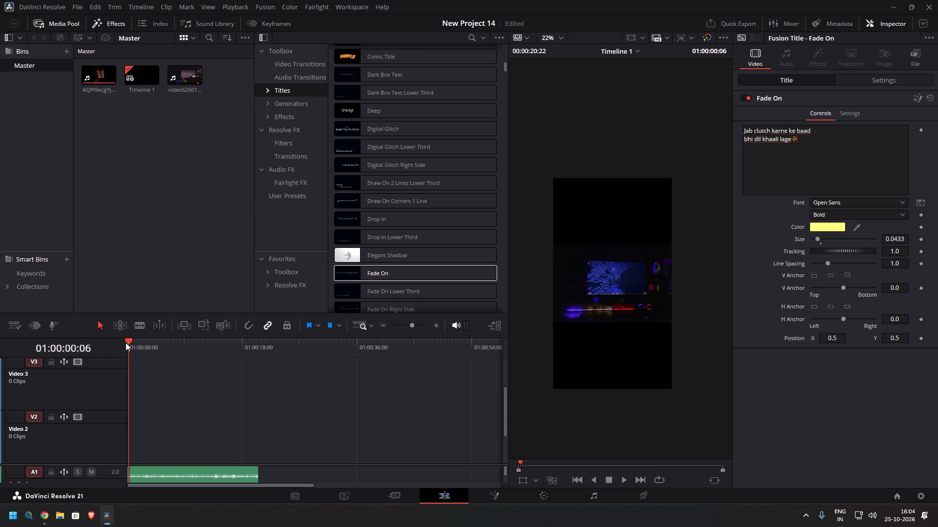
{"action": "left_click_drag", "start_coordinate": [129, 341], "coordinate": [81, 342]}
{"action": "key", "text": "space"}
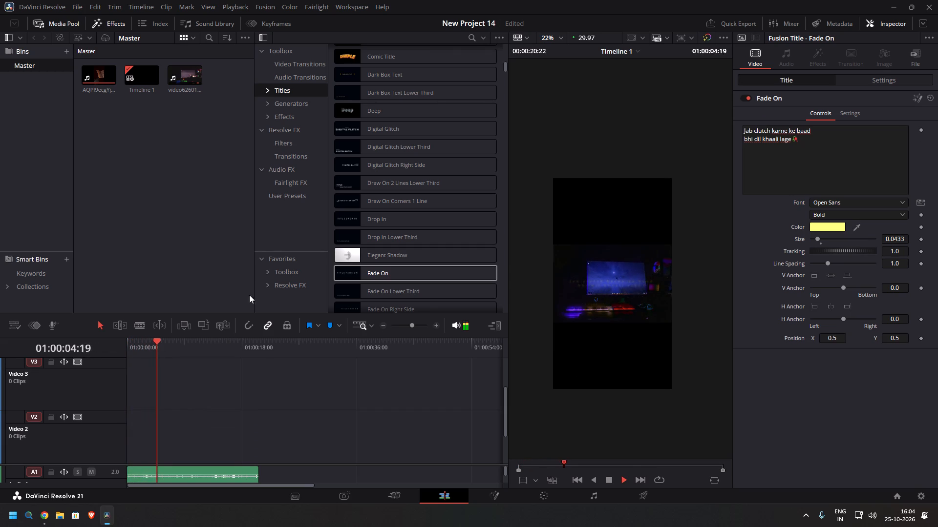
{"action": "key", "text": "space"}
Lengthen the Fade On title on Video 4 to about 10:05 and play the timeline past its new end.
{"action": "scroll", "coordinate": [281, 396], "scroll_direction": "up", "scroll_amount": 2}
{"action": "left_click", "coordinate": [155, 387]}
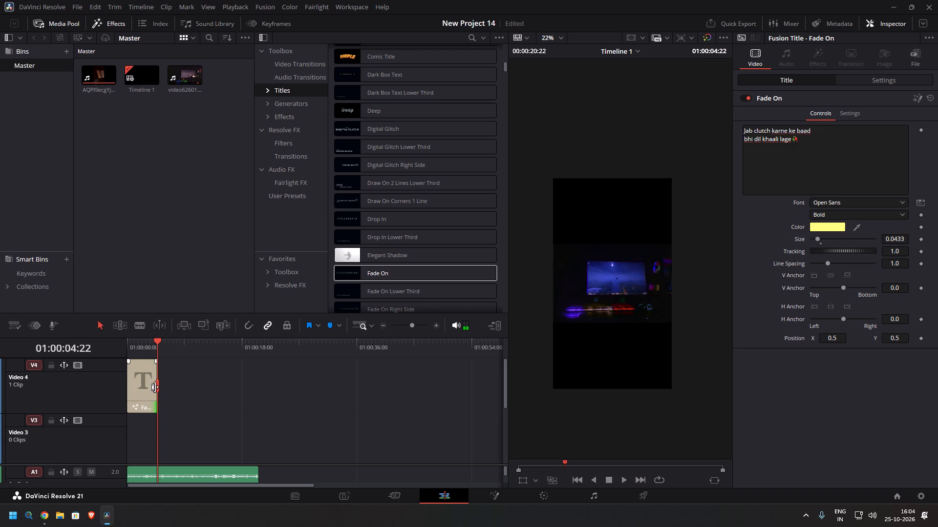
{"action": "left_click_drag", "start_coordinate": [157, 377], "coordinate": [259, 429]}
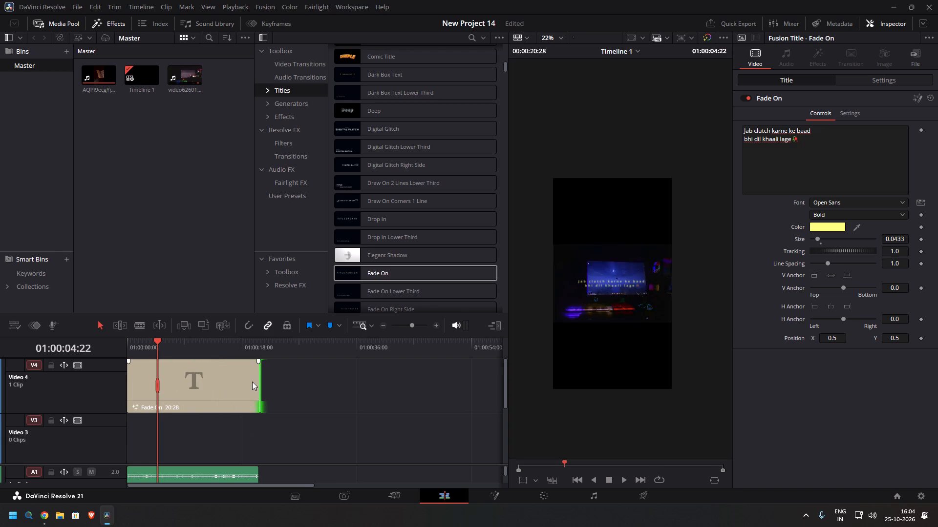
{"action": "left_click_drag", "start_coordinate": [261, 385], "coordinate": [192, 400]}
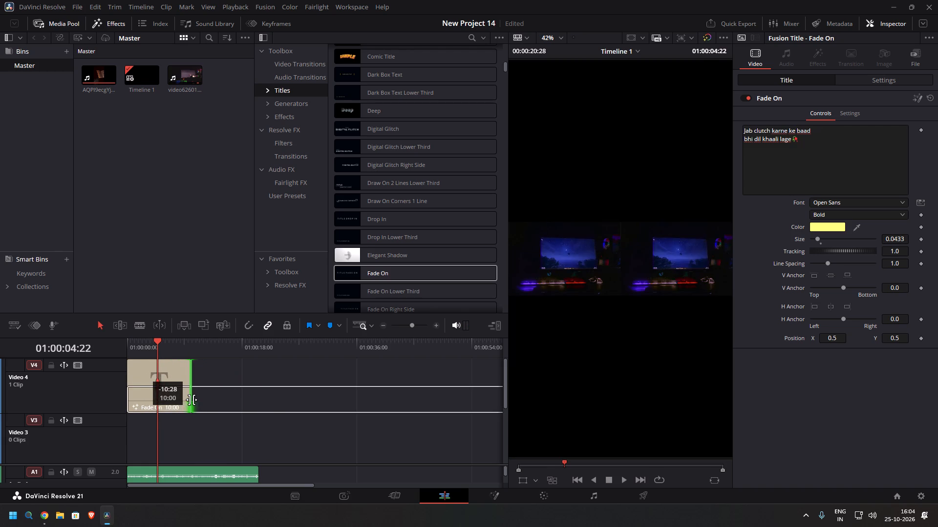
{"action": "left_click_drag", "start_coordinate": [192, 400], "coordinate": [192, 400]}
{"action": "key", "text": "space"}
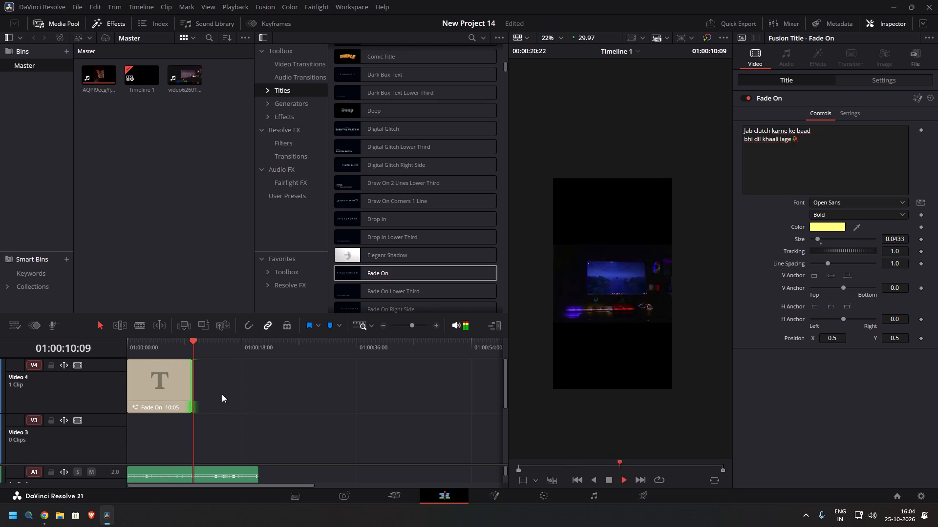
{"action": "key", "text": "space"}
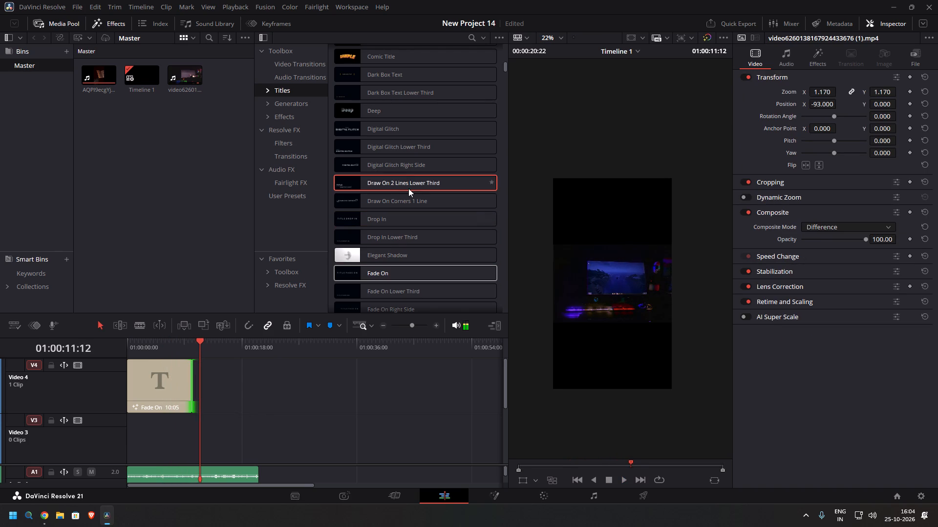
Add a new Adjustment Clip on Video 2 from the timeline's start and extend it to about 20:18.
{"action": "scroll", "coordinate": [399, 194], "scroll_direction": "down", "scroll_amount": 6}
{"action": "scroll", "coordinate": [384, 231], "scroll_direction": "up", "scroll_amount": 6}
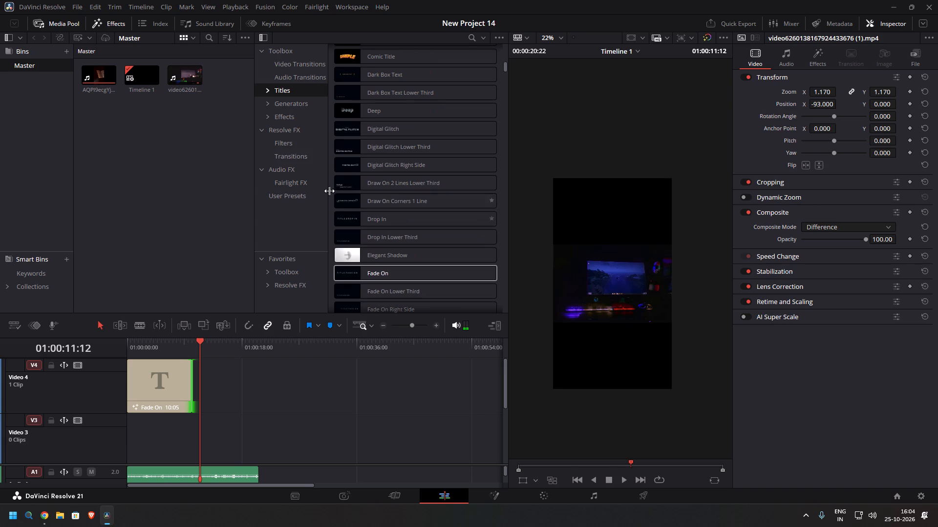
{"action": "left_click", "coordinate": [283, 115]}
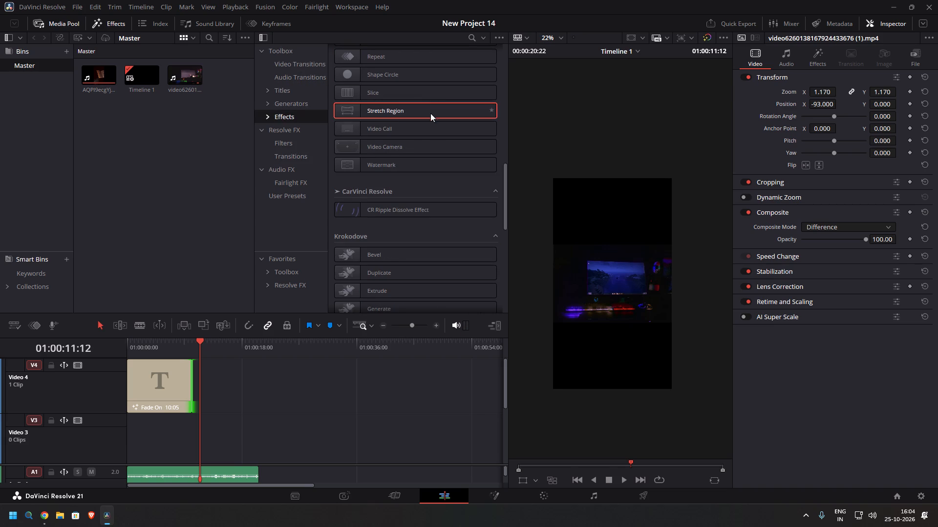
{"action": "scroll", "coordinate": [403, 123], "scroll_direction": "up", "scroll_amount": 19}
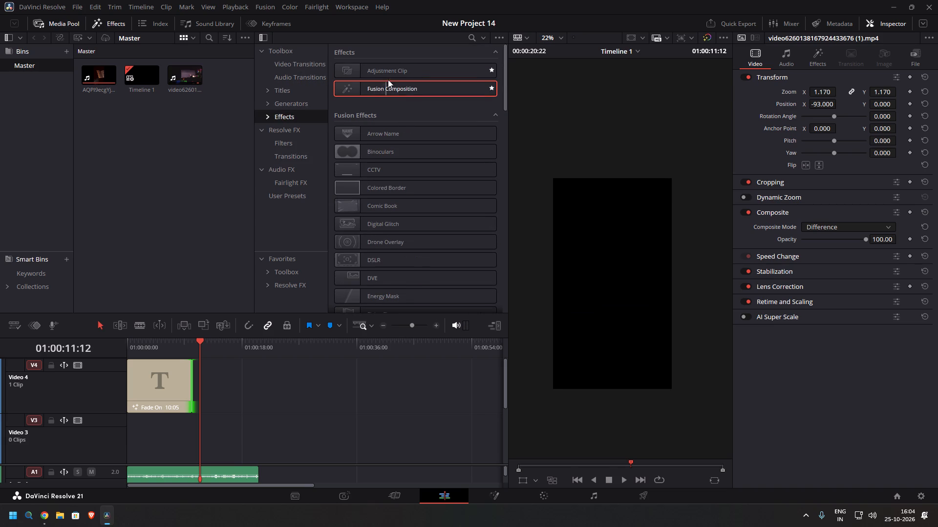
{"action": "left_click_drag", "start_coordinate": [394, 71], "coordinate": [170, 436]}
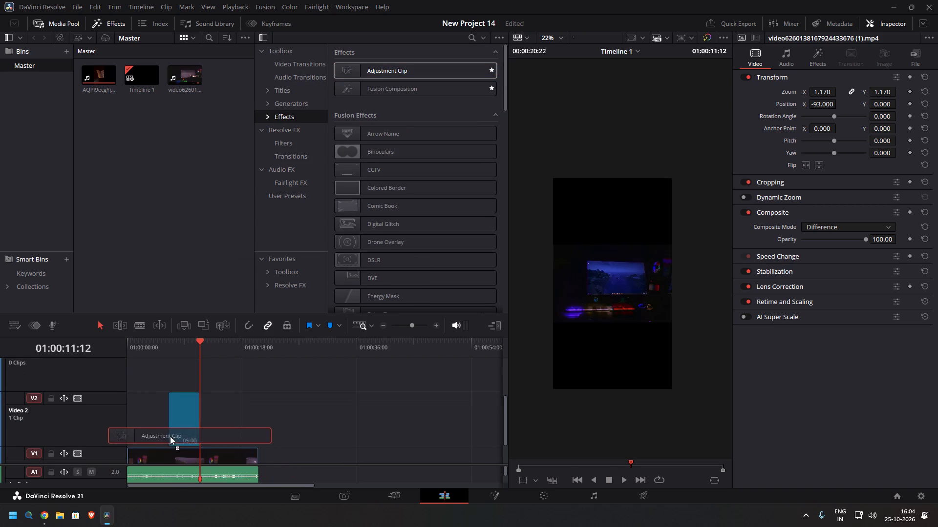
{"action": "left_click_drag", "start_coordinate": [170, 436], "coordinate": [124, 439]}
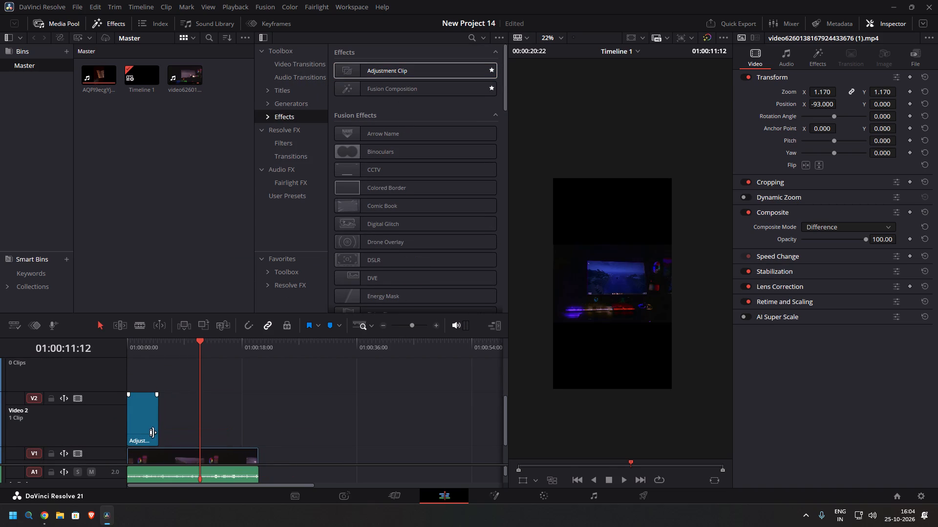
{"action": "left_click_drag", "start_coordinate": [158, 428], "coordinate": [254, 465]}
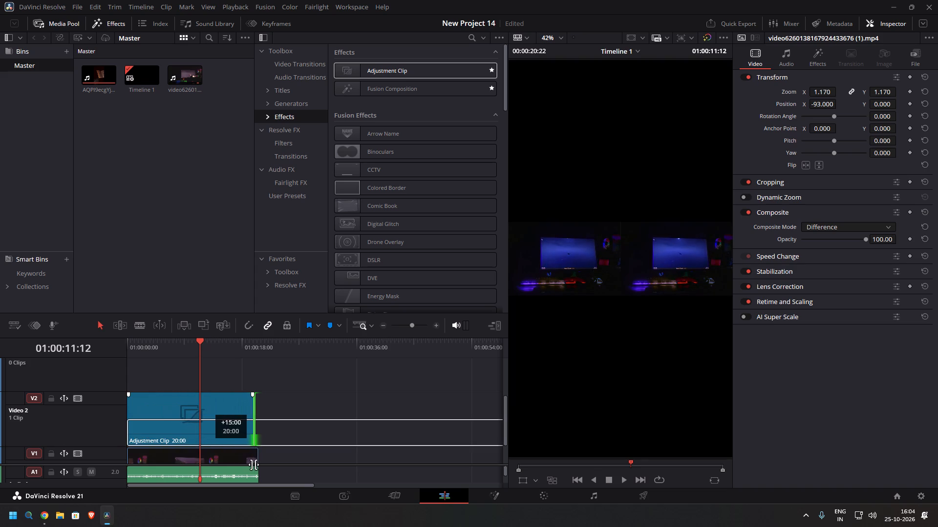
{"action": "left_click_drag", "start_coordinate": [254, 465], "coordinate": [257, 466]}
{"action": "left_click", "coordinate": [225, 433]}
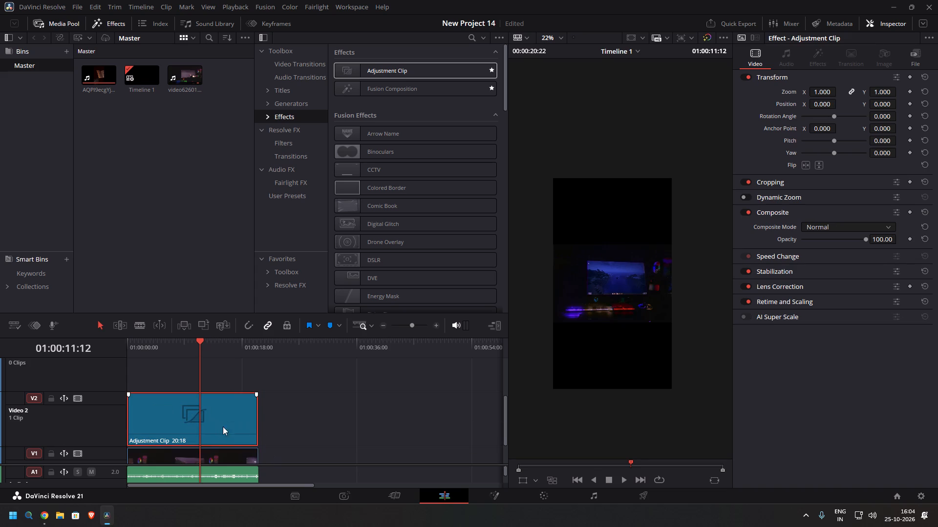
Browse the effect categories and place a Starfield generator on Video 2, in the empty space after the Adjustment Clip.
{"action": "left_click", "coordinate": [293, 145]}
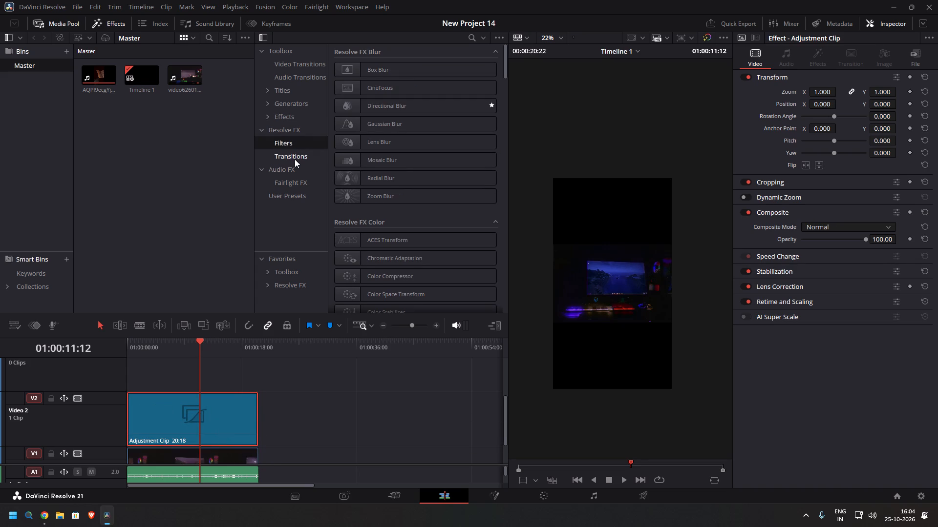
{"action": "left_click", "coordinate": [295, 159]}
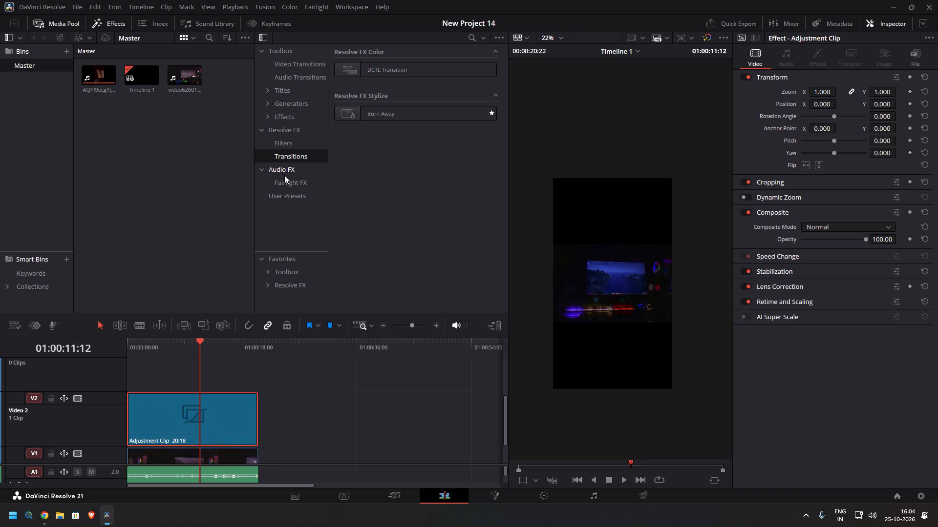
{"action": "left_click", "coordinate": [290, 116]}
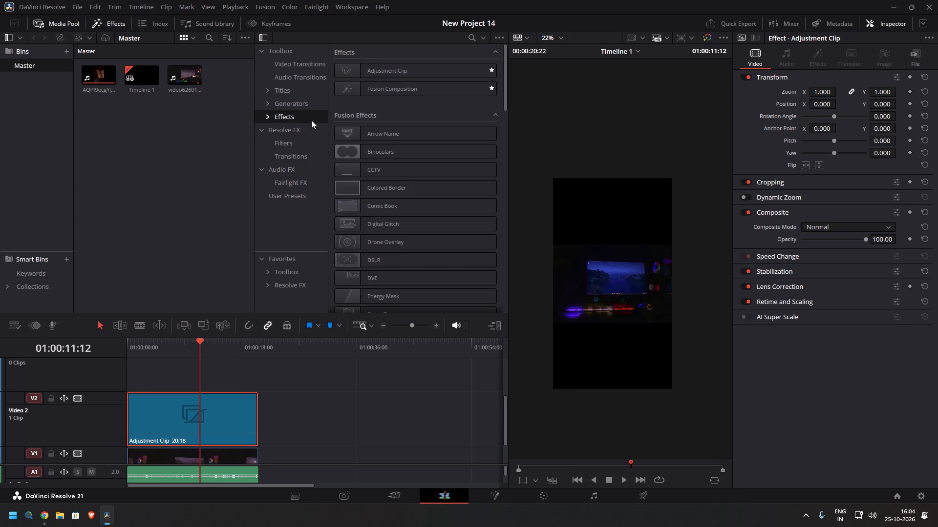
{"action": "left_click", "coordinate": [285, 101]}
{"action": "scroll", "coordinate": [355, 207], "scroll_direction": "down", "scroll_amount": 2}
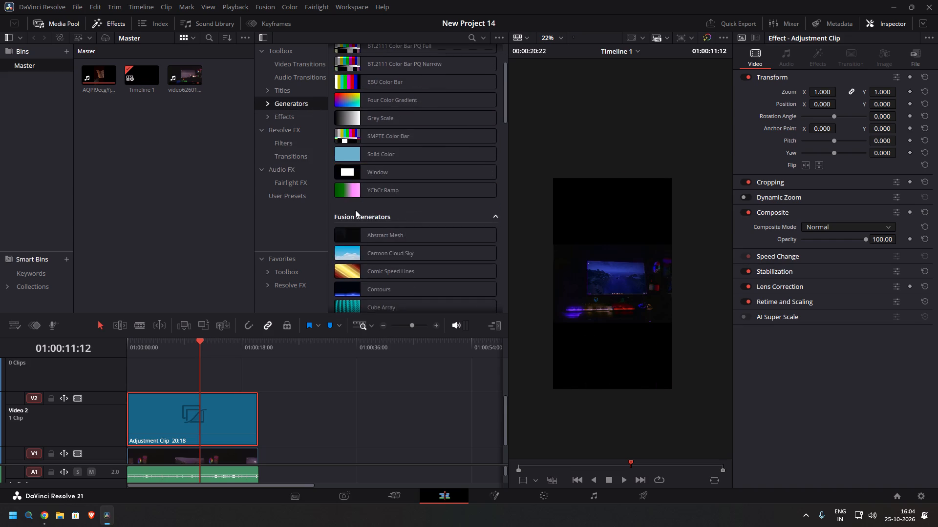
{"action": "scroll", "coordinate": [355, 210], "scroll_direction": "down", "scroll_amount": 6}
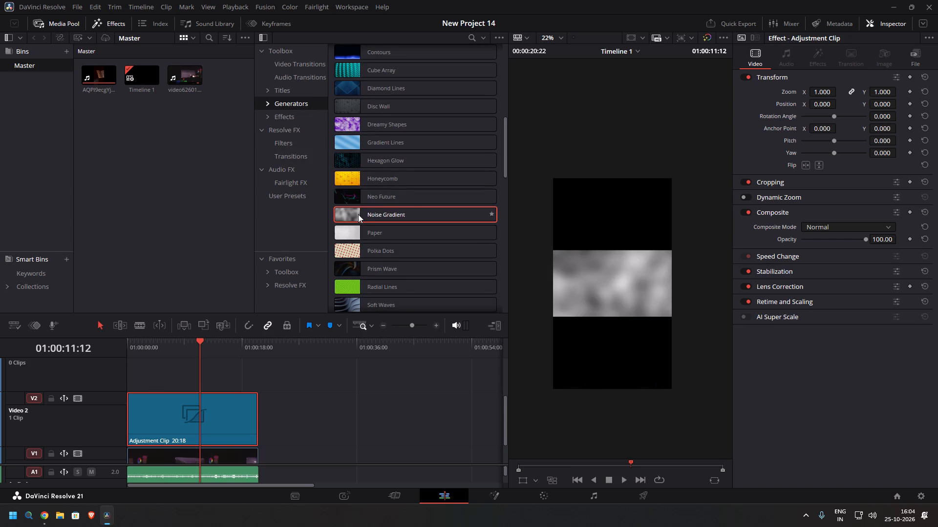
{"action": "scroll", "coordinate": [354, 200], "scroll_direction": "down", "scroll_amount": 4}
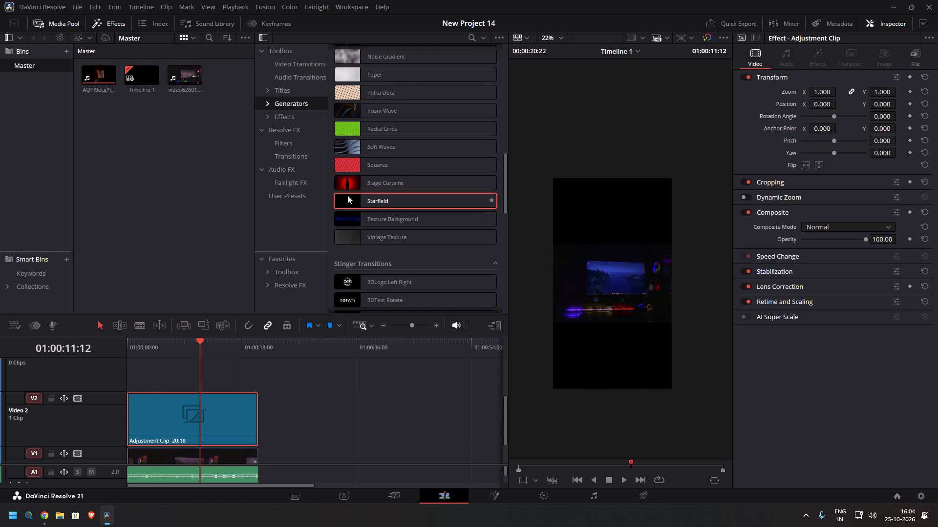
{"action": "left_click_drag", "start_coordinate": [349, 195], "coordinate": [218, 408]}
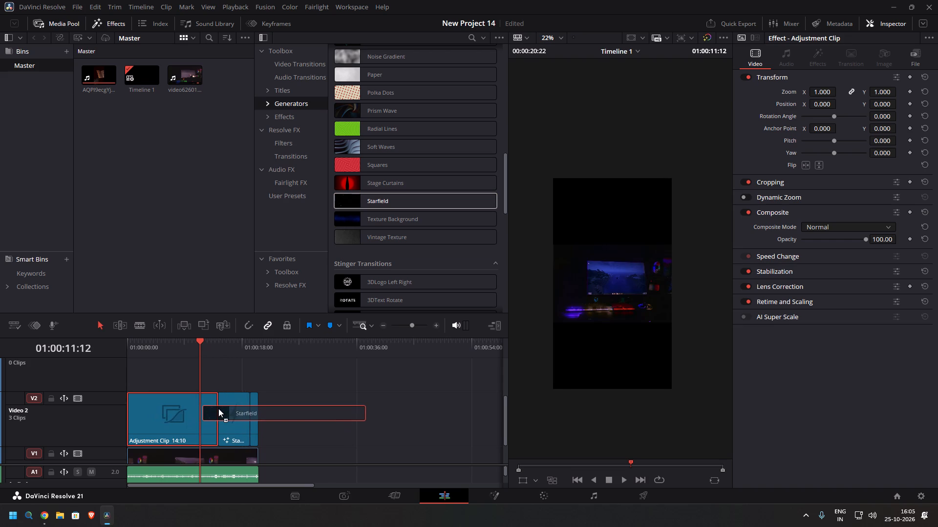
{"action": "left_click_drag", "start_coordinate": [218, 408], "coordinate": [215, 404]}
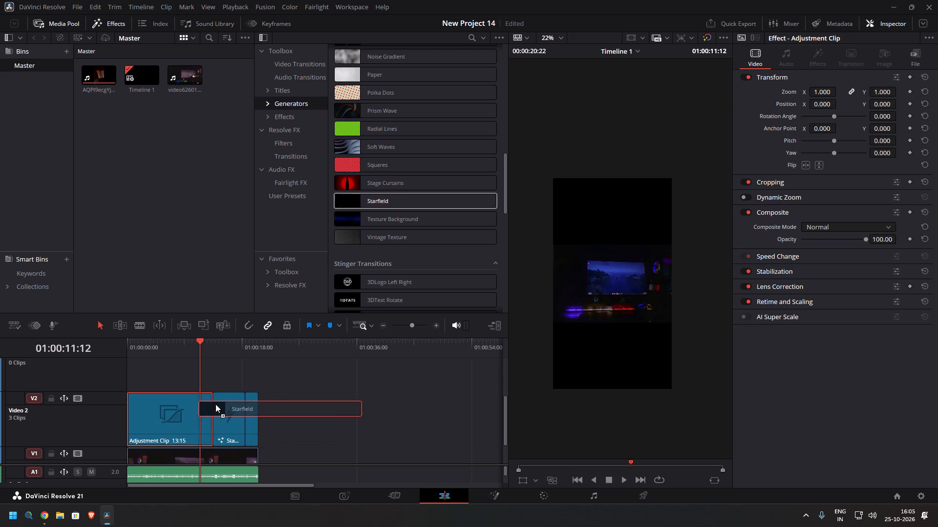
{"action": "left_click_drag", "start_coordinate": [215, 404], "coordinate": [311, 400]}
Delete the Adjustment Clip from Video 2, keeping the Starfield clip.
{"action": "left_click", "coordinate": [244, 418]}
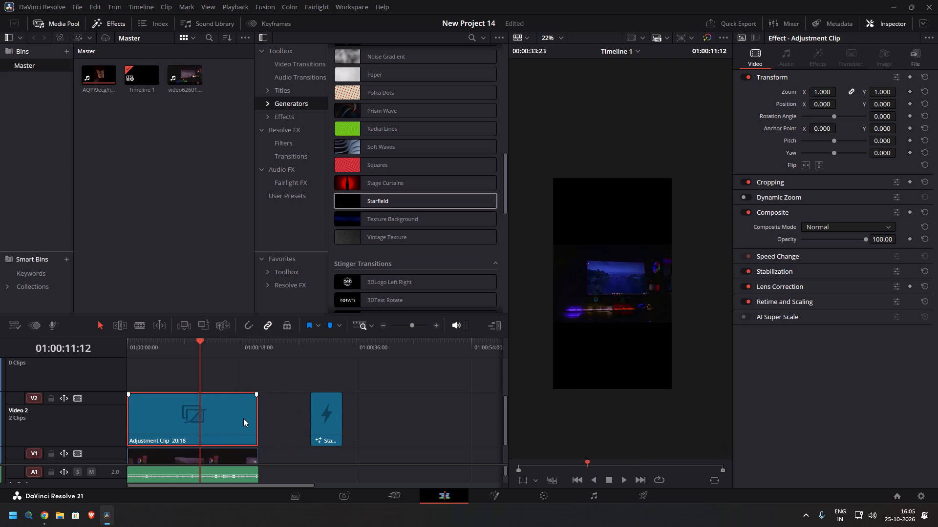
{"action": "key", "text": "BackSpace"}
Move the Starfield clip on Video 2 to the timeline's start and extend it to about 20:23 over the gameplay clip.
{"action": "left_click_drag", "start_coordinate": [318, 429], "coordinate": [102, 432]}
{"action": "left_click_drag", "start_coordinate": [158, 426], "coordinate": [177, 433]}
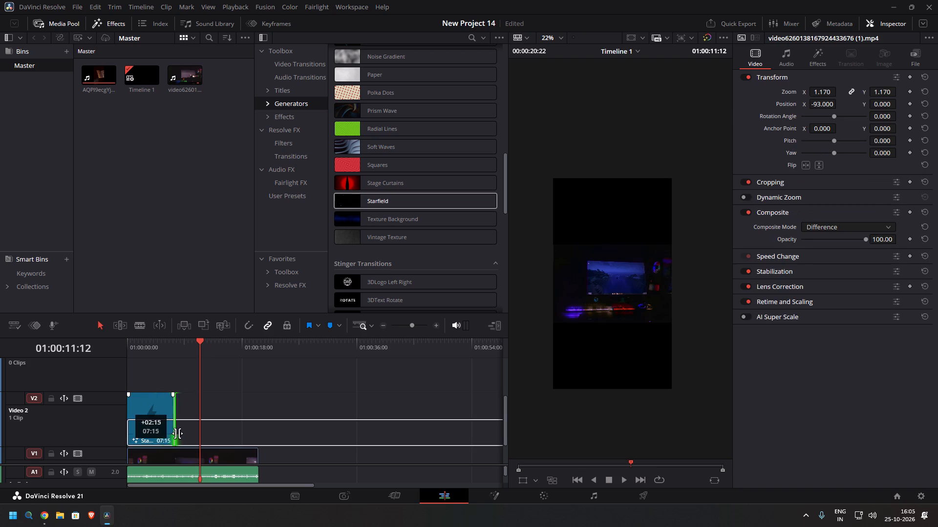
{"action": "left_click_drag", "start_coordinate": [177, 433], "coordinate": [258, 453]}
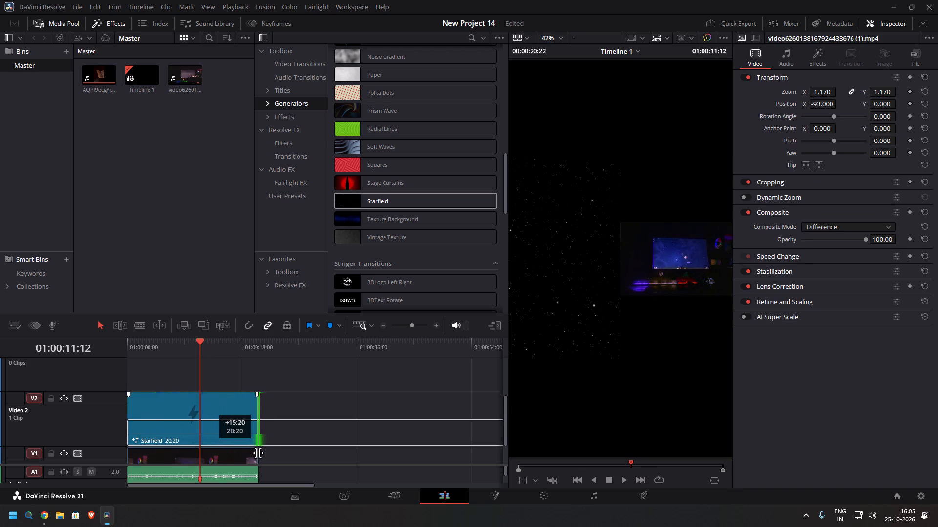
{"action": "left_click_drag", "start_coordinate": [258, 453], "coordinate": [258, 454]}
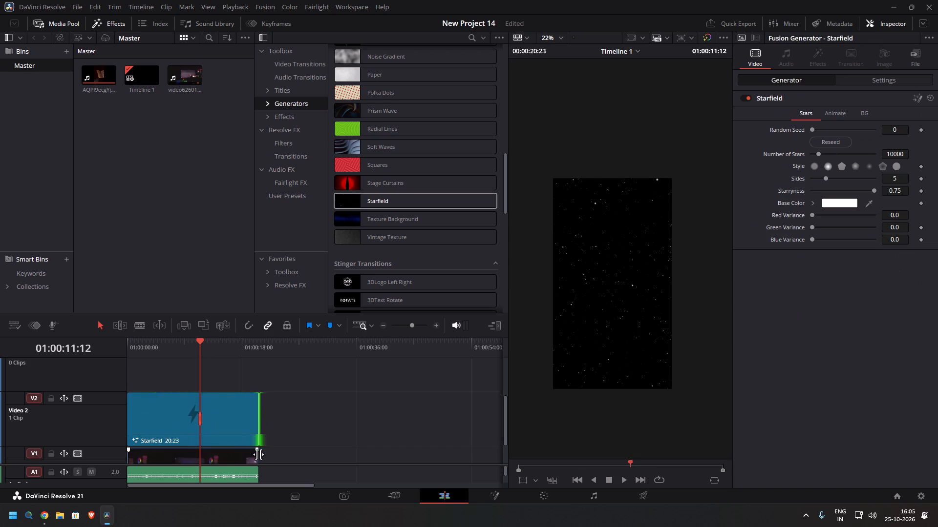
Examine the Starfield clip's star and animation settings.
{"action": "left_click", "coordinate": [181, 429]}
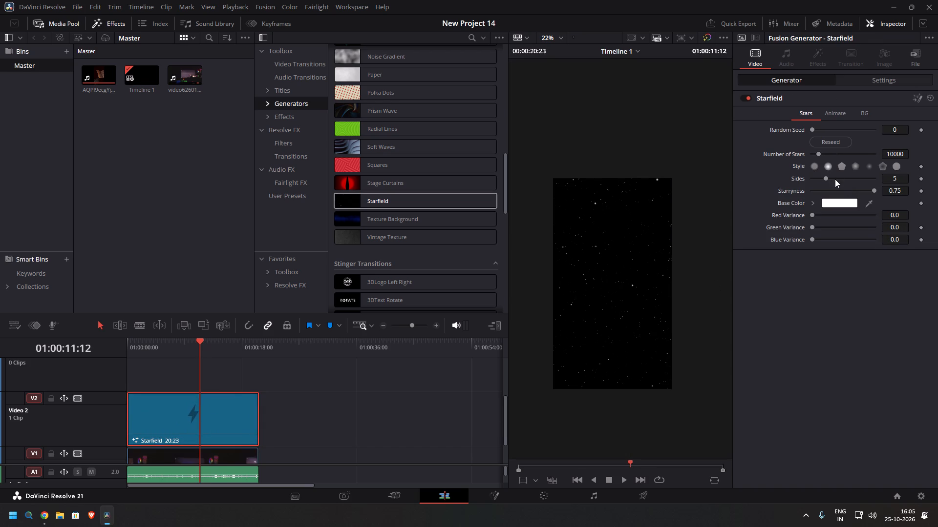
{"action": "left_click", "coordinate": [211, 427]}
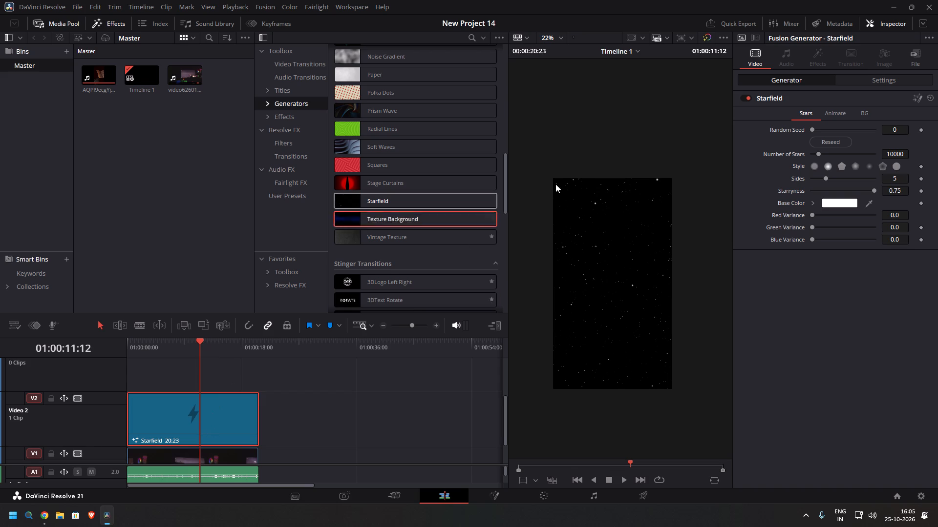
{"action": "left_click", "coordinate": [823, 113]}
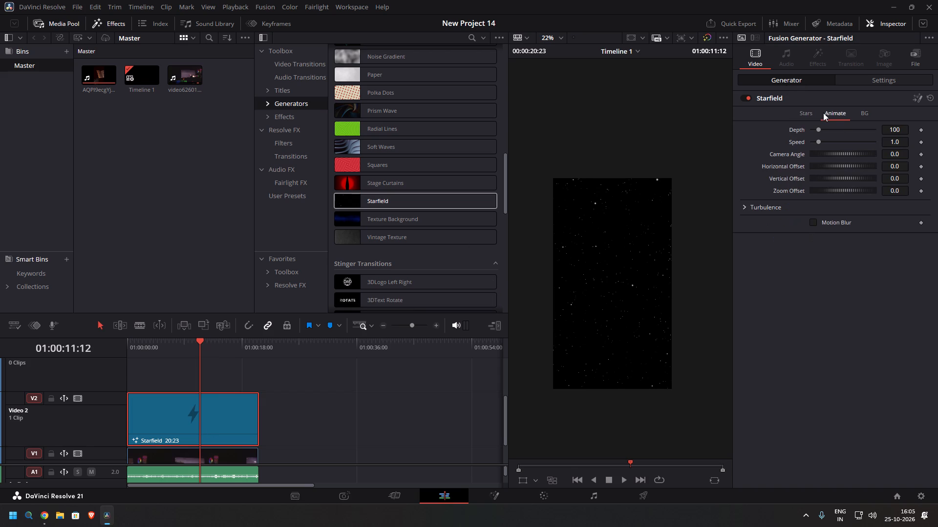
{"action": "left_click", "coordinate": [805, 109]}
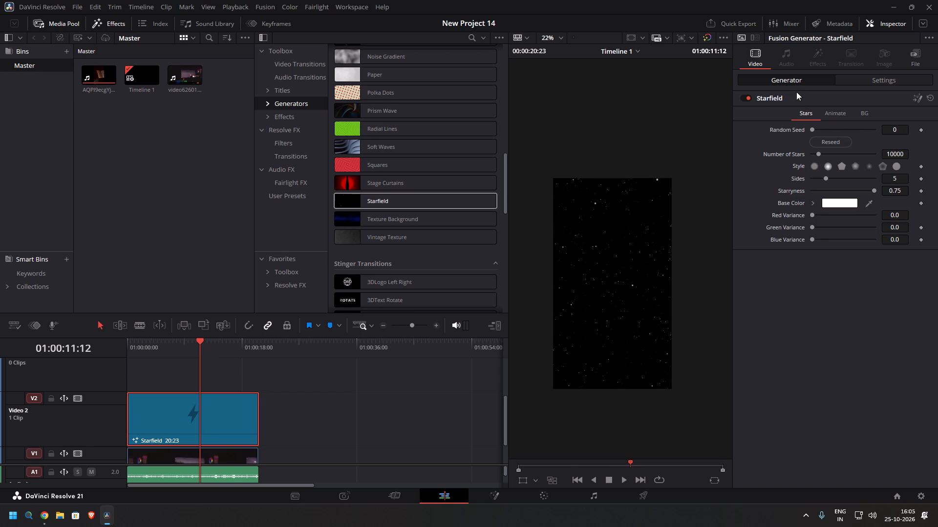
{"action": "left_click", "coordinate": [789, 59]}
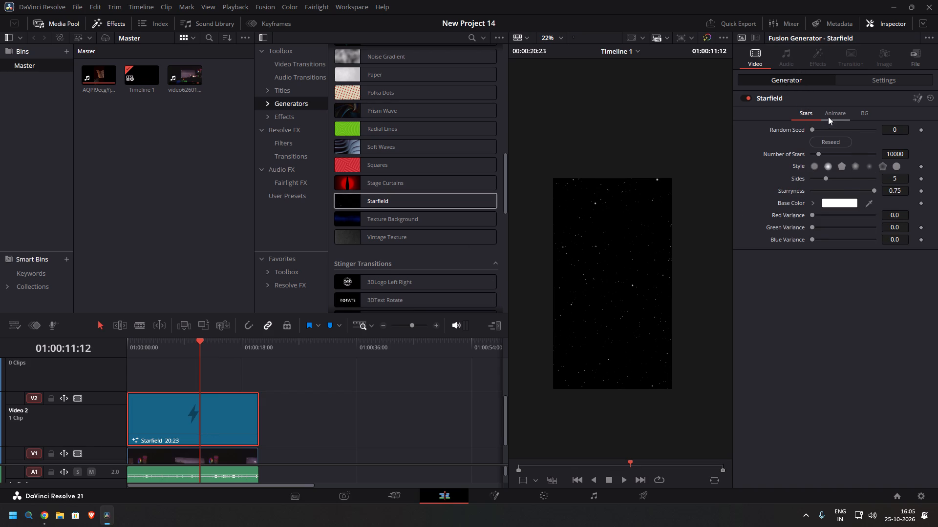
Check the Starfield clip's animation and background settings, preview the blend modes, and set its composite mode to Color Dodge.
{"action": "left_click", "coordinate": [830, 116]}
{"action": "left_click", "coordinate": [859, 112]}
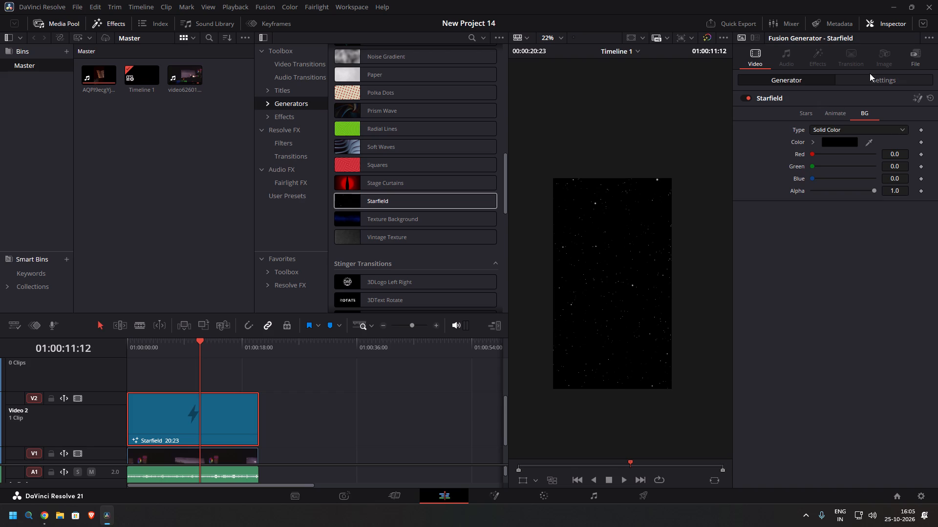
{"action": "left_click", "coordinate": [870, 73]}
{"action": "left_click", "coordinate": [869, 79]}
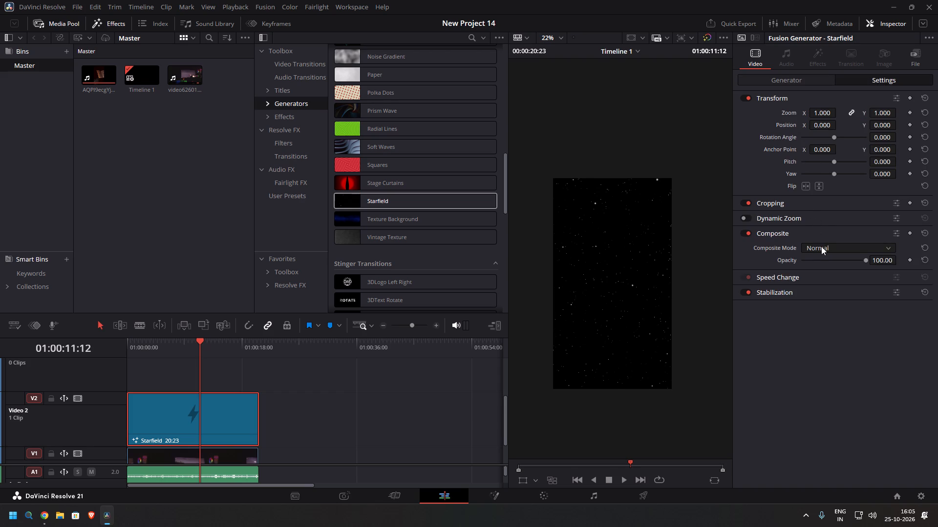
{"action": "left_click", "coordinate": [821, 246]}
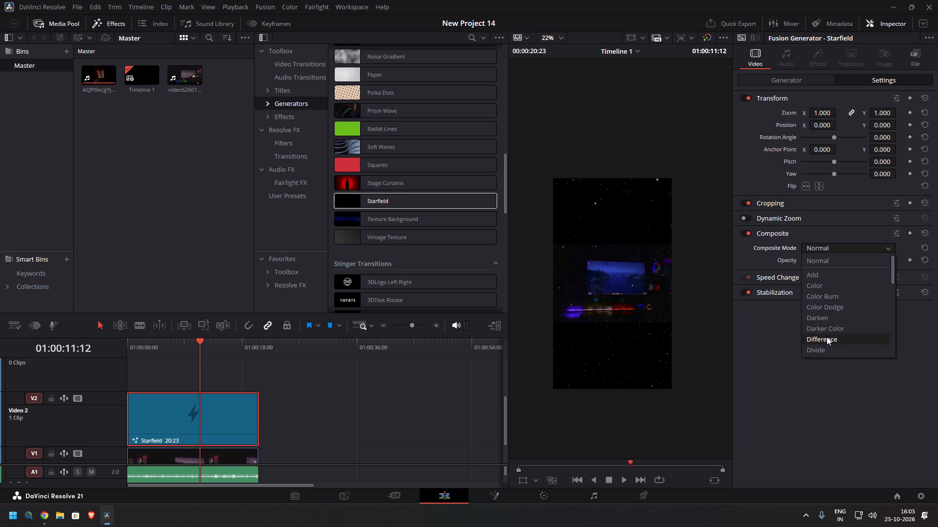
{"action": "scroll", "coordinate": [829, 333], "scroll_direction": "down", "scroll_amount": 1}
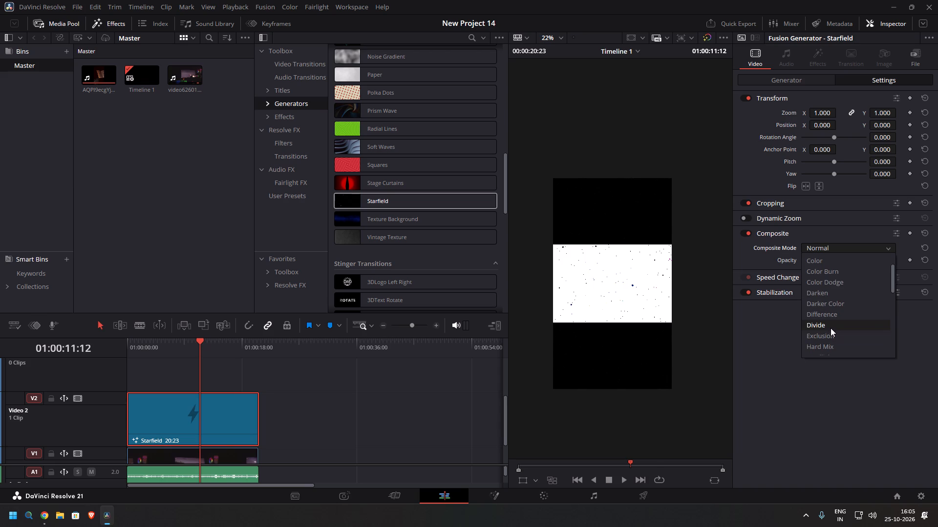
{"action": "scroll", "coordinate": [831, 333], "scroll_direction": "down", "scroll_amount": 1}
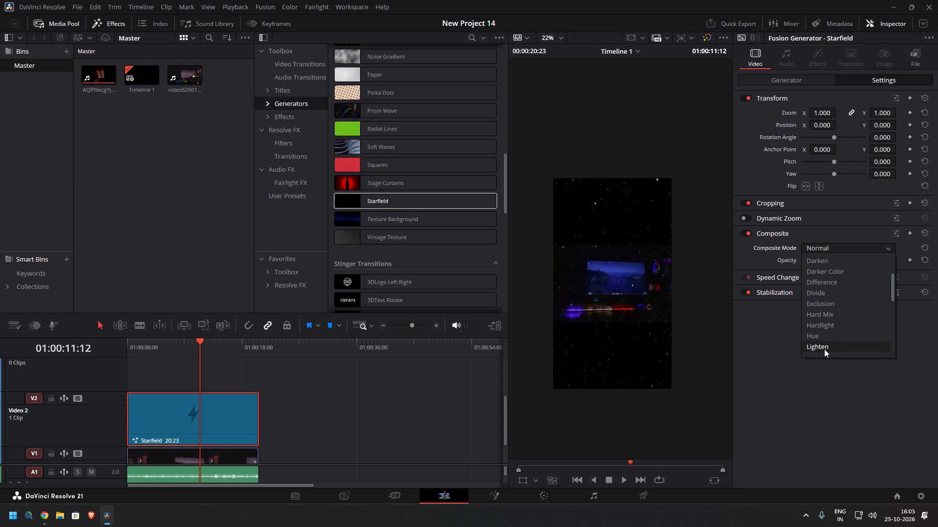
{"action": "scroll", "coordinate": [824, 349], "scroll_direction": "down", "scroll_amount": 1}
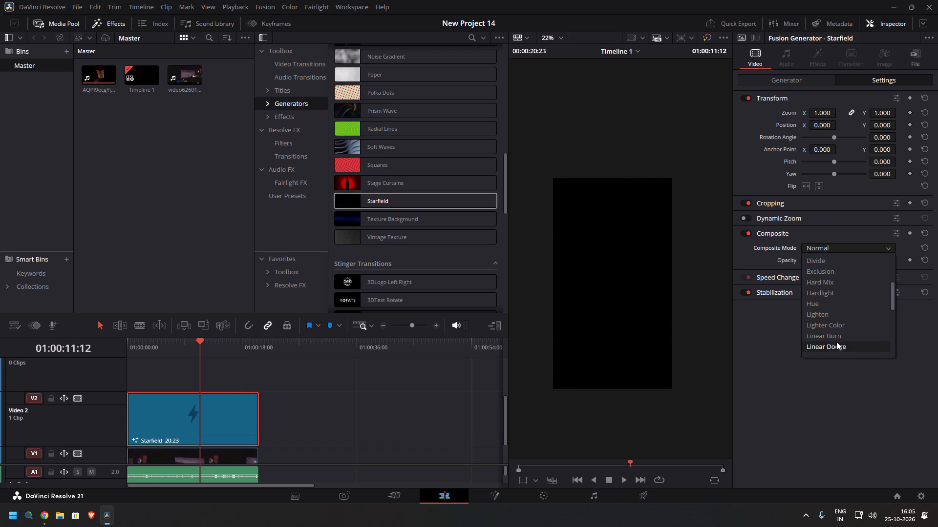
{"action": "scroll", "coordinate": [834, 345], "scroll_direction": "down", "scroll_amount": 1}
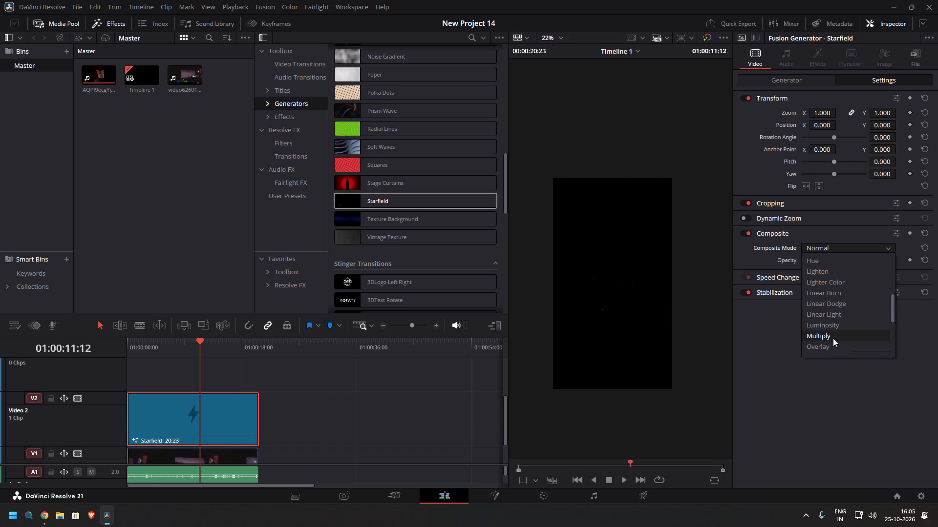
{"action": "scroll", "coordinate": [833, 338], "scroll_direction": "down", "scroll_amount": 1}
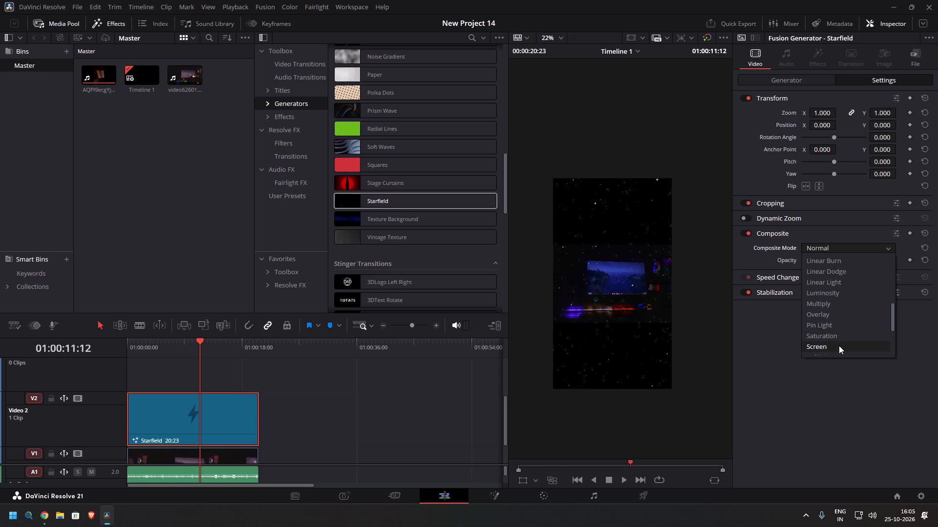
{"action": "scroll", "coordinate": [839, 345], "scroll_direction": "down", "scroll_amount": 1}
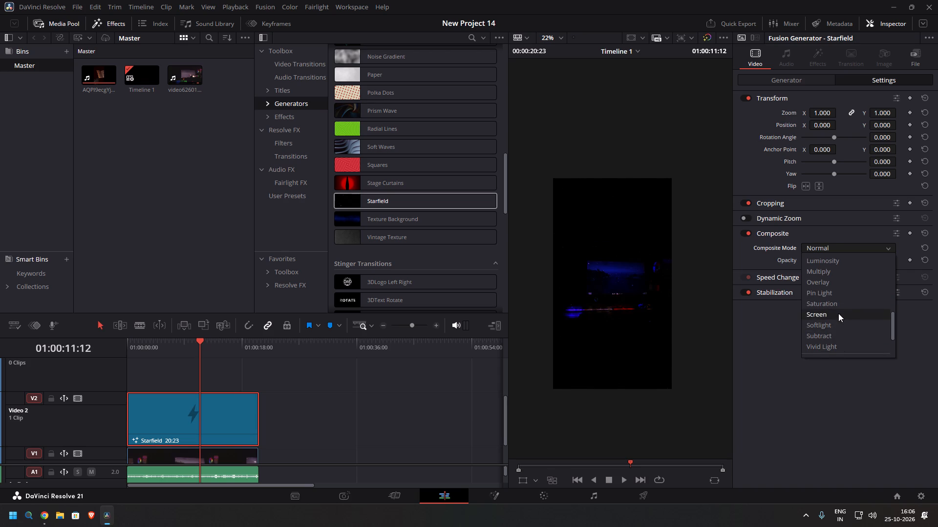
{"action": "scroll", "coordinate": [838, 313], "scroll_direction": "up", "scroll_amount": 10}
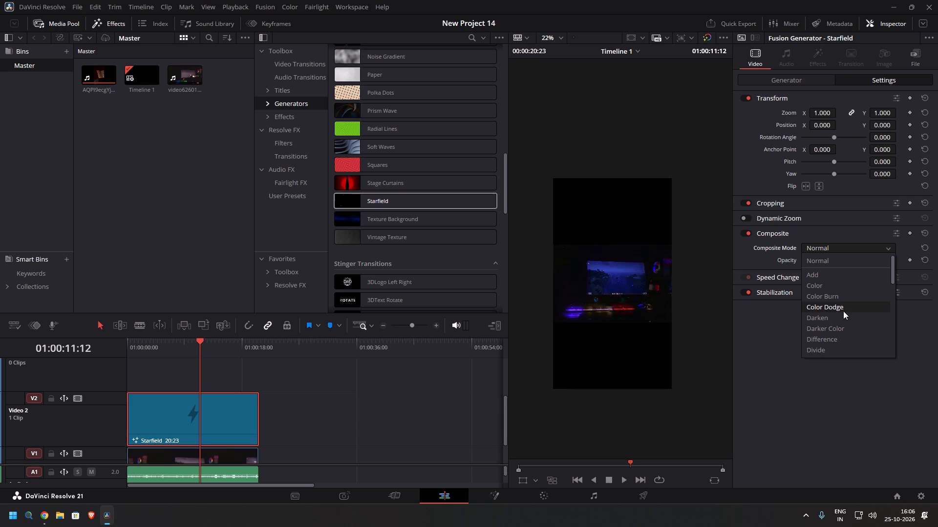
{"action": "left_click", "coordinate": [843, 311]}
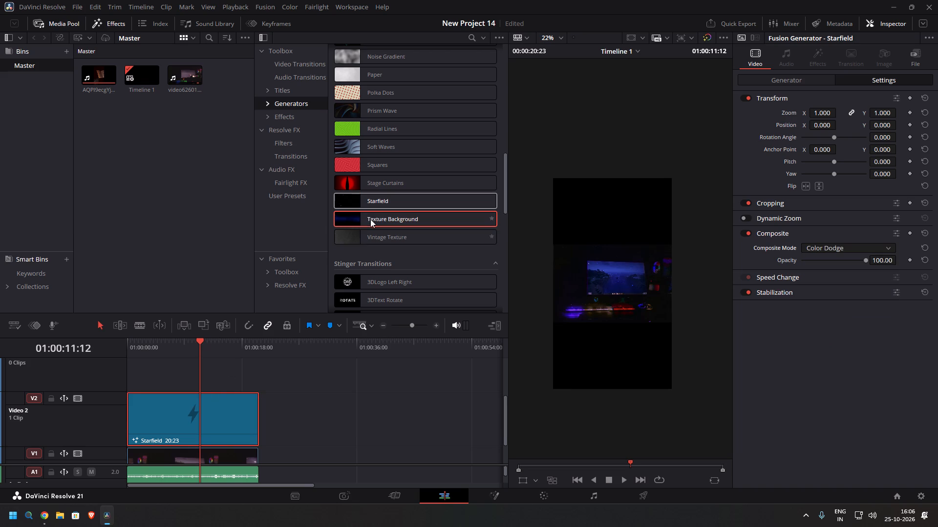
Look through the available generators and stinger transitions for another overlay to use.
{"action": "scroll", "coordinate": [365, 210], "scroll_direction": "up", "scroll_amount": 1}
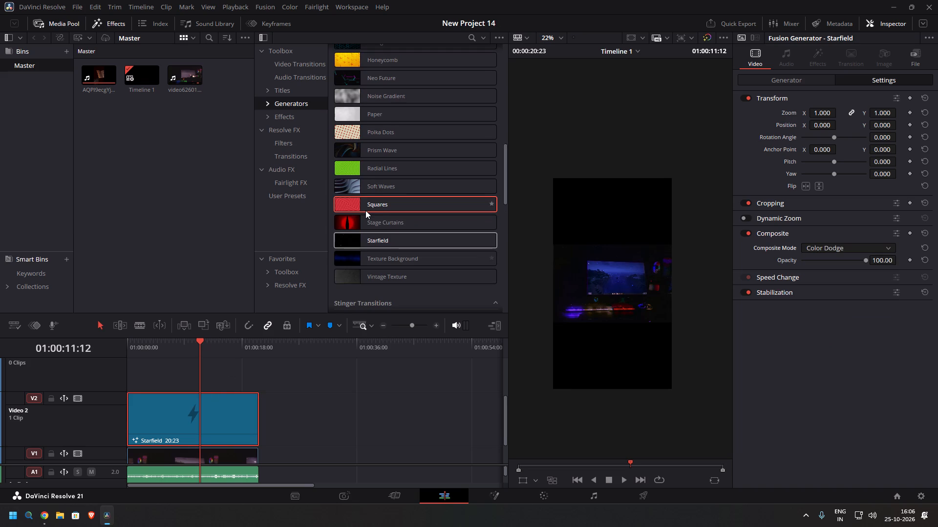
{"action": "scroll", "coordinate": [382, 219], "scroll_direction": "up", "scroll_amount": 4}
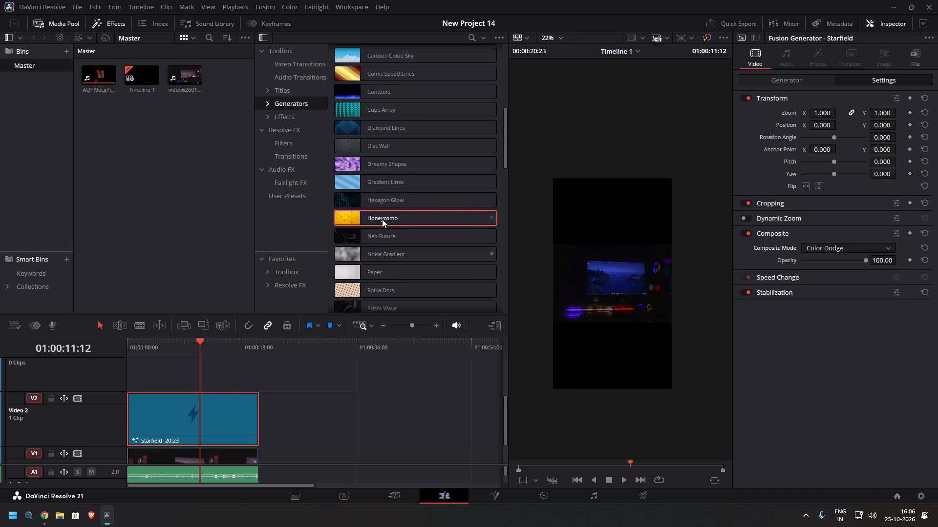
{"action": "scroll", "coordinate": [381, 219], "scroll_direction": "up", "scroll_amount": 7}
{"action": "scroll", "coordinate": [381, 219], "scroll_direction": "down", "scroll_amount": 13}
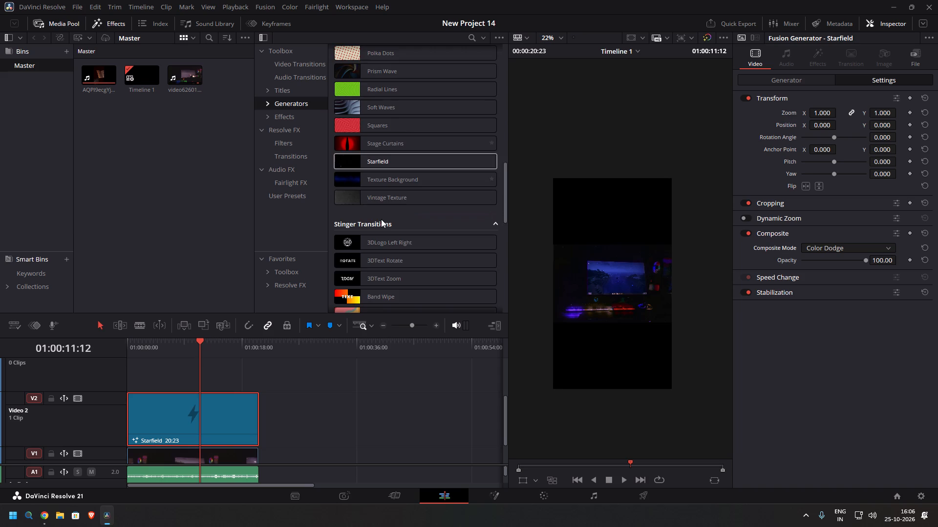
{"action": "scroll", "coordinate": [381, 219], "scroll_direction": "down", "scroll_amount": 5}
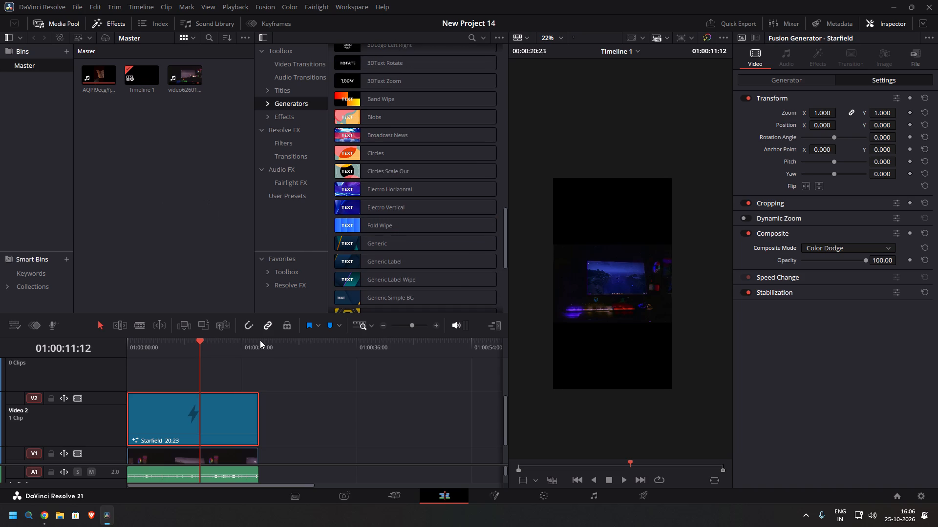
{"action": "left_click", "coordinate": [213, 416]}
{"action": "scroll", "coordinate": [308, 138], "scroll_direction": "up", "scroll_amount": 2}
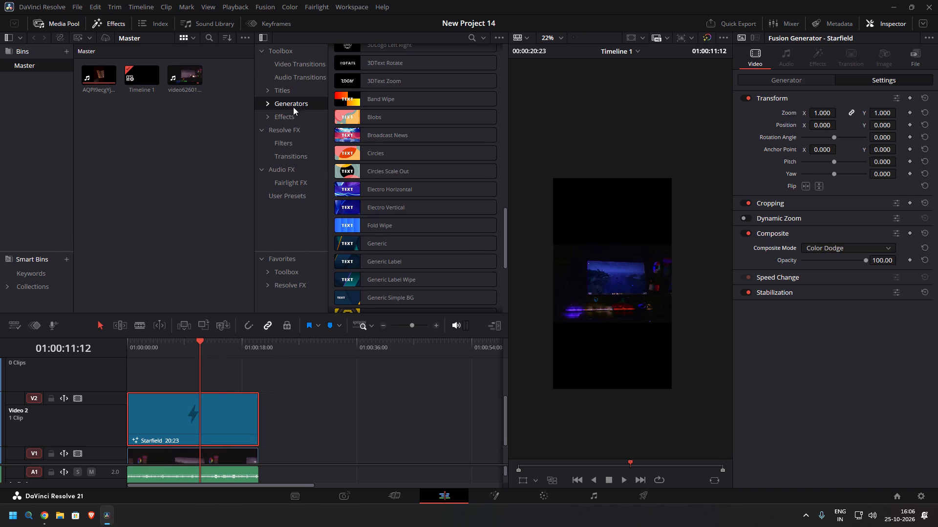
Browse the Toolbox effects and place an Adjustment Clip at the timeline's start on Video 3, extended to about 20:18.
{"action": "left_click", "coordinate": [292, 118]}
{"action": "scroll", "coordinate": [409, 173], "scroll_direction": "up", "scroll_amount": 5}
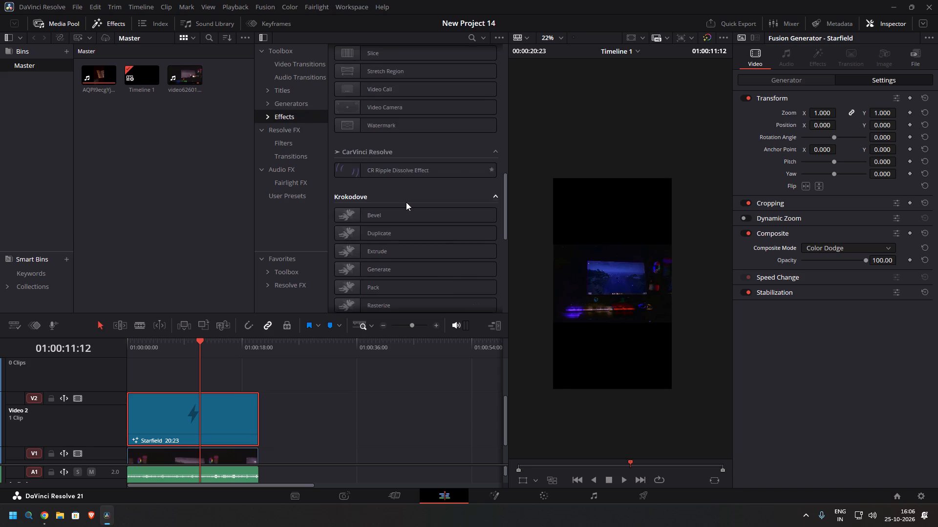
{"action": "scroll", "coordinate": [405, 203], "scroll_direction": "up", "scroll_amount": 12}
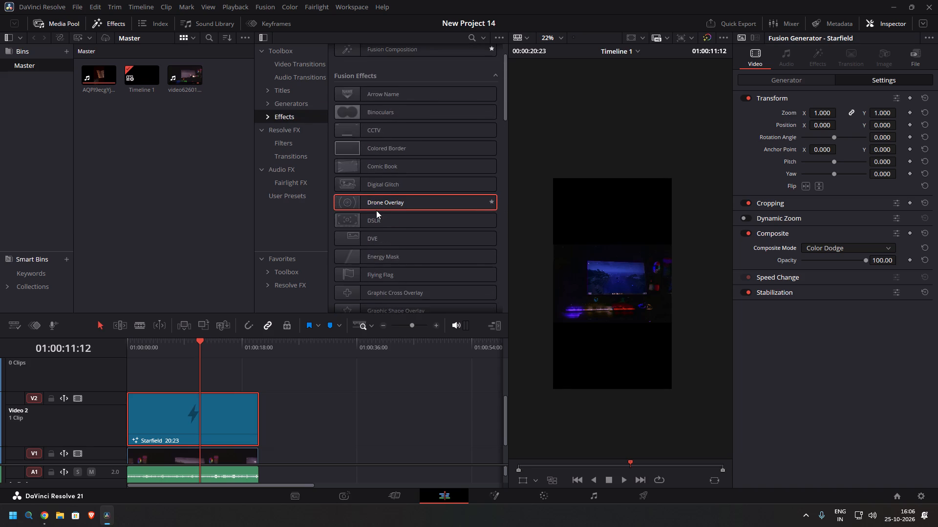
{"action": "scroll", "coordinate": [376, 210], "scroll_direction": "up", "scroll_amount": 5}
{"action": "scroll", "coordinate": [379, 200], "scroll_direction": "down", "scroll_amount": 5}
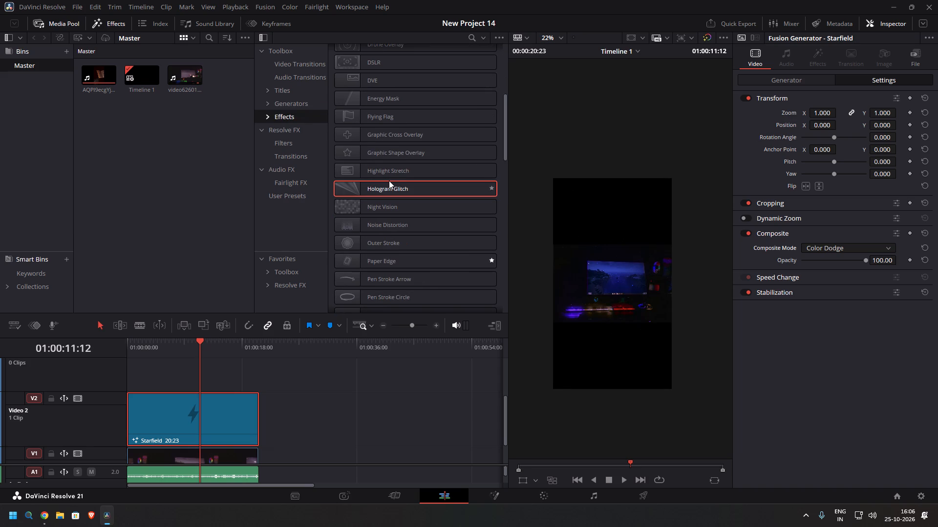
{"action": "scroll", "coordinate": [393, 103], "scroll_direction": "up", "scroll_amount": 5}
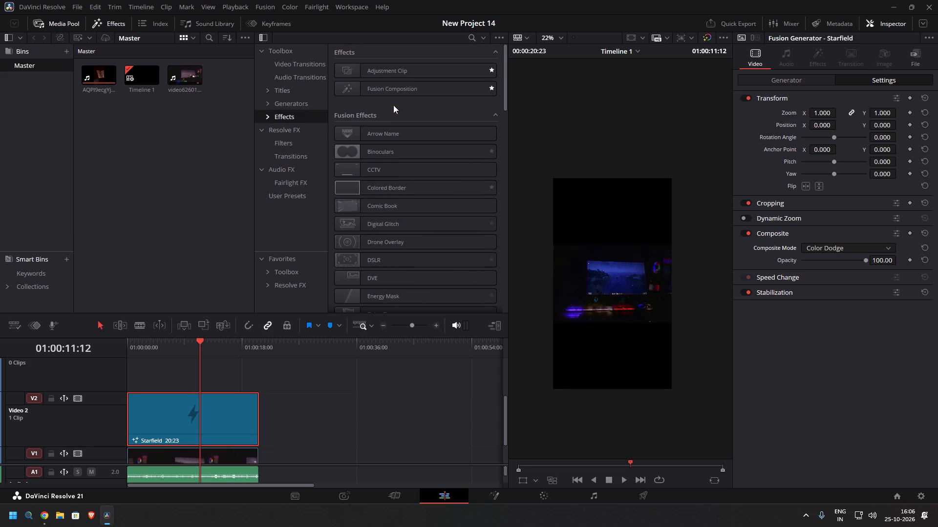
{"action": "left_click_drag", "start_coordinate": [372, 66], "coordinate": [132, 374]}
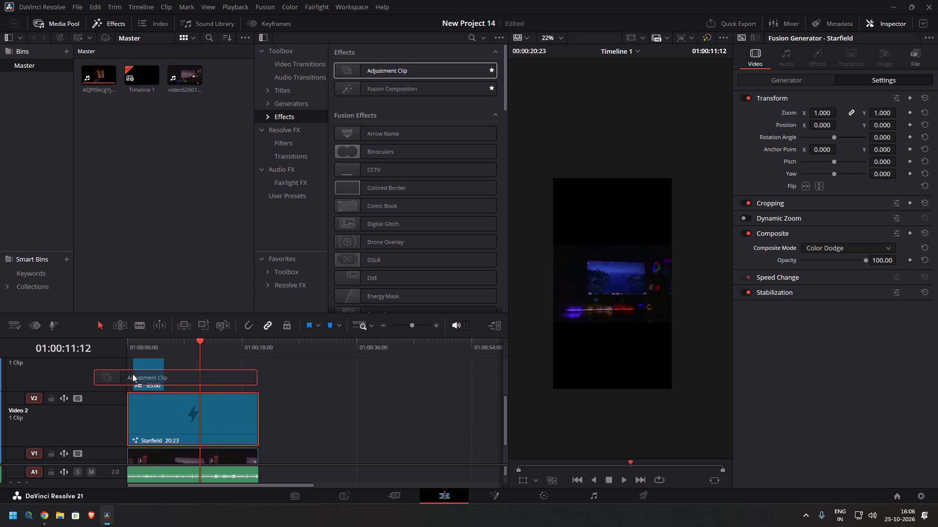
{"action": "left_click_drag", "start_coordinate": [132, 374], "coordinate": [127, 376]}
{"action": "left_click_drag", "start_coordinate": [156, 375], "coordinate": [257, 405]}
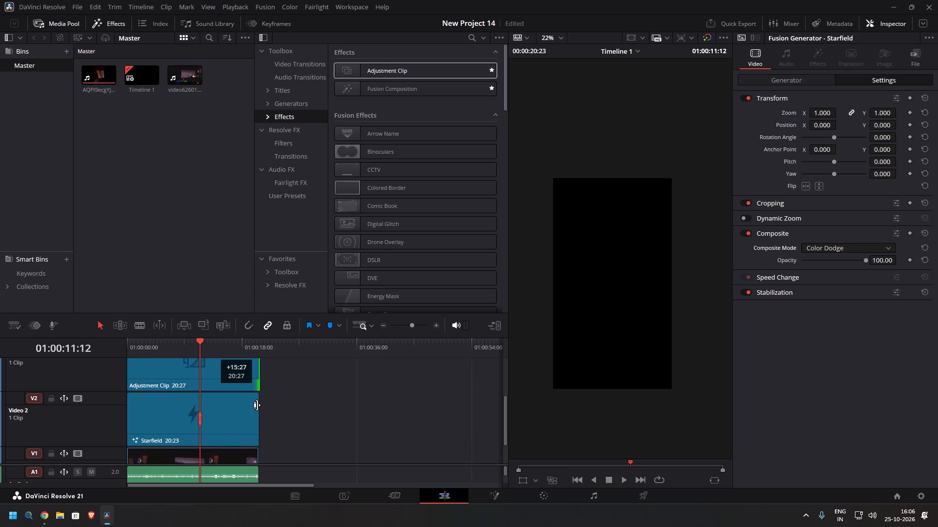
{"action": "left_click_drag", "start_coordinate": [257, 405], "coordinate": [256, 405]}
Apply the Hologram Glitch Fusion effect to the Adjustment Clip on Video 3.
{"action": "scroll", "coordinate": [374, 243], "scroll_direction": "down", "scroll_amount": 4}
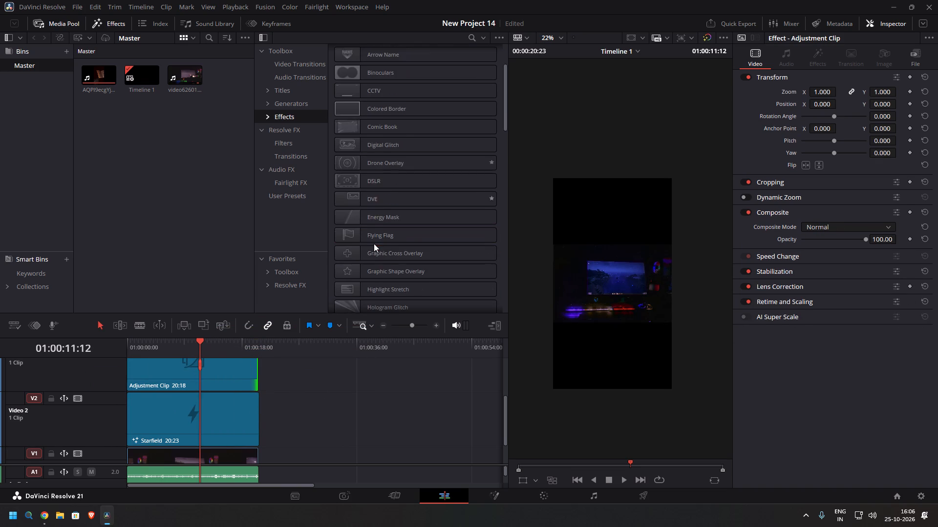
{"action": "left_click_drag", "start_coordinate": [387, 230], "coordinate": [216, 376]}
Play the timeline from its start to review the Hologram Glitch look over the gameplay.
{"action": "left_click_drag", "start_coordinate": [193, 346], "coordinate": [52, 335]}
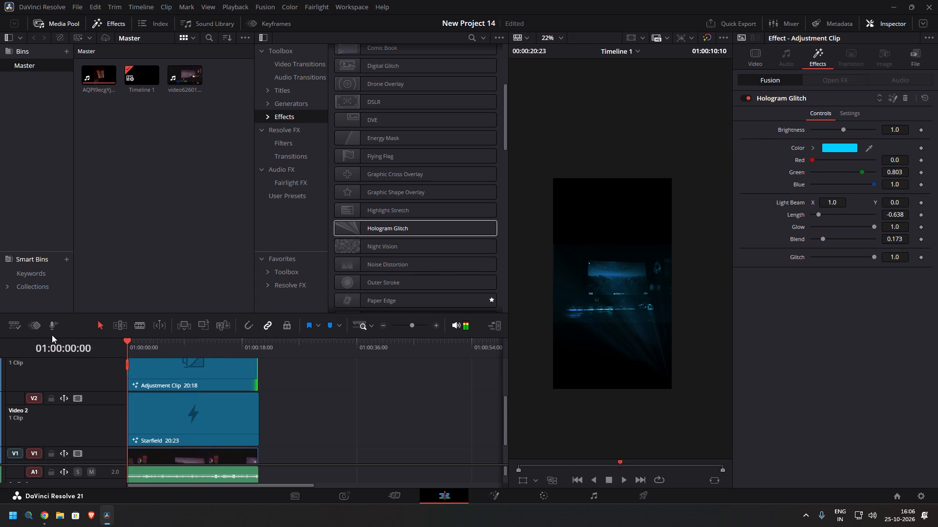
{"action": "key", "text": "space"}
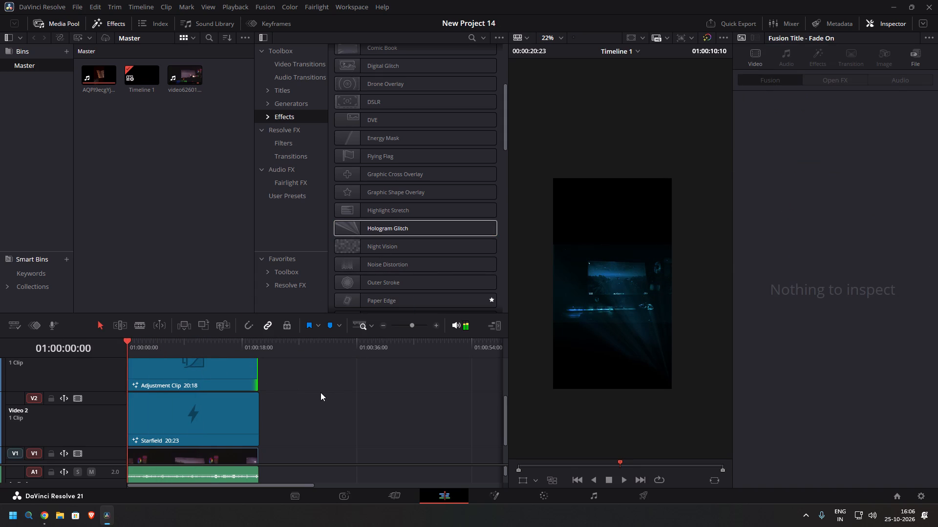
{"action": "key", "text": "space"}
{"action": "left_click", "coordinate": [390, 406]}
{"action": "key", "text": "space"}
{"action": "left_click", "coordinate": [493, 497]}
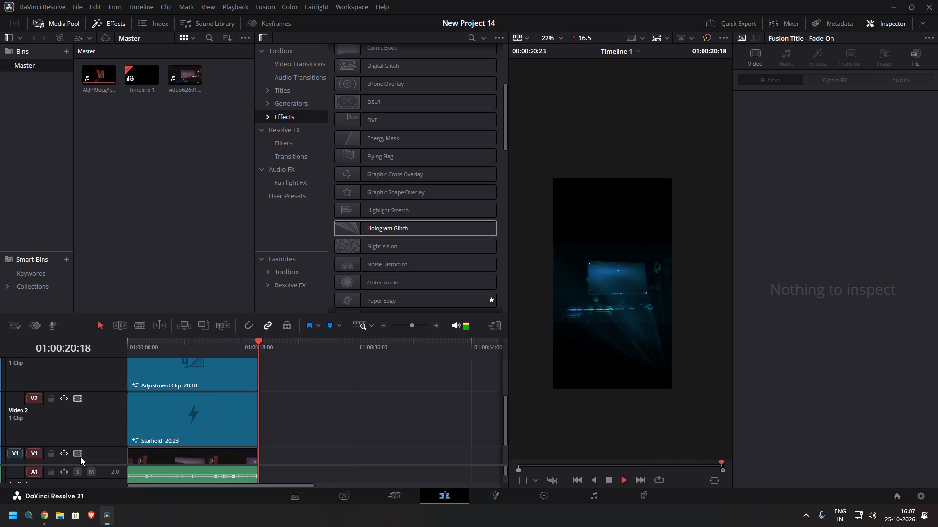
{"action": "left_click_drag", "start_coordinate": [259, 343], "coordinate": [100, 347]}
{"action": "key", "text": "space"}
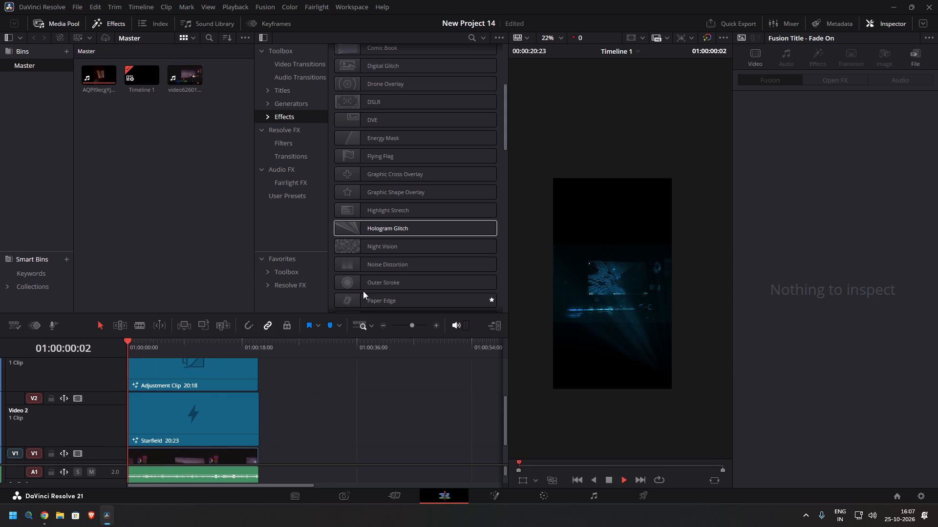
{"action": "key", "text": "space"}
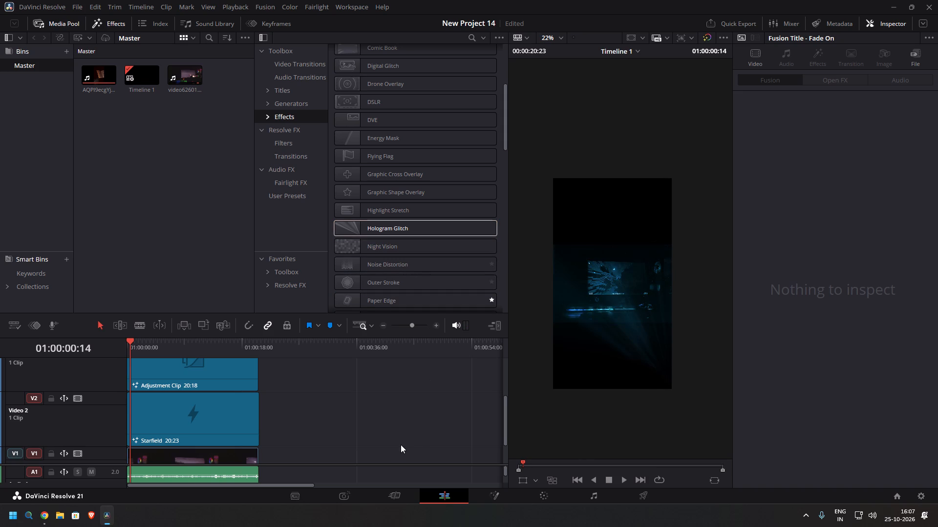
{"action": "key", "text": "space"}
{"action": "key", "text": "space"}
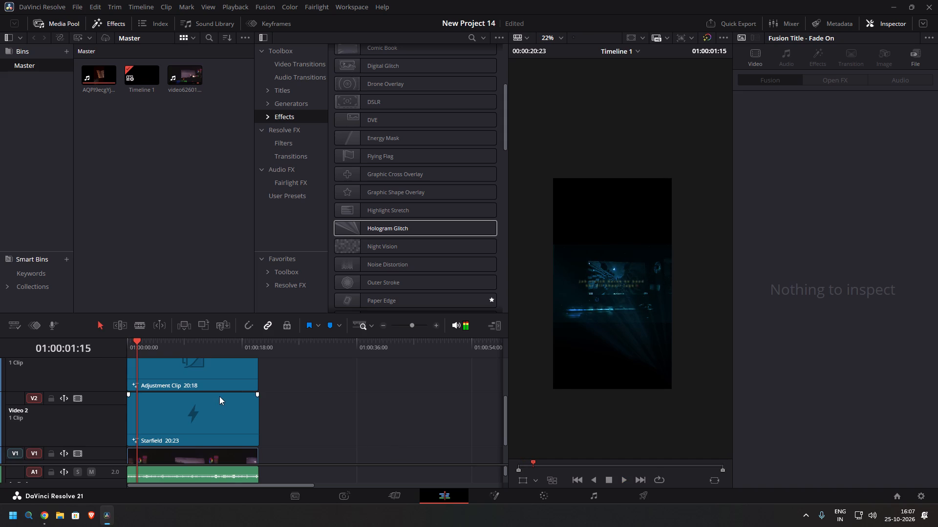
Set the composite mode of the Adjustment Clip on Video 3 to Add.
{"action": "scroll", "coordinate": [219, 396], "scroll_direction": "up", "scroll_amount": 1}
{"action": "left_click", "coordinate": [214, 423]}
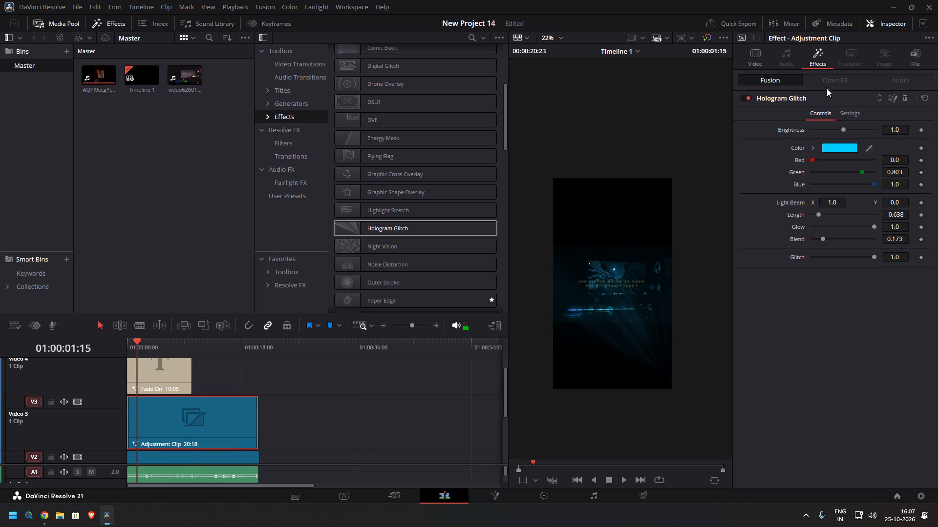
{"action": "left_click", "coordinate": [767, 61]}
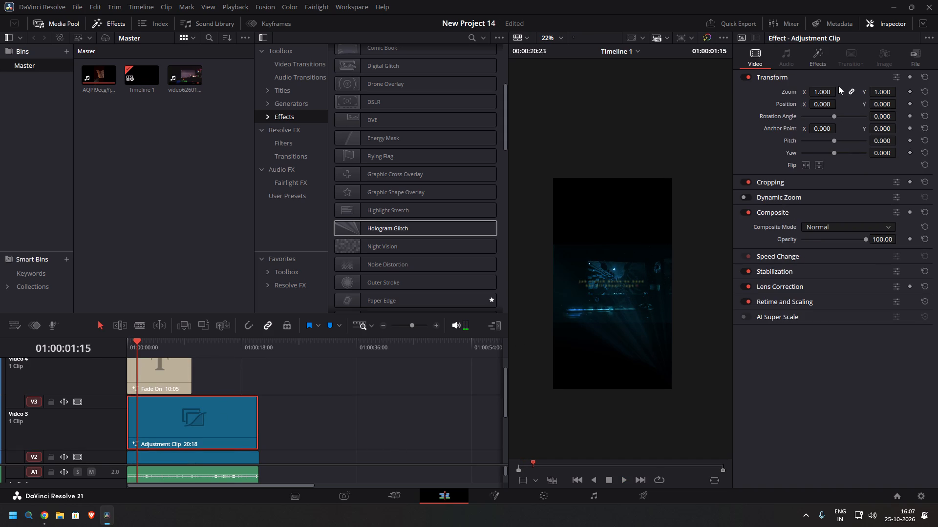
{"action": "left_click", "coordinate": [867, 227]}
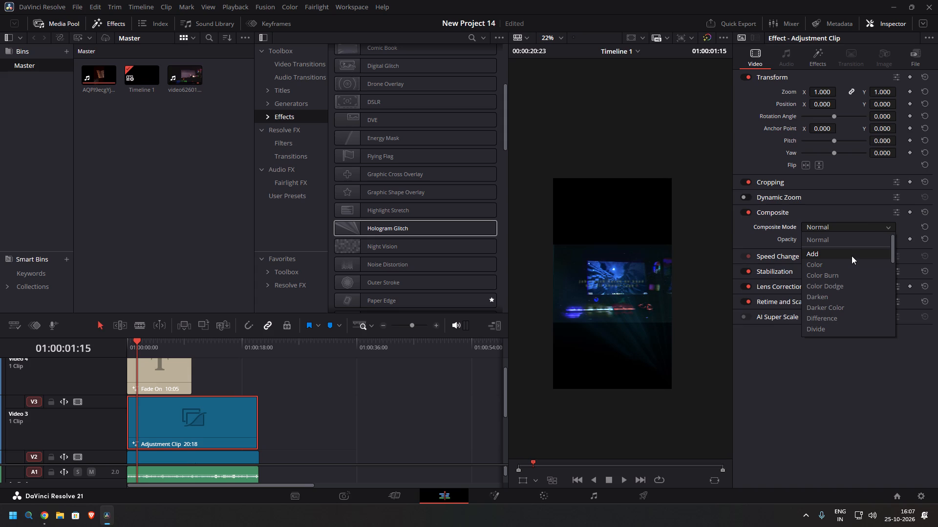
{"action": "left_click", "coordinate": [852, 256]}
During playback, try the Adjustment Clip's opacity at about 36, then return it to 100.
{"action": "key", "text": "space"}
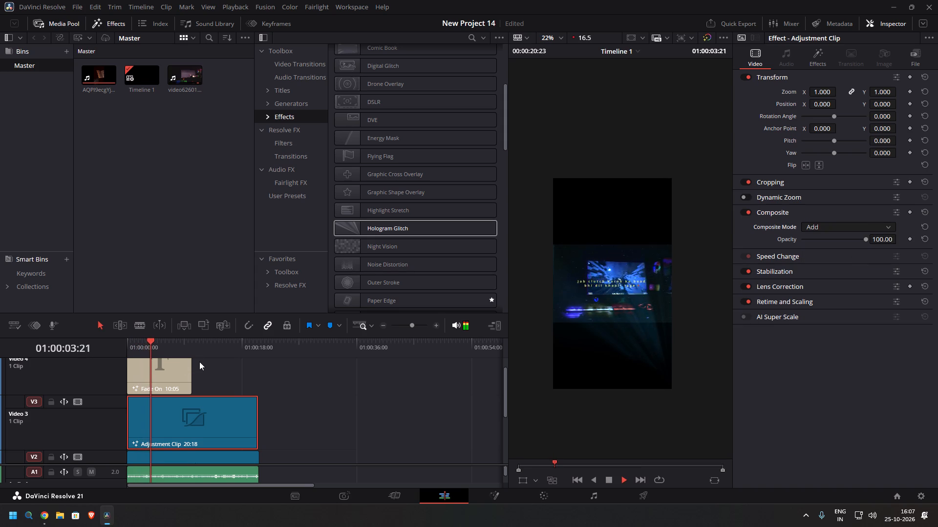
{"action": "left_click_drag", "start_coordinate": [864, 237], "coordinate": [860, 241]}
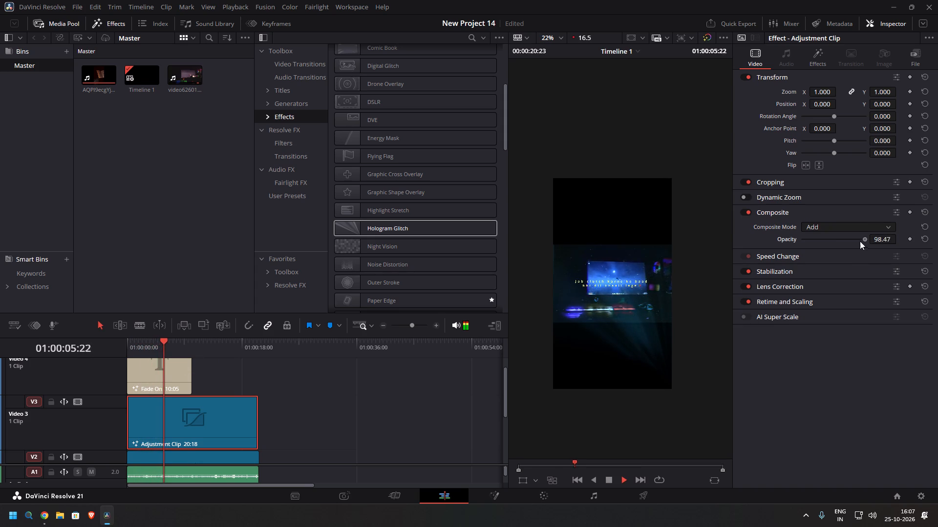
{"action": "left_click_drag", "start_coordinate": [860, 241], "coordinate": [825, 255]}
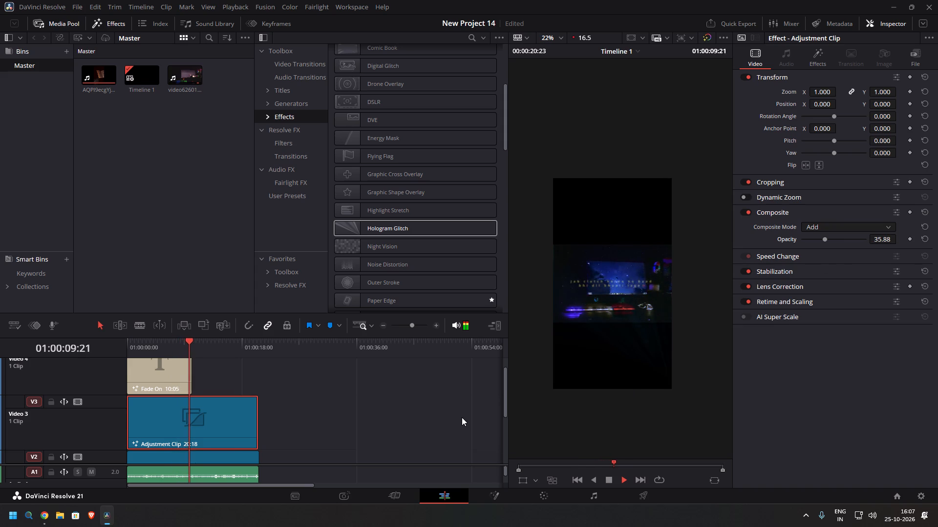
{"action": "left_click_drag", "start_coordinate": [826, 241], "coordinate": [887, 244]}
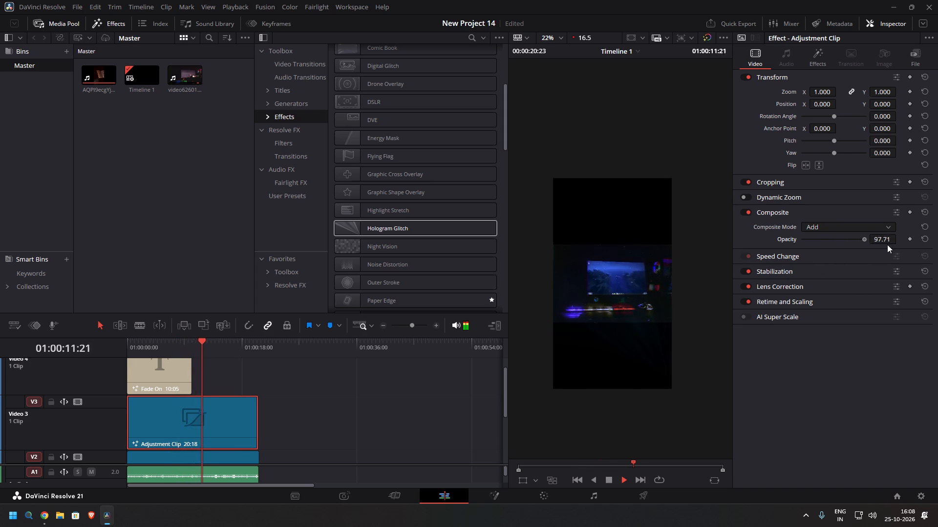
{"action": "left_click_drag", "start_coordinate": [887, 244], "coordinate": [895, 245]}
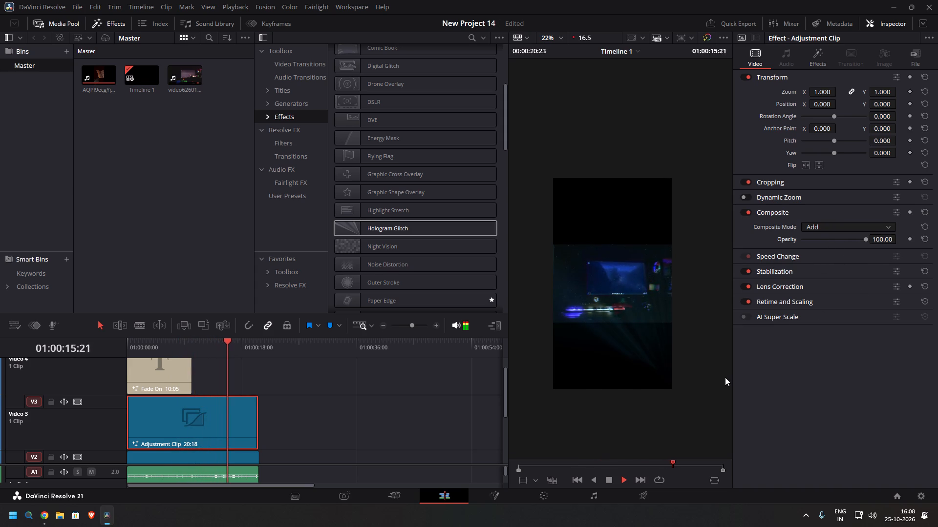
Play the timeline from its start to review the blended Hologram Glitch look.
{"action": "key", "text": "space"}
{"action": "left_click_drag", "start_coordinate": [236, 340], "coordinate": [95, 343]}
{"action": "key", "text": "space"}
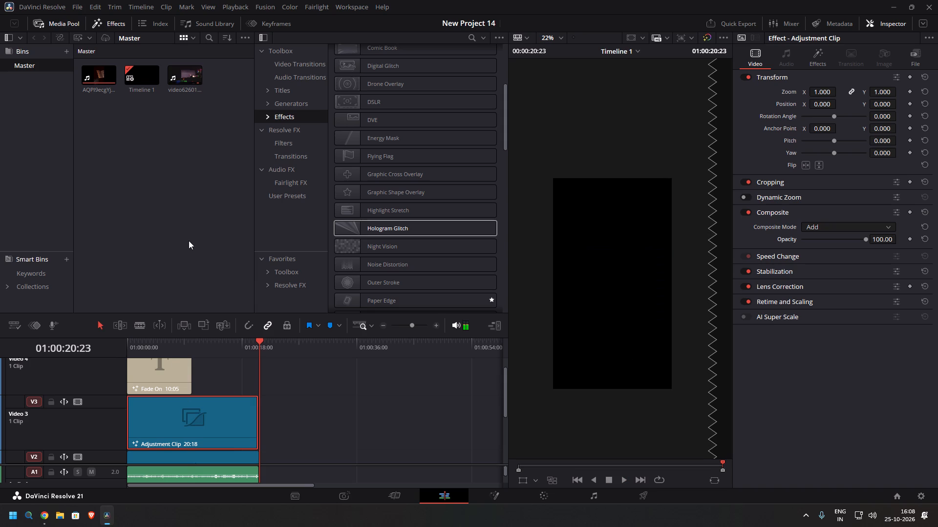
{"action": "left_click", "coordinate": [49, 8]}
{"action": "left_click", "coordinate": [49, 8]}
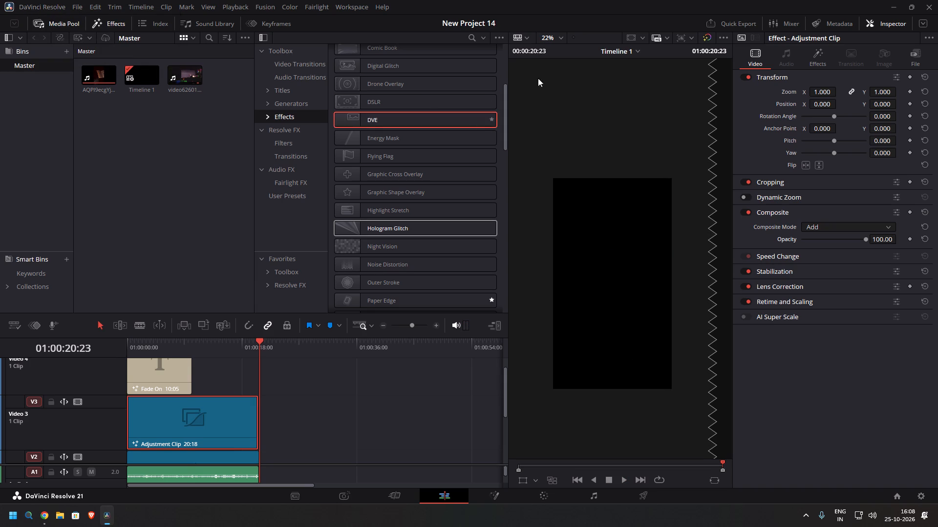
Quick Export the timeline with the TikTok preset to the Downloads folder, naming the file "Timeline 1ddddddddddd".
{"action": "left_click", "coordinate": [720, 21]}
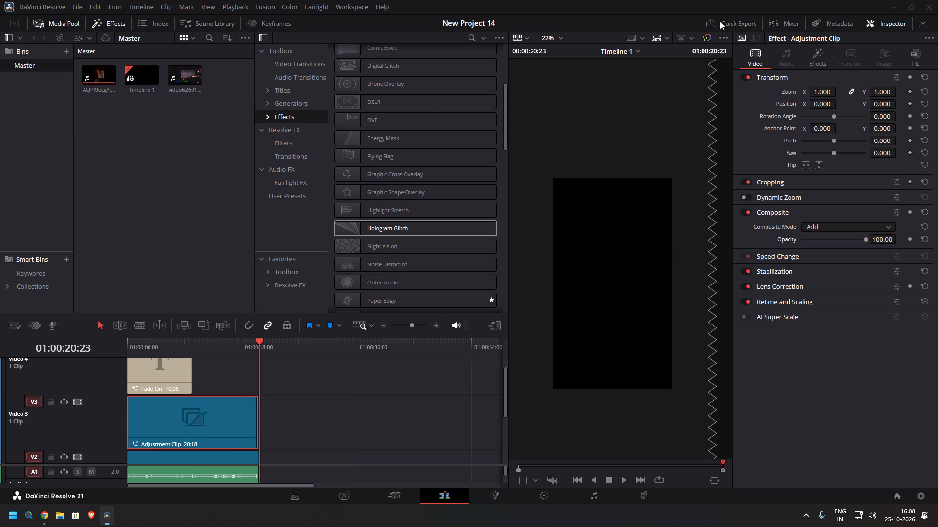
{"action": "left_click", "coordinate": [619, 342]}
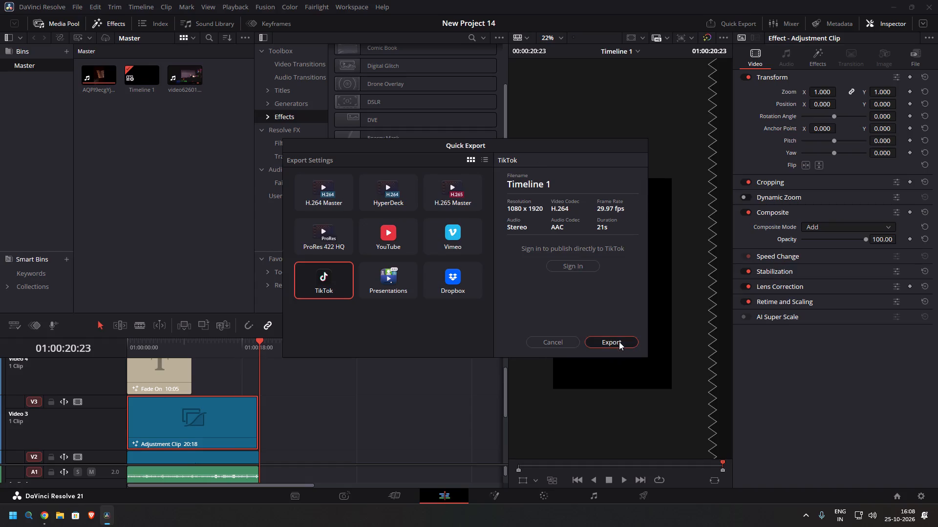
{"action": "left_click", "coordinate": [445, 353]}
{"action": "left_click", "coordinate": [445, 349]}
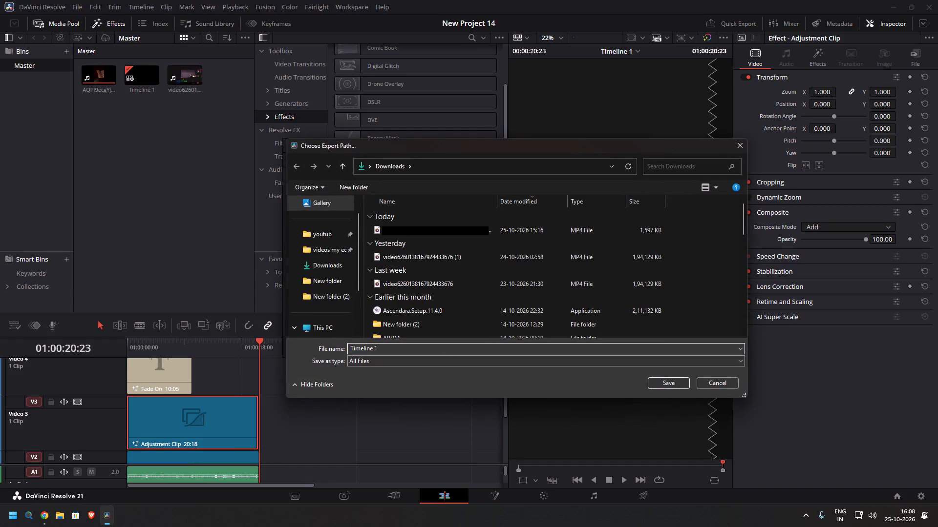
{"action": "key", "text": "d"}
{"action": "key", "text": "d"}
{"action": "key", "text": "d"}
{"action": "key", "text": "d"}
{"action": "key", "text": "d"}
{"action": "key", "text": "d"}
{"action": "key", "text": "d"}
{"action": "key", "text": "d"}
{"action": "key", "text": "d"}
{"action": "key", "text": "d"}
{"action": "key", "text": "d"}
{"action": "left_click", "coordinate": [672, 385]}
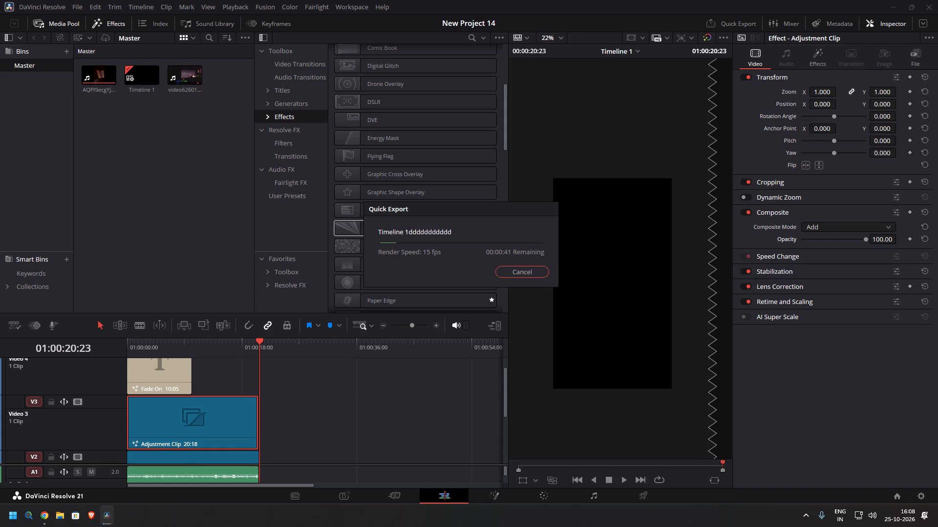
Show the hidden system tray icons.
{"action": "left_click", "coordinate": [810, 514]}
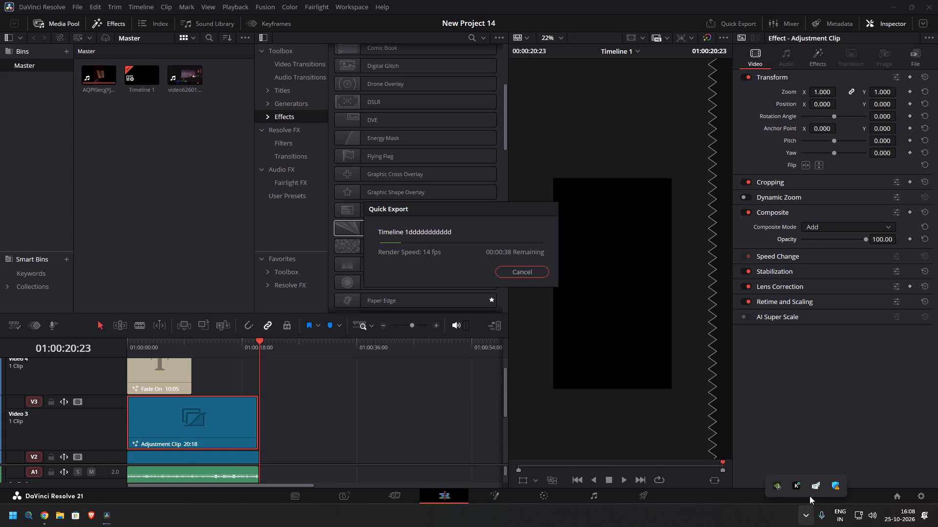
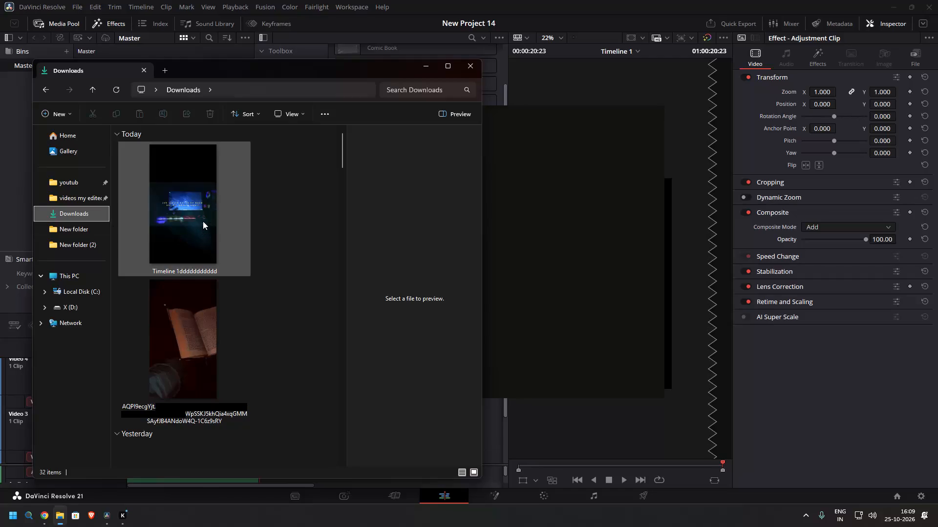
Play the exported "Timeline 1ddddddddddd" video from the Downloads folder in Media Player to review it, then close the player.
{"action": "double_click", "coordinate": [203, 221]}
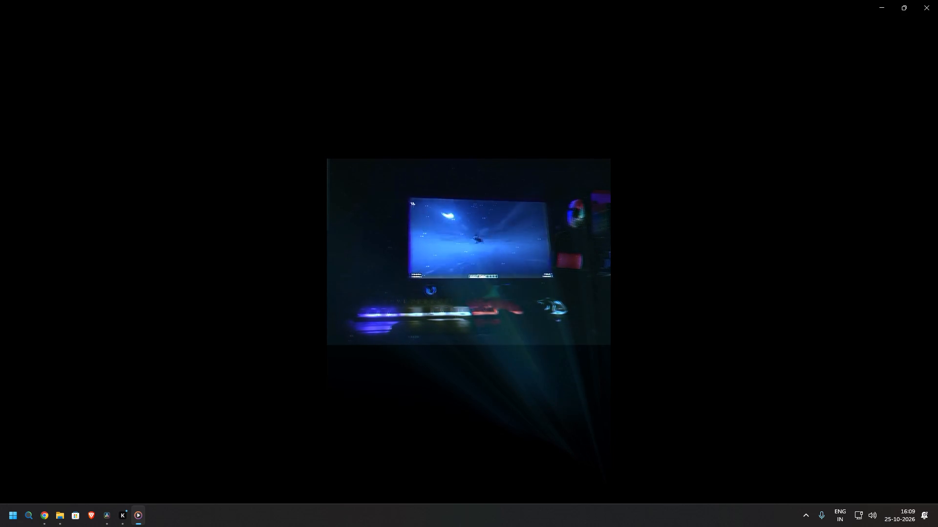
{"action": "left_click", "coordinate": [474, 484]}
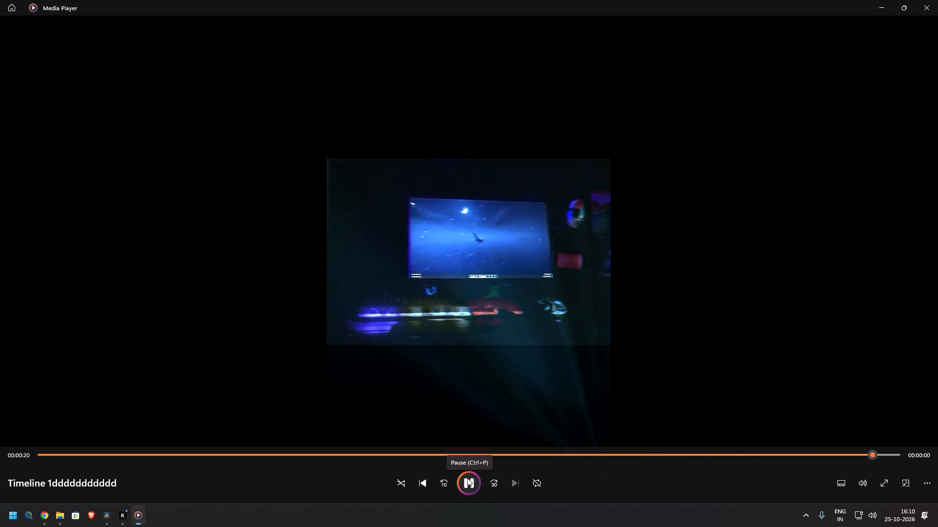
{"action": "left_click", "coordinate": [467, 478]}
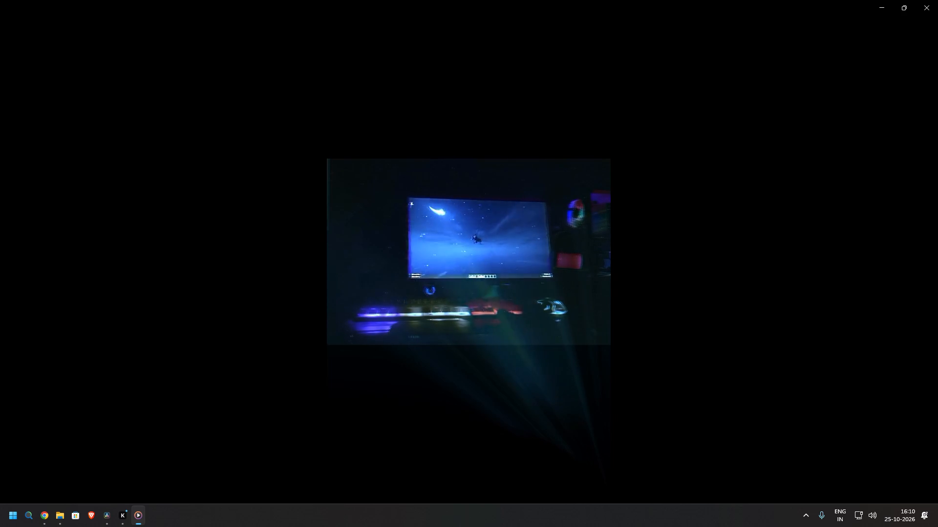
{"action": "left_click", "coordinate": [454, 474]}
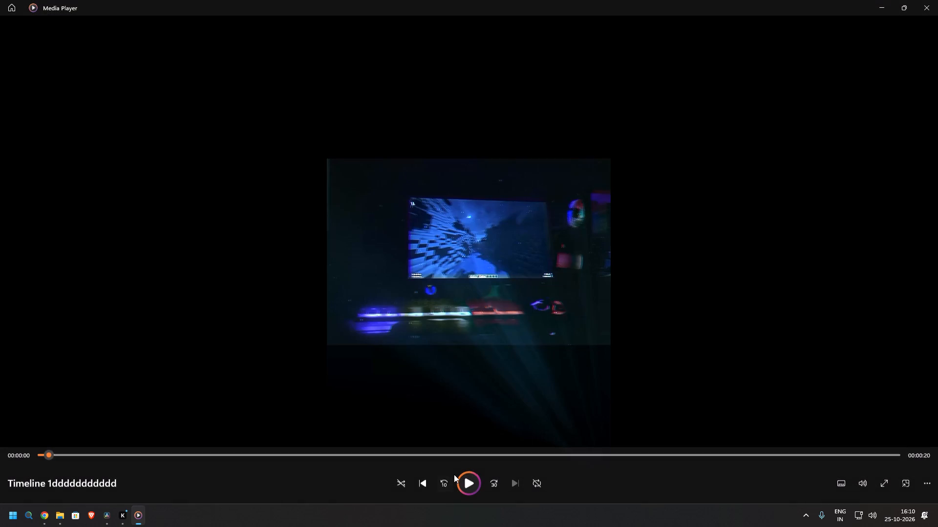
{"action": "left_click", "coordinate": [464, 484]}
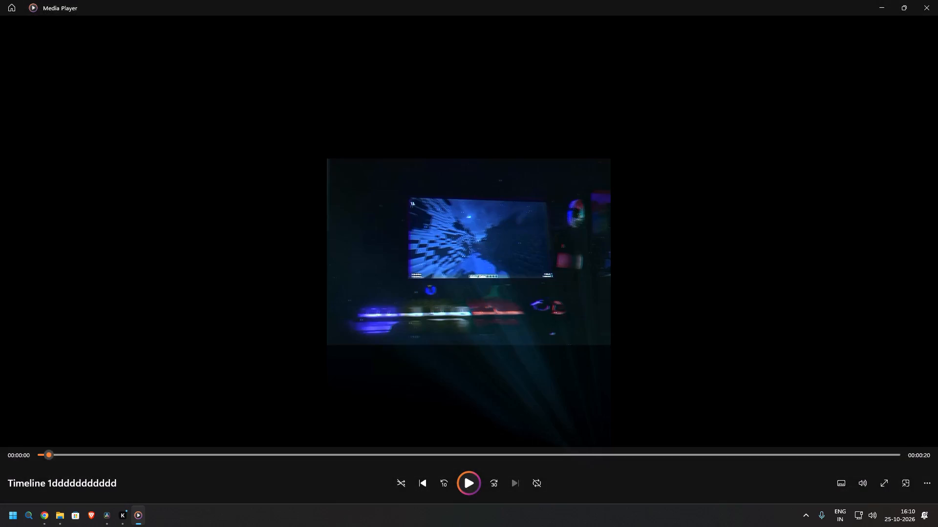
{"action": "left_click", "coordinate": [934, 4]}
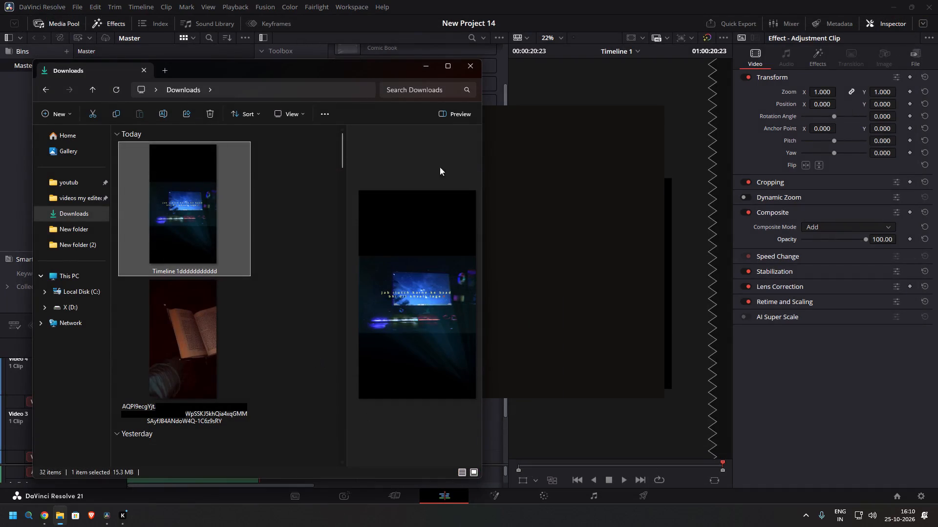
Return to DaVinci Resolve and move the playhead to the start of Timeline 1.
{"action": "left_click", "coordinate": [661, 98]}
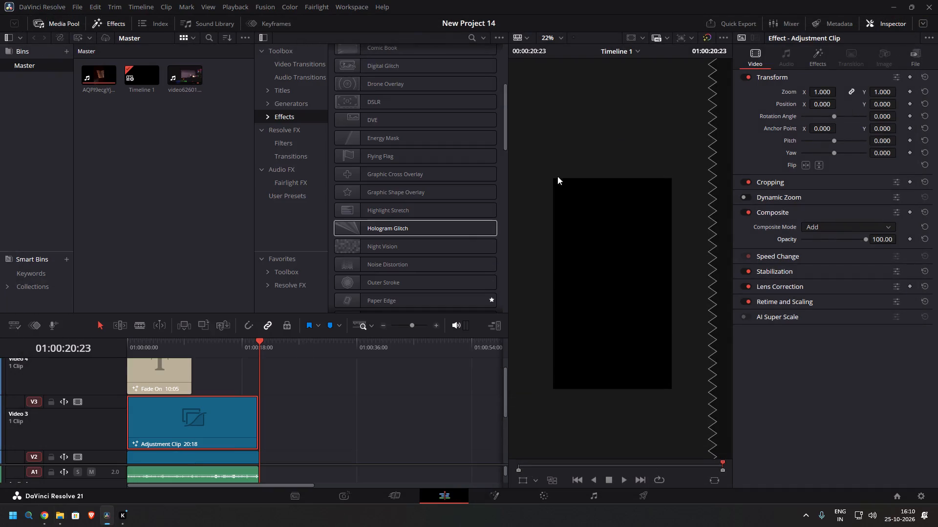
{"action": "left_click", "coordinate": [219, 435]}
{"action": "left_click_drag", "start_coordinate": [261, 346], "coordinate": [119, 378]}
{"action": "key", "text": "c"}
{"action": "key", "text": "space"}
{"action": "key", "text": "space"}
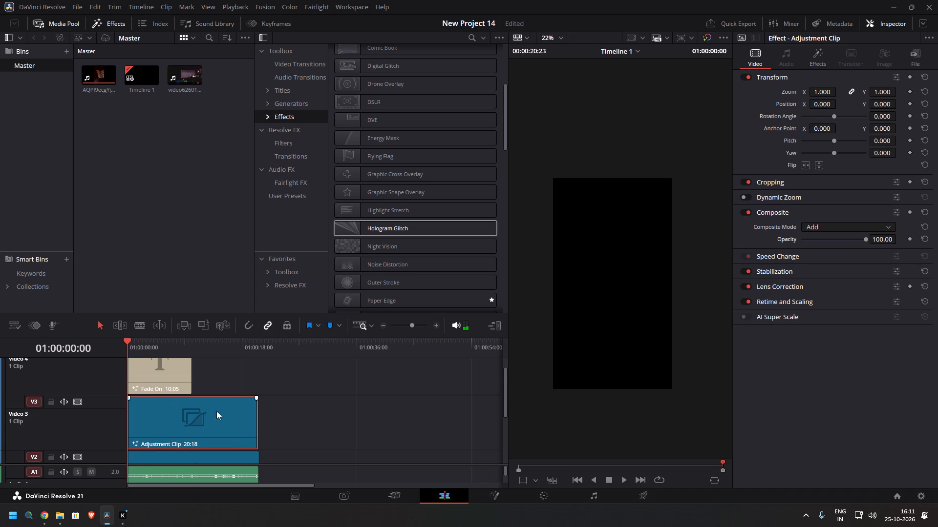
Set the composite mode of the Fade On title on Video 4 to Add.
{"action": "scroll", "coordinate": [290, 393], "scroll_direction": "down", "scroll_amount": 2}
{"action": "left_click", "coordinate": [213, 395]}
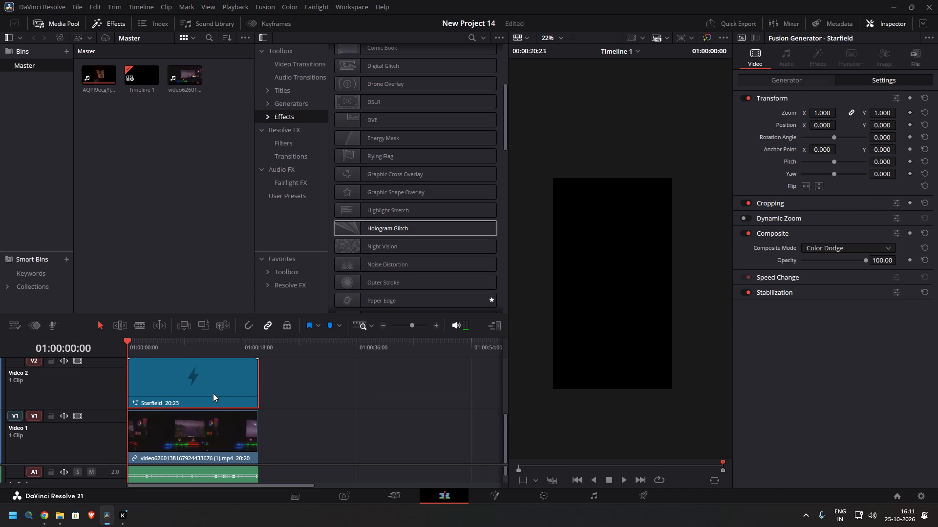
{"action": "scroll", "coordinate": [213, 393], "scroll_direction": "up", "scroll_amount": 2}
{"action": "left_click", "coordinate": [172, 393]}
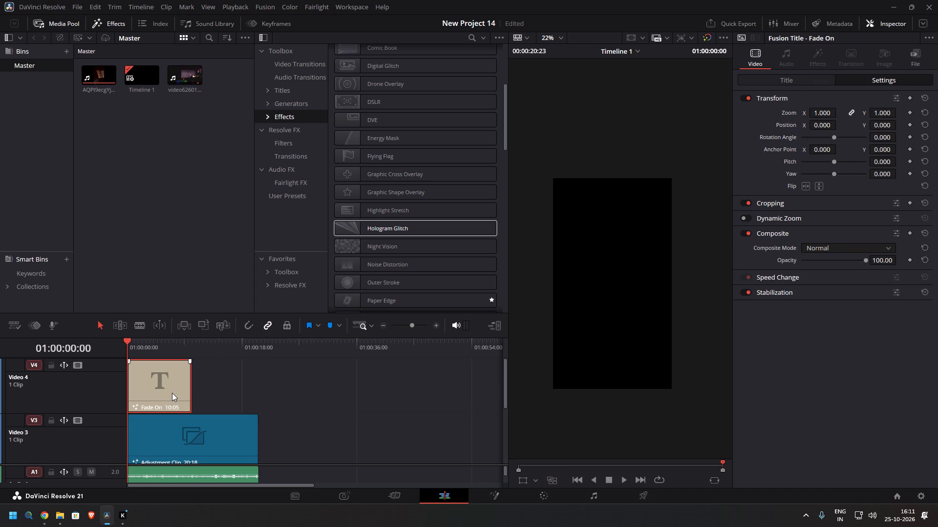
{"action": "left_click", "coordinate": [882, 251]}
{"action": "left_click", "coordinate": [841, 278]}
Play Timeline 1 from its start and look over its video tracks to review the title's Add blend.
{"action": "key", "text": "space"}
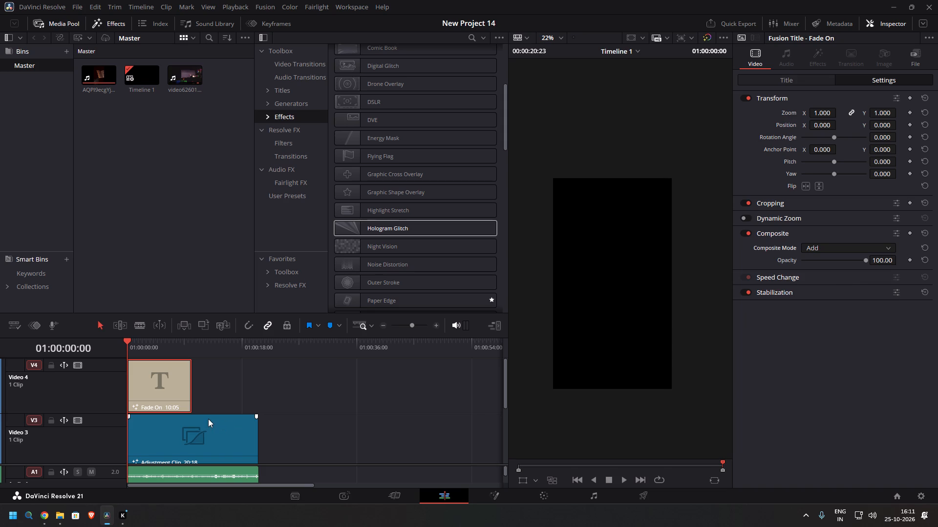
{"action": "left_click", "coordinate": [544, 497]}
{"action": "left_click", "coordinate": [398, 492]}
{"action": "scroll", "coordinate": [186, 402], "scroll_direction": "down", "scroll_amount": 8}
{"action": "left_click", "coordinate": [291, 402]}
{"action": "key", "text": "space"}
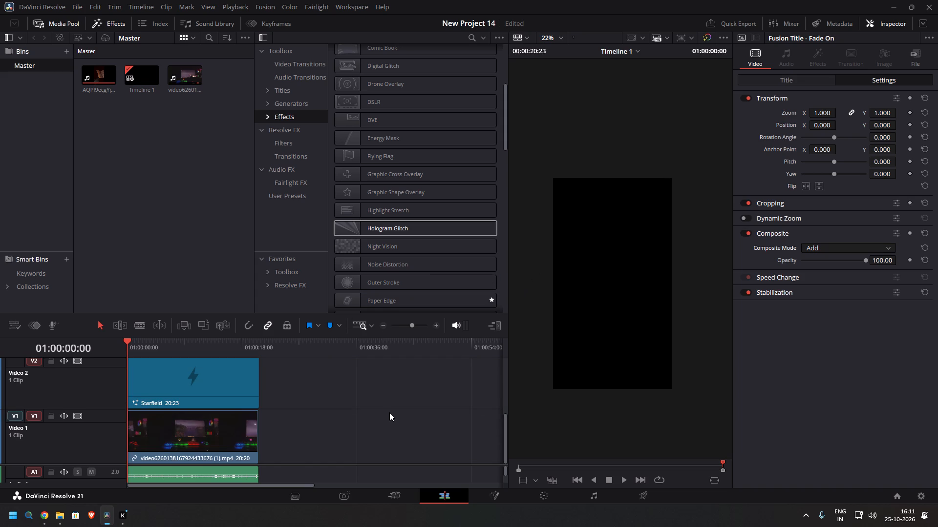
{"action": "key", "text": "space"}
{"action": "scroll", "coordinate": [266, 419], "scroll_direction": "up", "scroll_amount": 7}
Switch to Chrome and browse several Instagram reels with the sound on, then return to DaVinci Resolve.
{"action": "left_click", "coordinate": [44, 515]}
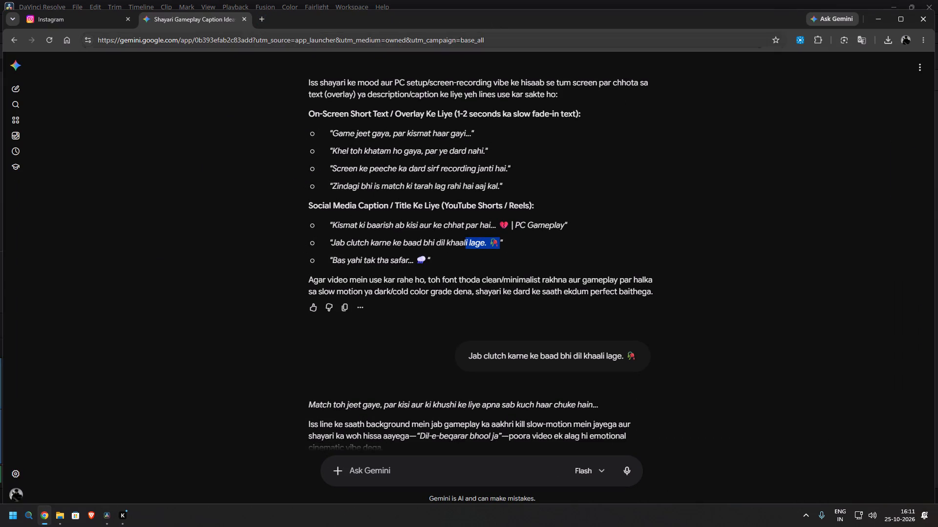
{"action": "left_click", "coordinate": [90, 20]}
{"action": "left_click", "coordinate": [28, 220]}
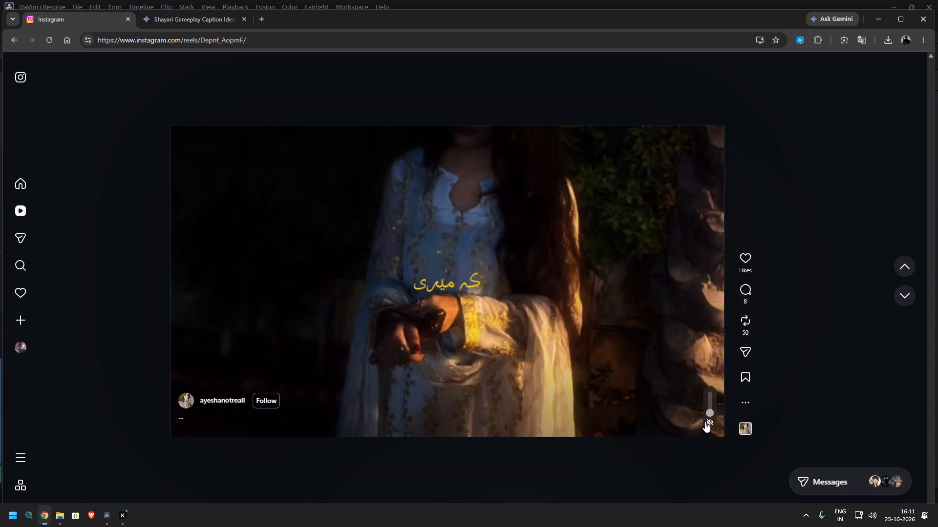
{"action": "left_click", "coordinate": [707, 420]}
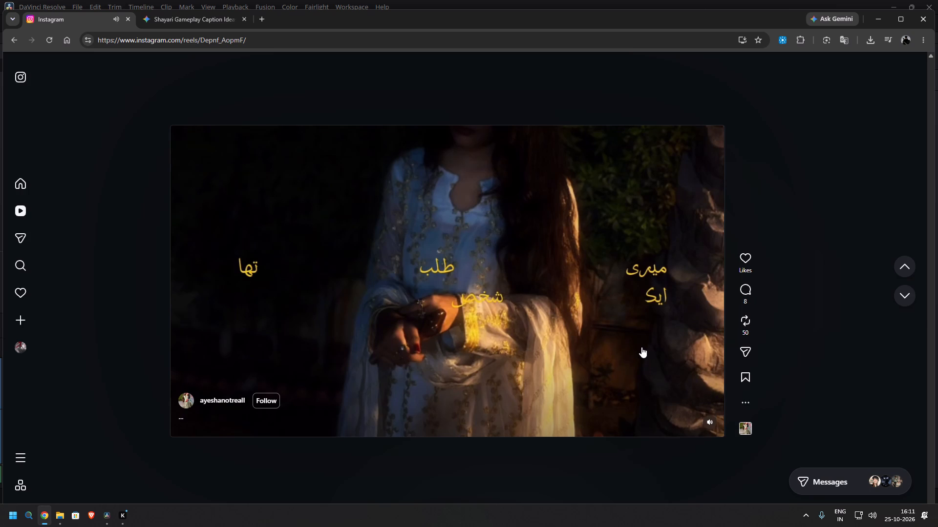
{"action": "scroll", "coordinate": [641, 347], "scroll_direction": "down", "scroll_amount": 4}
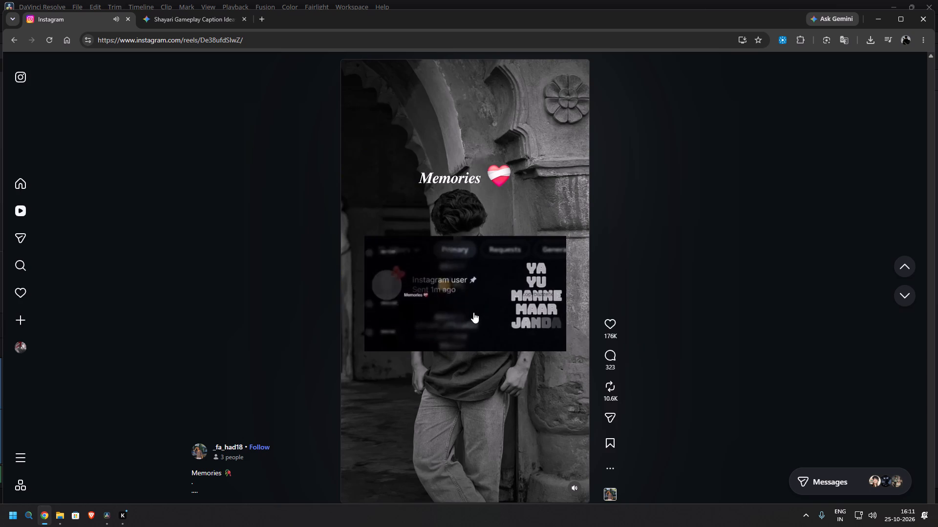
{"action": "scroll", "coordinate": [473, 312], "scroll_direction": "down", "scroll_amount": 6}
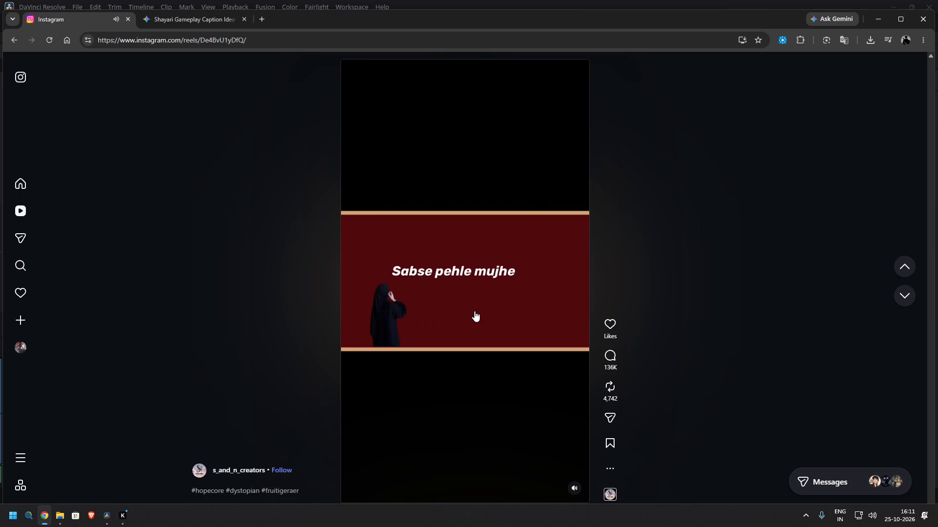
{"action": "scroll", "coordinate": [474, 311], "scroll_direction": "down", "scroll_amount": 4}
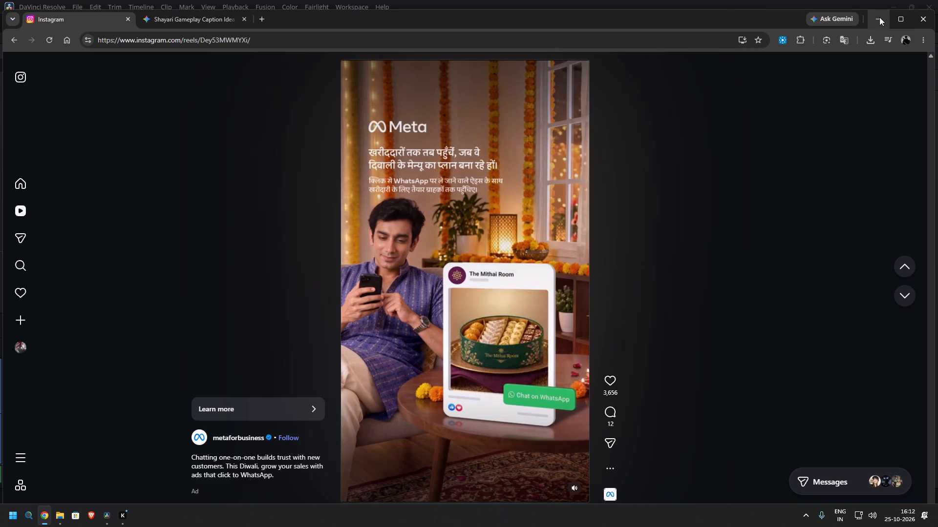
{"action": "left_click", "coordinate": [879, 17]}
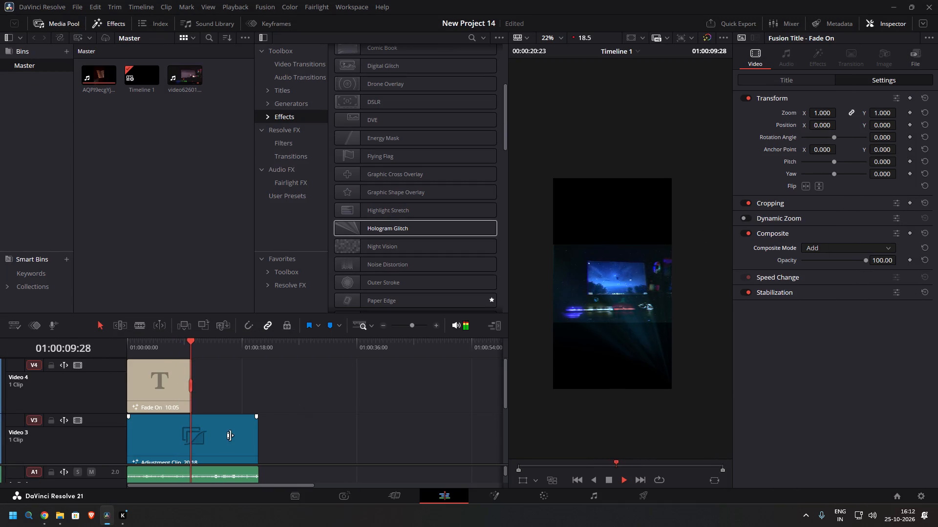
Stop playback, move the playhead to 01:00:02:15 and set the Fade On title's composite mode to Normal.
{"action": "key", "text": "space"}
{"action": "left_click_drag", "start_coordinate": [198, 350], "coordinate": [197, 350]}
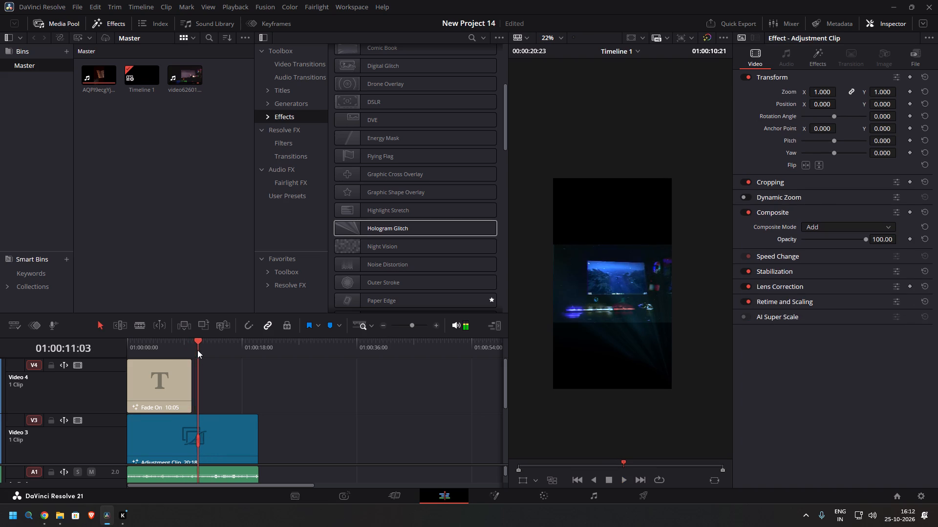
{"action": "left_click_drag", "start_coordinate": [197, 350], "coordinate": [140, 360]}
{"action": "left_click", "coordinate": [171, 388]}
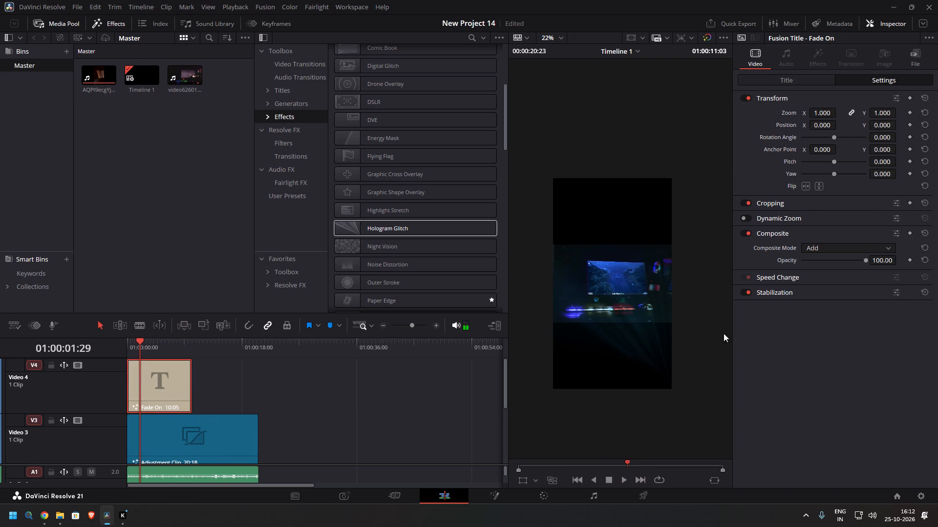
{"action": "left_click", "coordinate": [143, 351]}
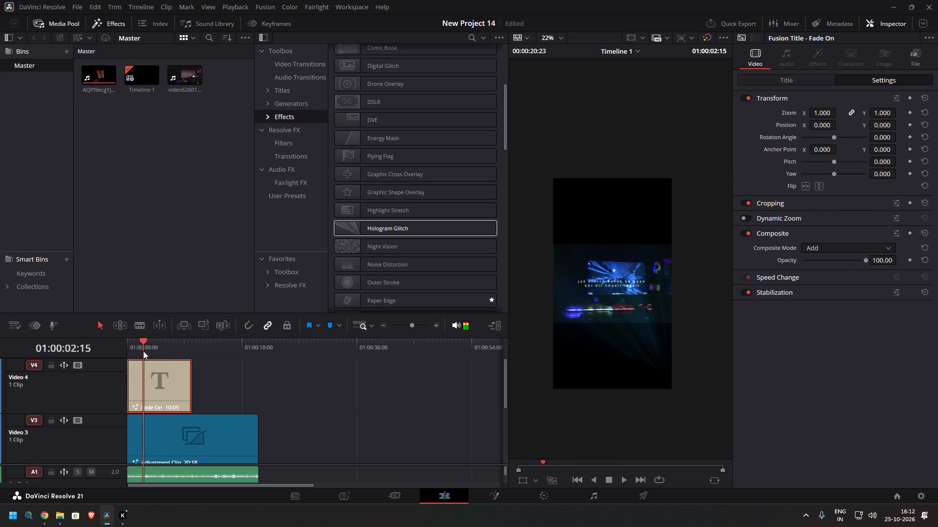
{"action": "left_click", "coordinate": [836, 249]}
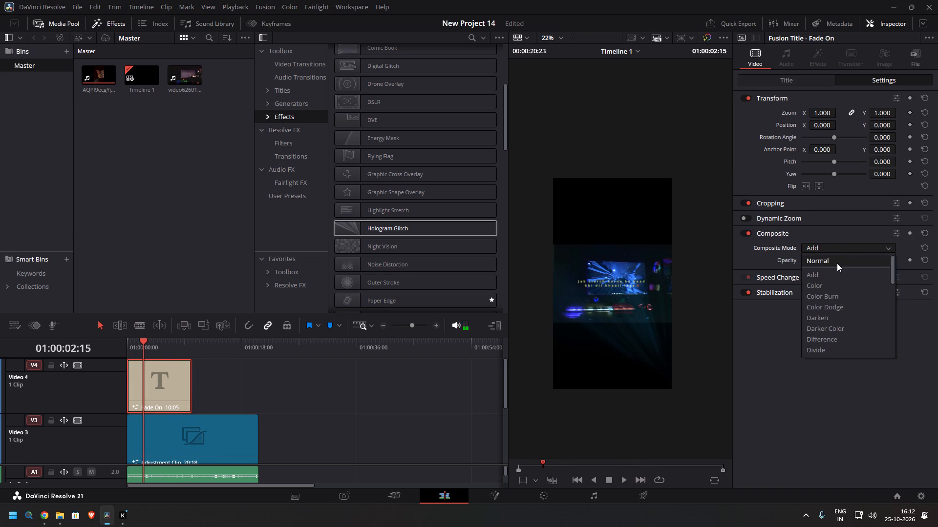
{"action": "left_click", "coordinate": [837, 263]}
Play Timeline 1 from 01:00:02:15 with the viewer enlarged to review the composited video.
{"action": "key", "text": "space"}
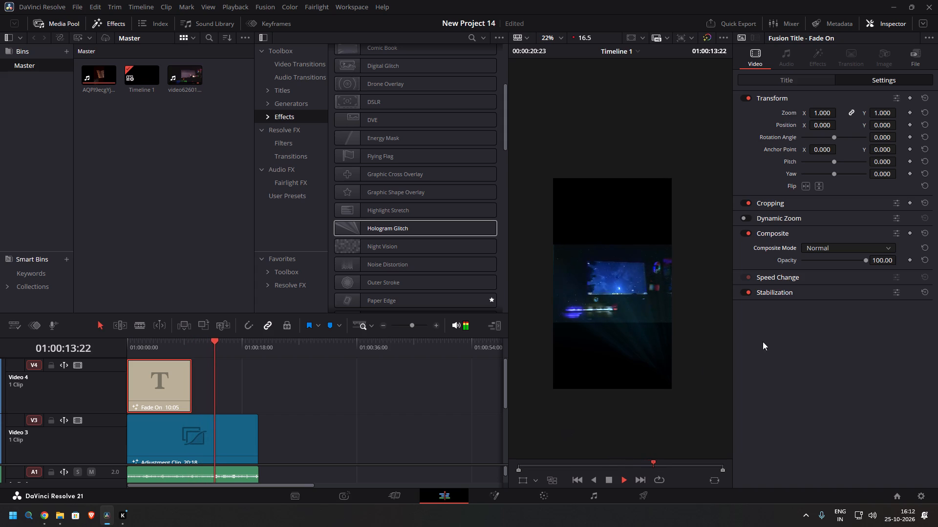
{"action": "scroll", "coordinate": [626, 329], "scroll_direction": "up", "scroll_amount": 7}
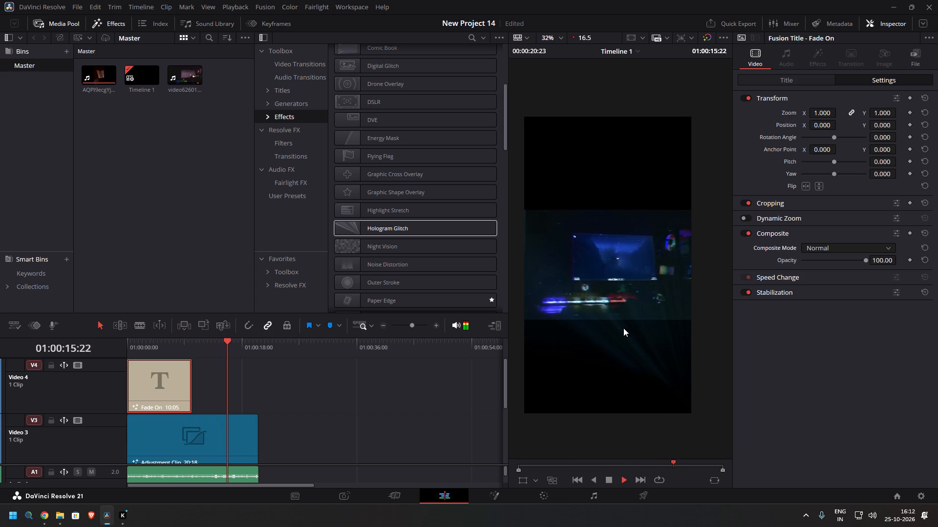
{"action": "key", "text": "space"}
Bypass the colour grades and Fusion effects, play the timeline from its start to compare the original footage, and re-enable them.
{"action": "left_click", "coordinate": [245, 442]}
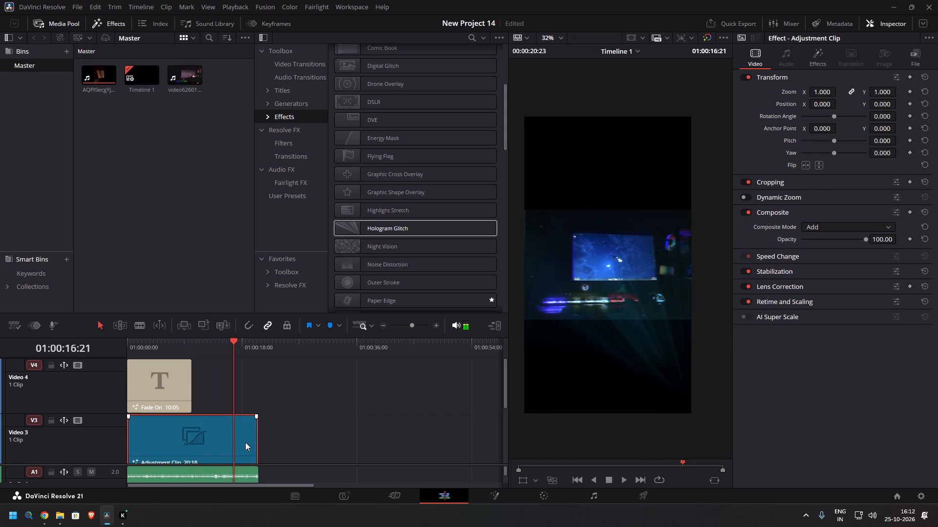
{"action": "key", "text": "shift+d"}
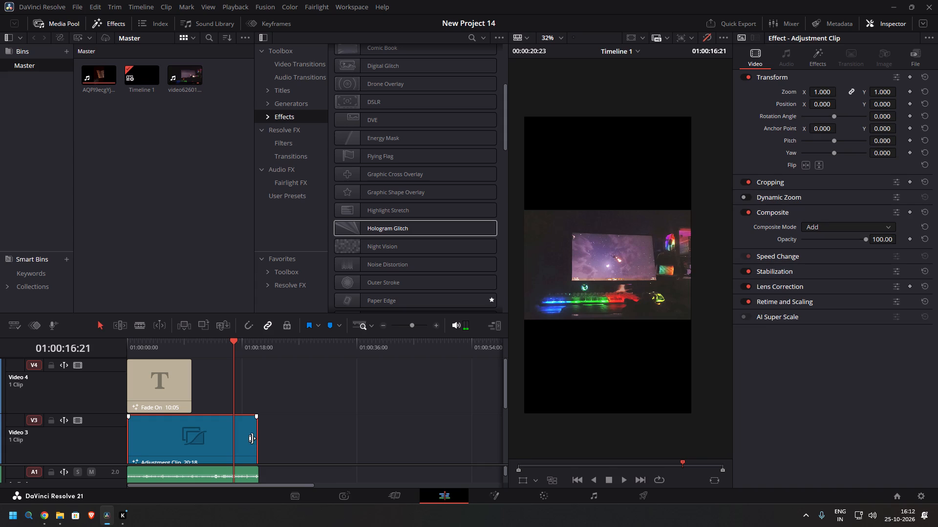
{"action": "left_click_drag", "start_coordinate": [233, 354], "coordinate": [141, 354]}
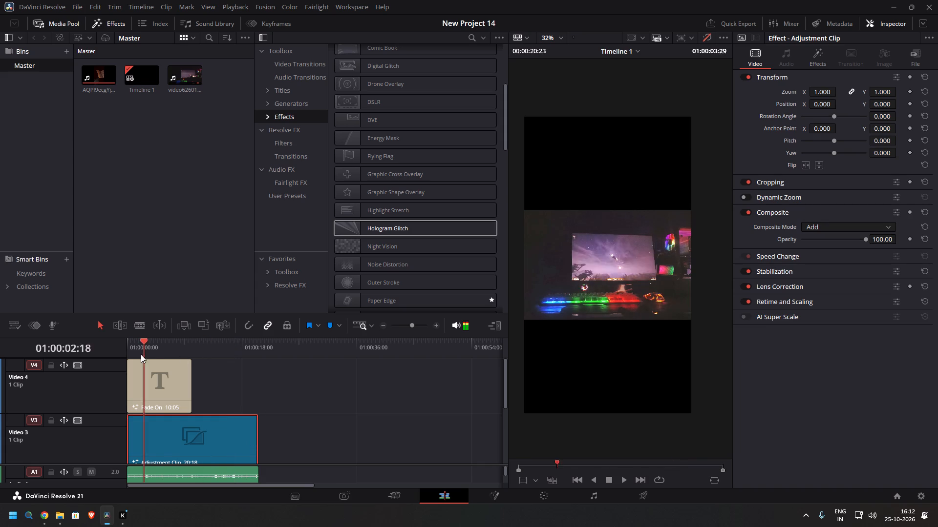
{"action": "left_click_drag", "start_coordinate": [141, 354], "coordinate": [67, 327]}
{"action": "key", "text": "space"}
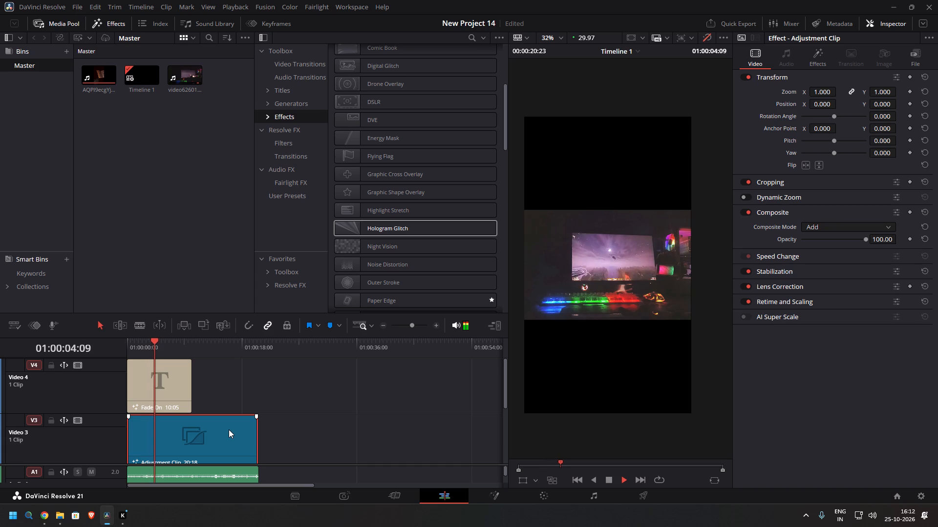
{"action": "key", "text": "shift+d"}
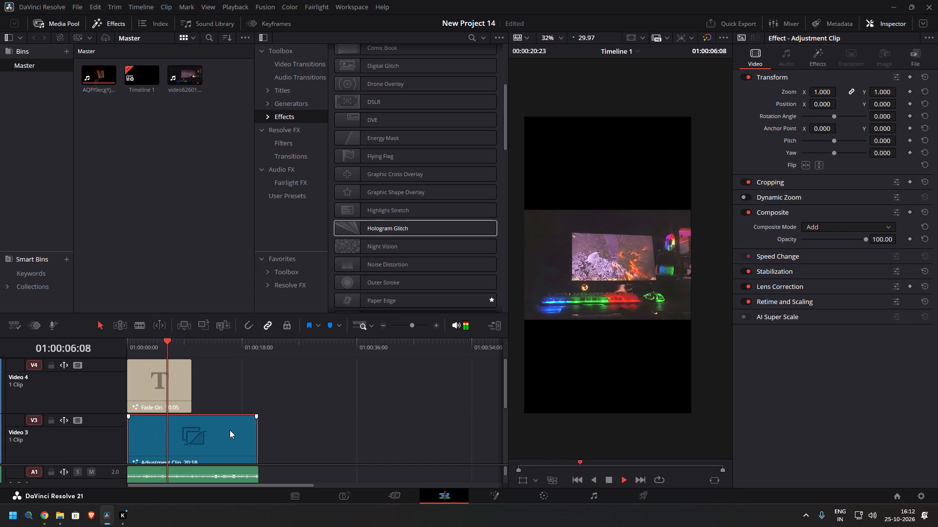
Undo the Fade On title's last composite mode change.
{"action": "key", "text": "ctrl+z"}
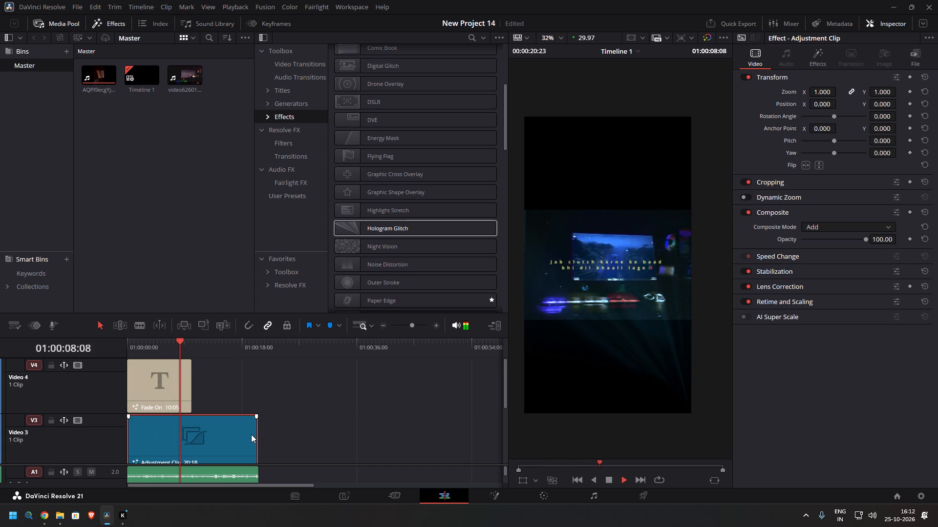
Delete the Starfield generator clip from Video 2 while playing the timeline from its start.
{"action": "left_click_drag", "start_coordinate": [187, 345], "coordinate": [98, 348]}
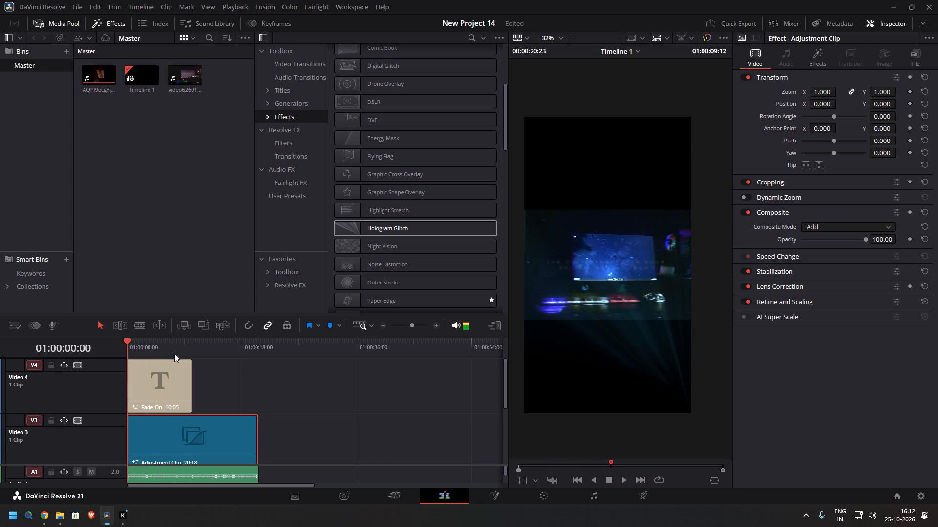
{"action": "scroll", "coordinate": [176, 358], "scroll_direction": "down", "scroll_amount": 3}
{"action": "scroll", "coordinate": [218, 423], "scroll_direction": "down", "scroll_amount": 2}
{"action": "left_click", "coordinate": [217, 433]}
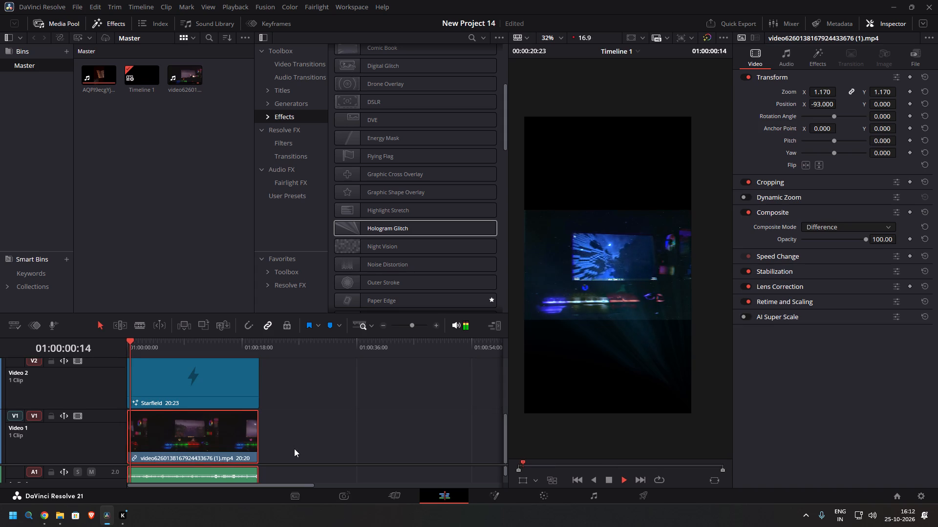
{"action": "left_click", "coordinate": [186, 397]}
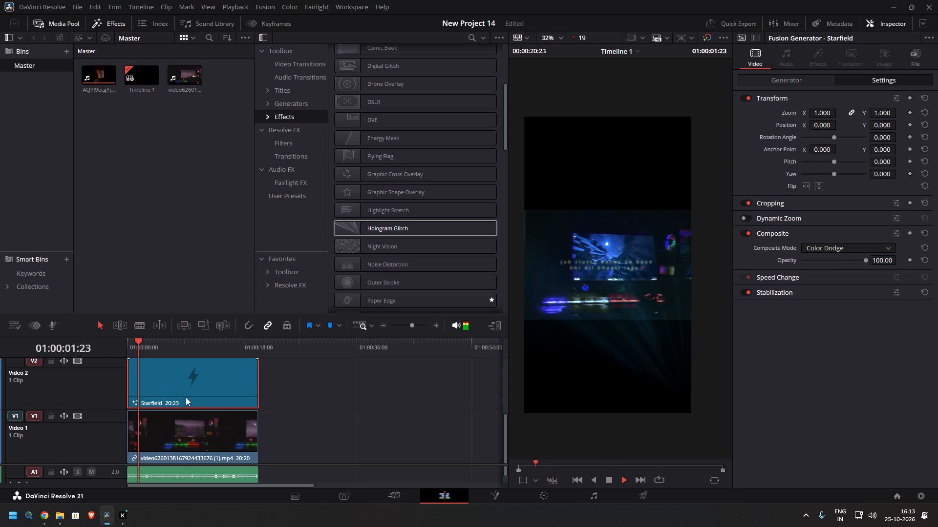
{"action": "key", "text": "BackSpace"}
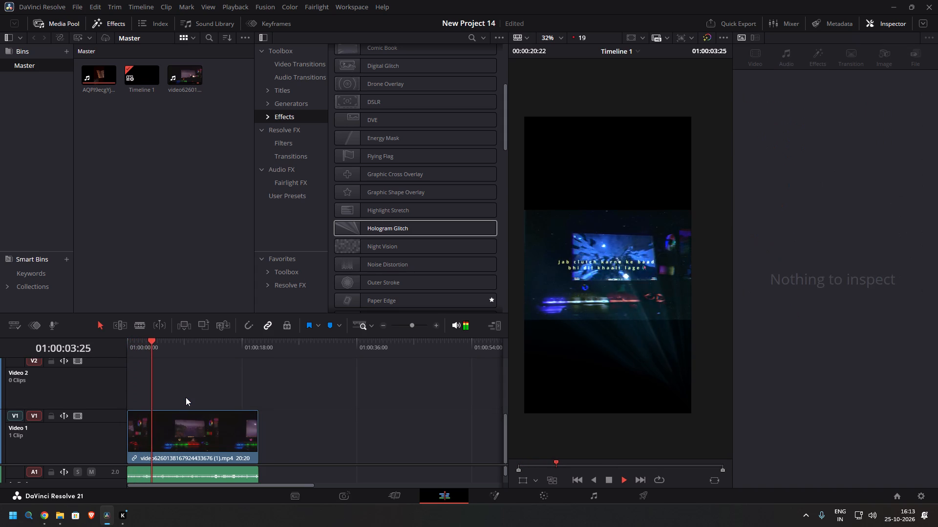
Move the Adjustment Clip from Video 3 down to Video 2, directly above the gameplay video.
{"action": "scroll", "coordinate": [253, 371], "scroll_direction": "down", "scroll_amount": 3}
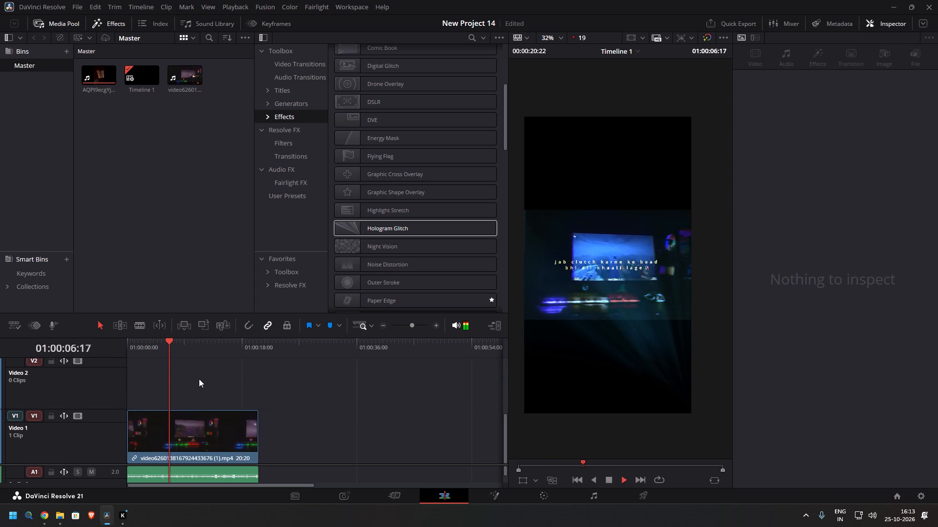
{"action": "scroll", "coordinate": [203, 370], "scroll_direction": "up", "scroll_amount": 1}
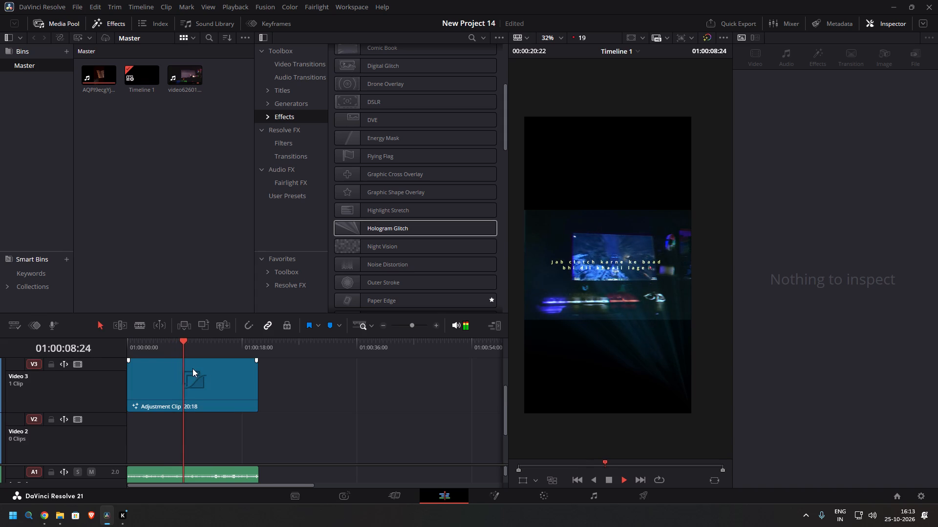
{"action": "left_click_drag", "start_coordinate": [188, 380], "coordinate": [183, 422]}
{"action": "scroll", "coordinate": [191, 408], "scroll_direction": "down", "scroll_amount": 2}
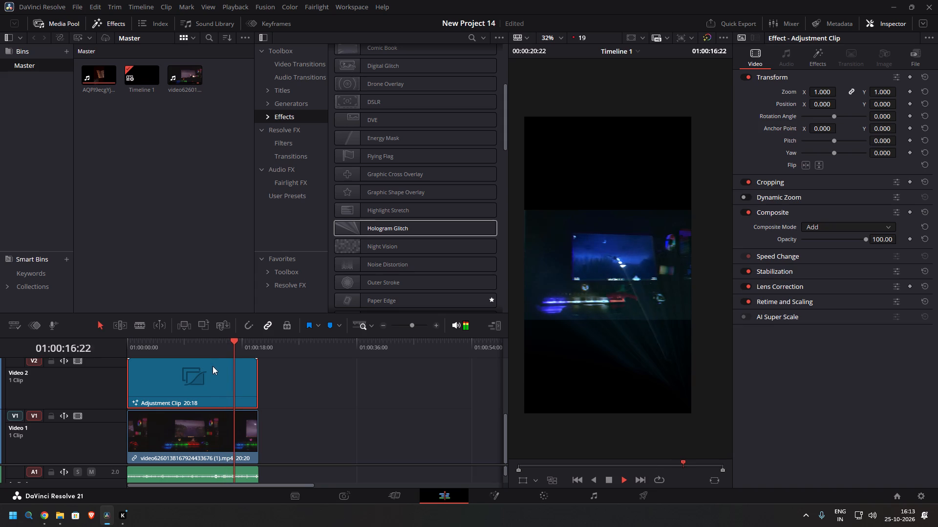
{"action": "scroll", "coordinate": [212, 366], "scroll_direction": "up", "scroll_amount": 1}
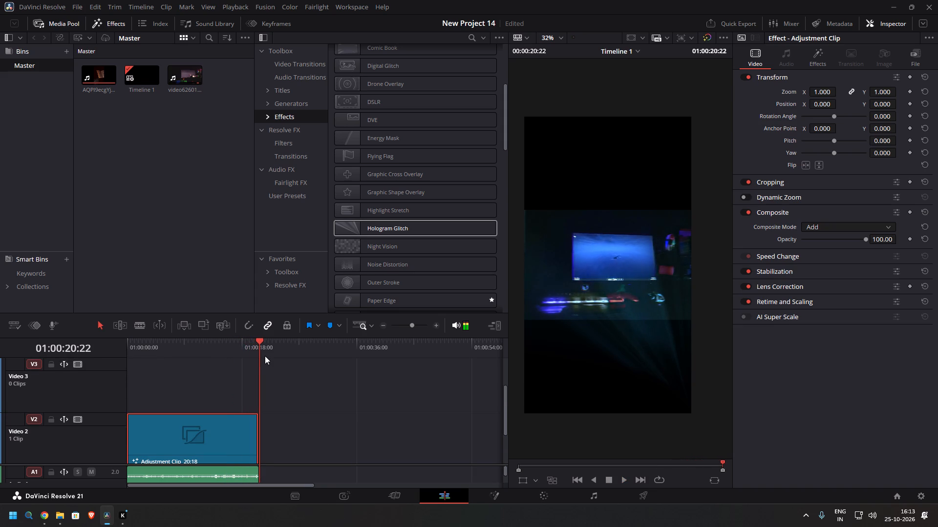
Play the timeline from its start to review the edit without the Starfield clip.
{"action": "left_click_drag", "start_coordinate": [264, 355], "coordinate": [0, 333]}
{"action": "key", "text": "space"}
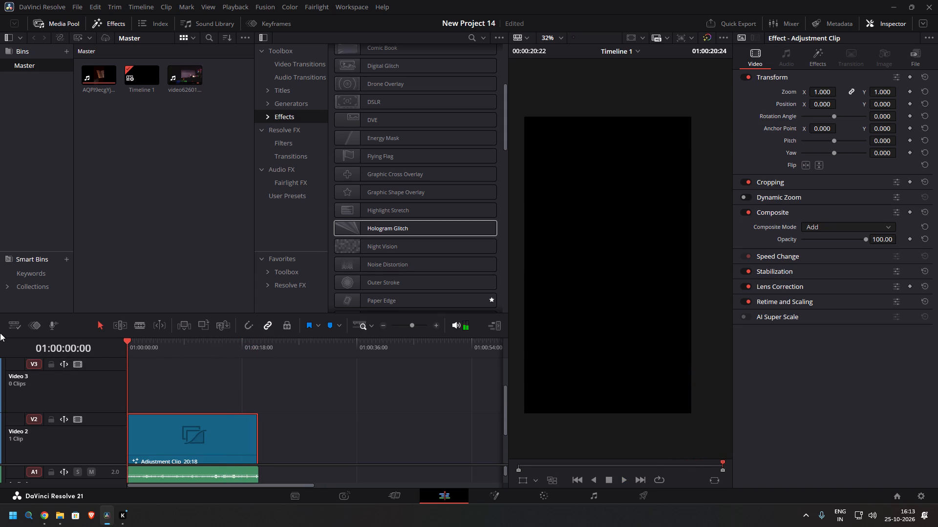
Set the Fade On title's text color to white (#ffffff) and briefly play the result.
{"action": "scroll", "coordinate": [173, 401], "scroll_direction": "up", "scroll_amount": 1}
{"action": "left_click", "coordinate": [165, 397]}
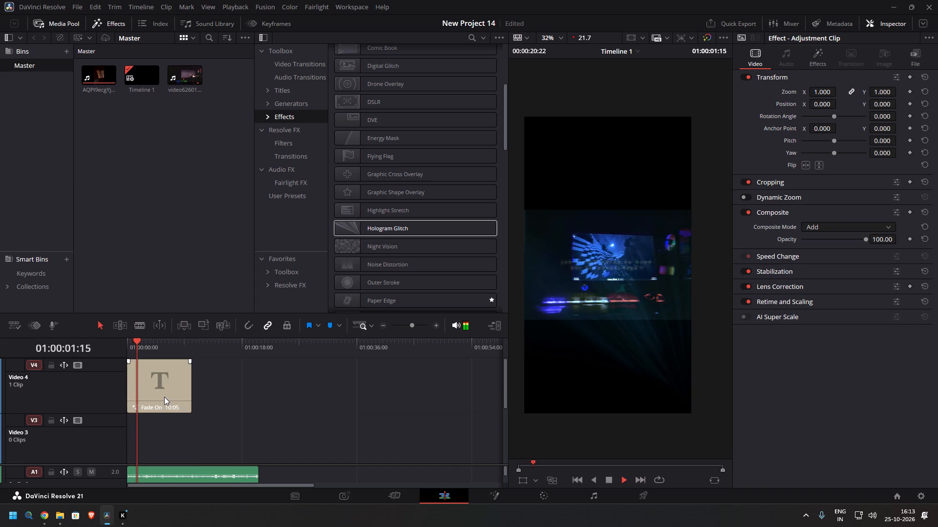
{"action": "key", "text": "space"}
{"action": "left_click", "coordinate": [835, 253]}
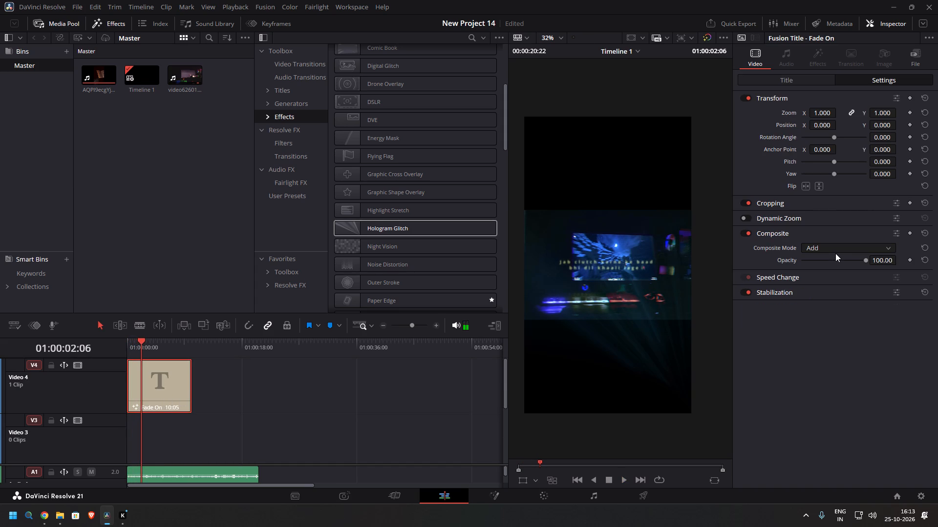
{"action": "left_click", "coordinate": [841, 248]}
{"action": "left_click", "coordinate": [841, 248]}
{"action": "left_click", "coordinate": [776, 78]}
{"action": "left_click", "coordinate": [841, 229]}
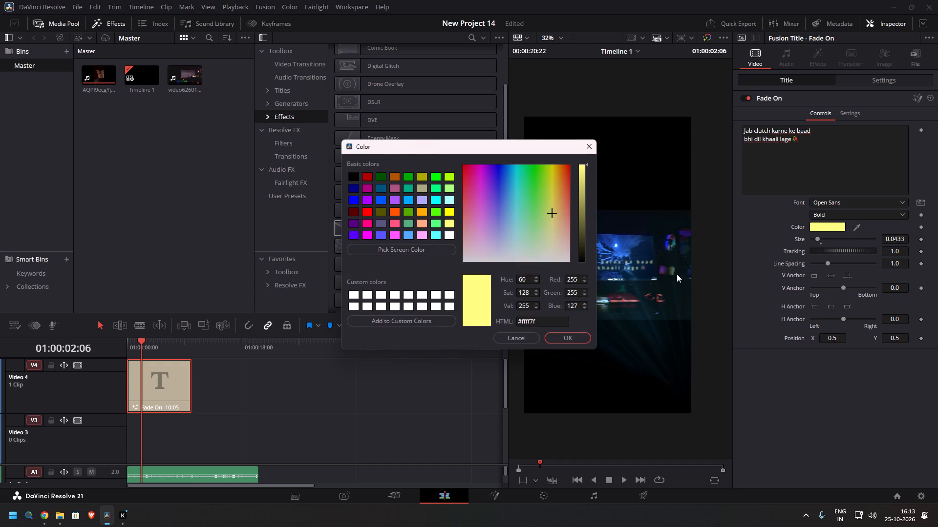
{"action": "left_click", "coordinate": [447, 233]}
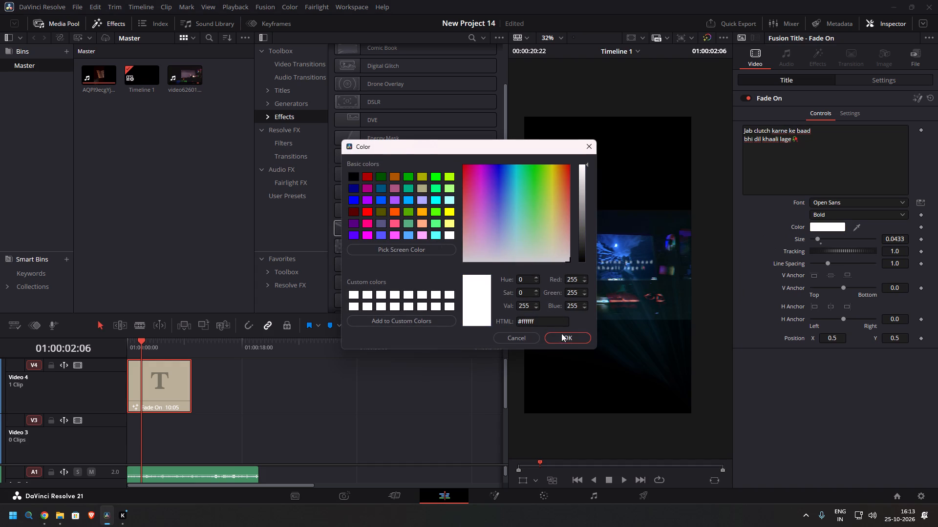
{"action": "left_click", "coordinate": [567, 340]}
{"action": "key", "text": "space"}
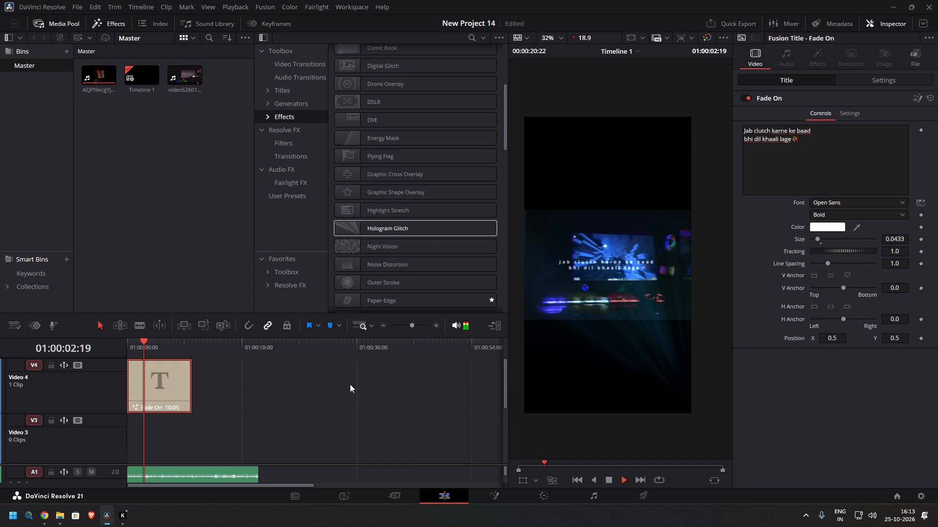
{"action": "key", "text": "space"}
Set the Fade On title's font to Segoe Script Regular using the Font Browser.
{"action": "left_click", "coordinate": [872, 201]}
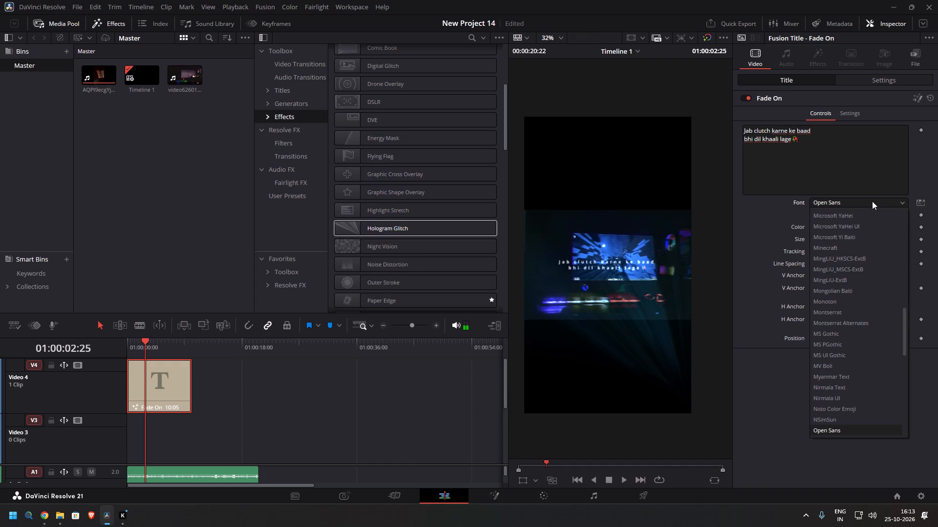
{"action": "left_click", "coordinate": [872, 201]}
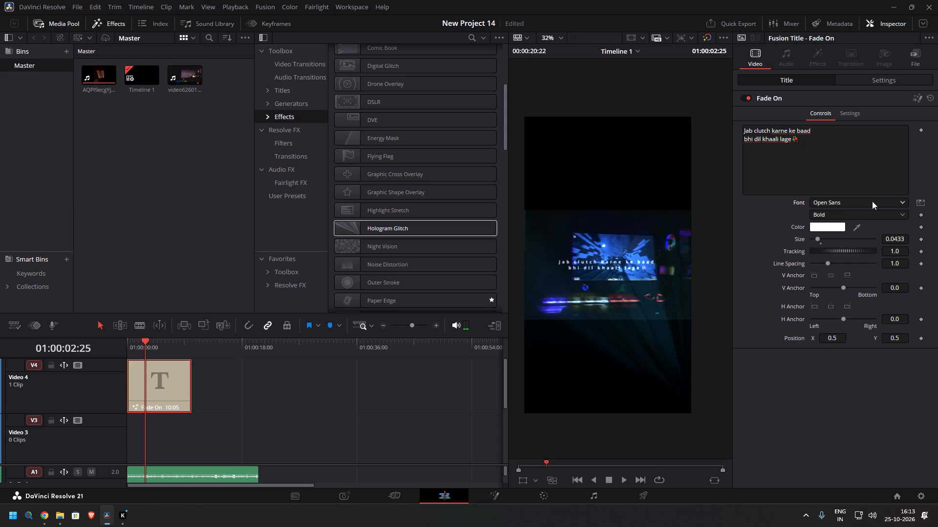
{"action": "left_click", "coordinate": [921, 205]}
{"action": "scroll", "coordinate": [585, 233], "scroll_direction": "down", "scroll_amount": 4}
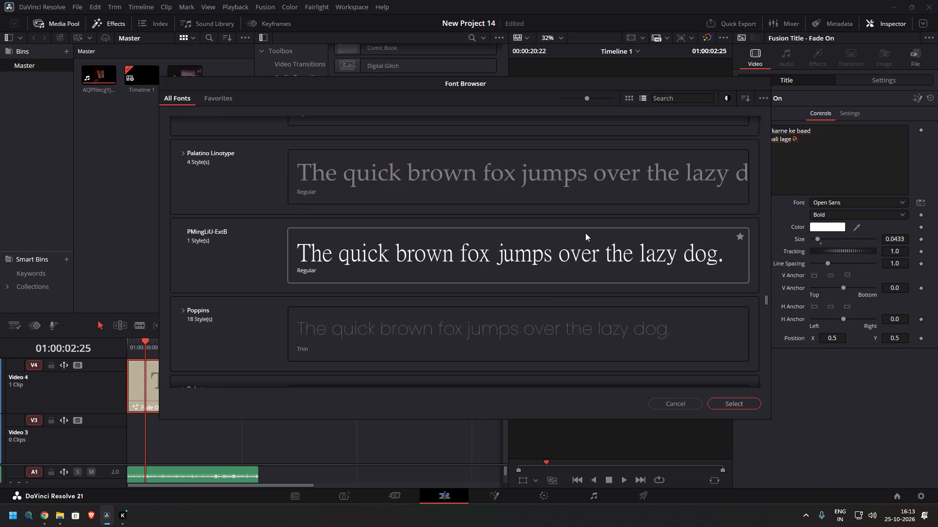
{"action": "scroll", "coordinate": [581, 239], "scroll_direction": "down", "scroll_amount": 13}
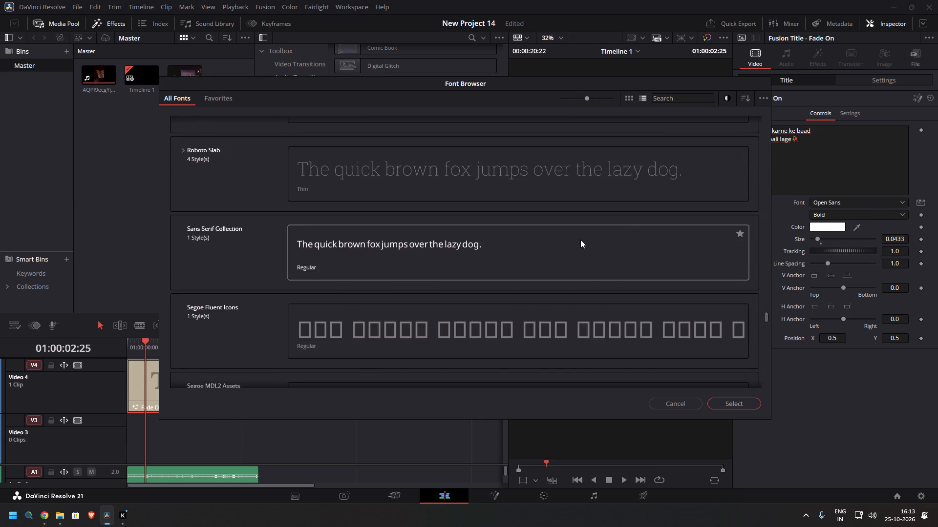
{"action": "scroll", "coordinate": [580, 241], "scroll_direction": "down", "scroll_amount": 5}
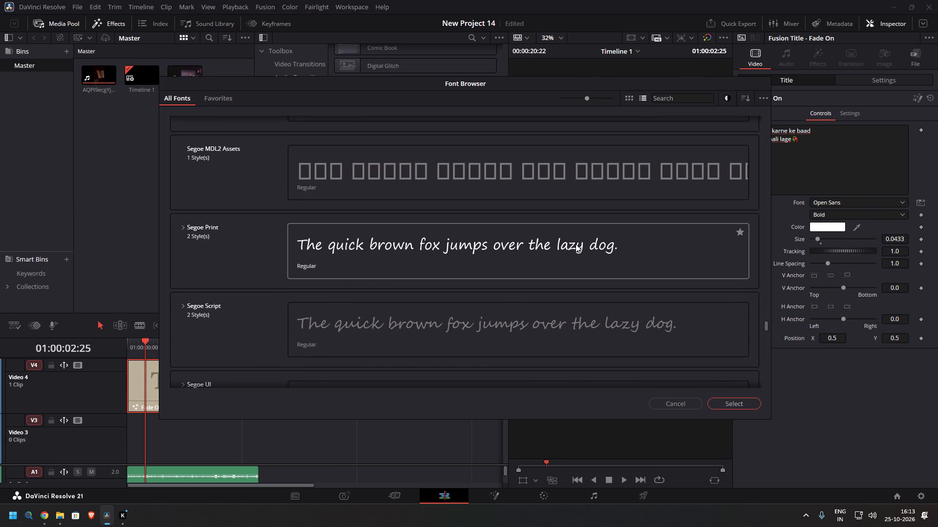
{"action": "left_click", "coordinate": [513, 308]}
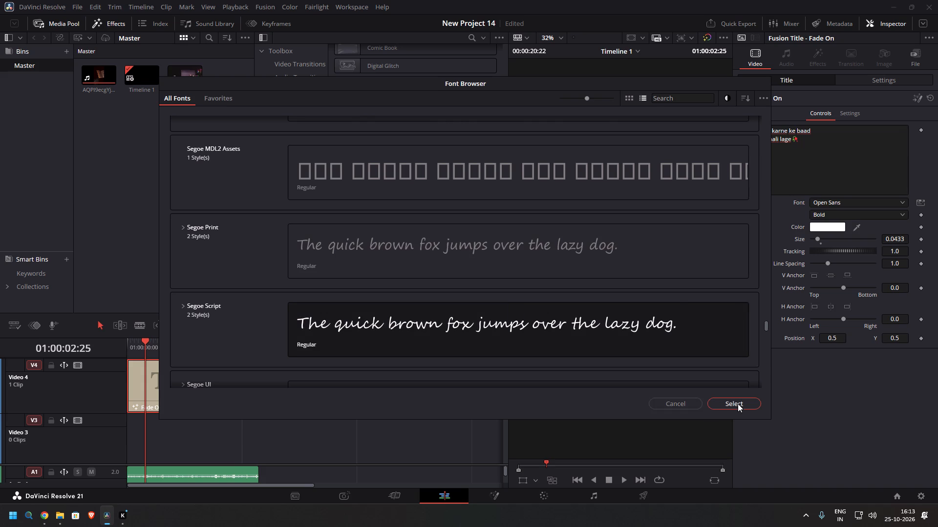
{"action": "left_click", "coordinate": [738, 404]}
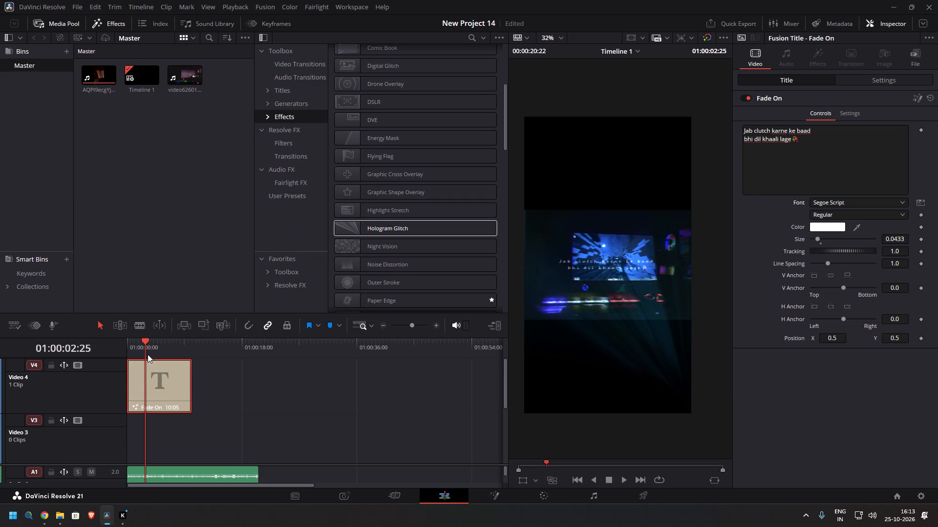
Preview the title from the timeline's start, increase its text size to about 0.0709, and play it through.
{"action": "left_click_drag", "start_coordinate": [147, 341], "coordinate": [67, 340]}
{"action": "key", "text": "space"}
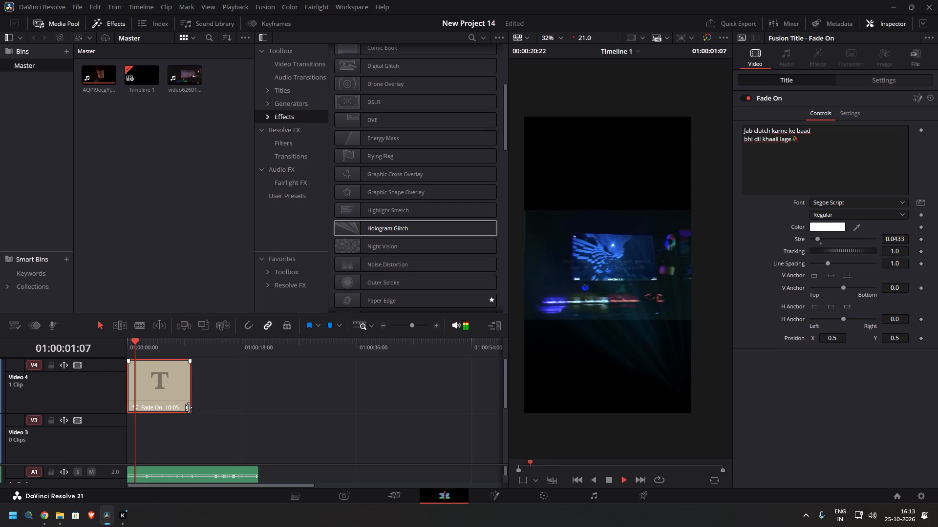
{"action": "key", "text": "space"}
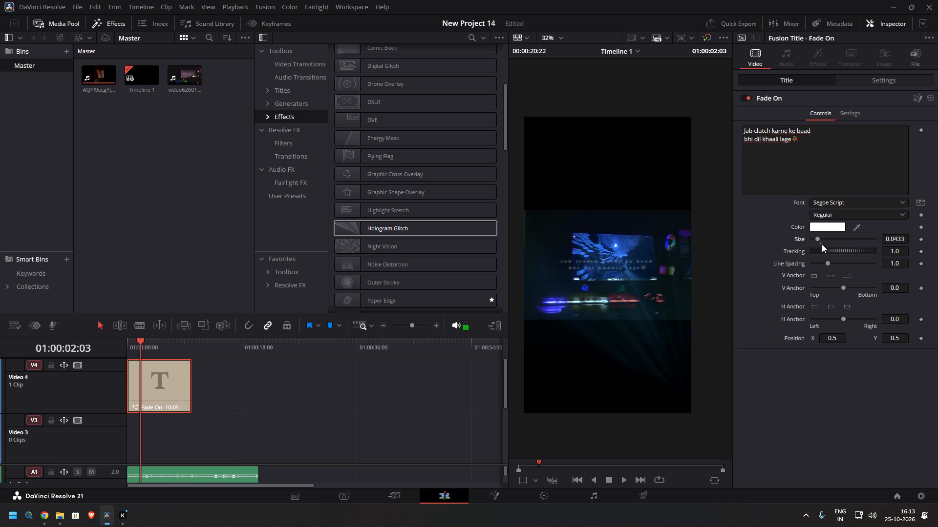
{"action": "left_click", "coordinate": [822, 244]}
{"action": "key", "text": "space"}
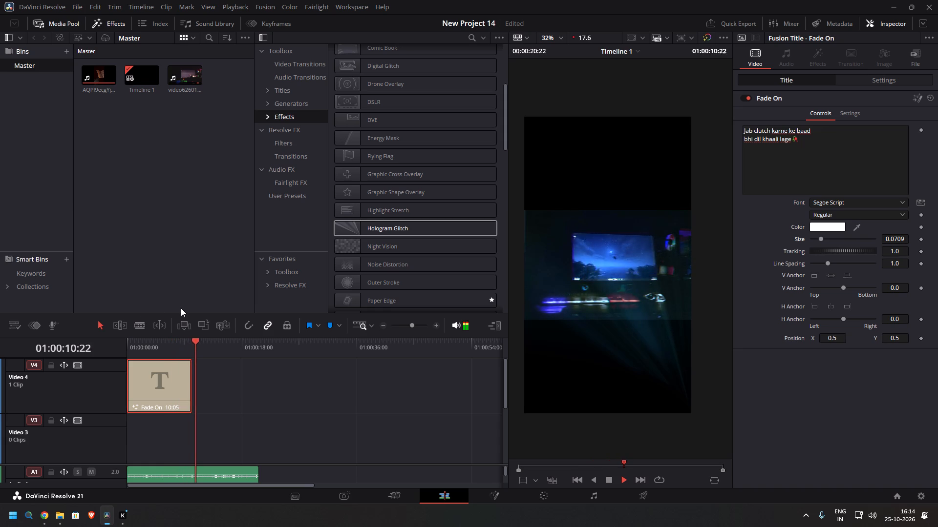
{"action": "key", "text": "space"}
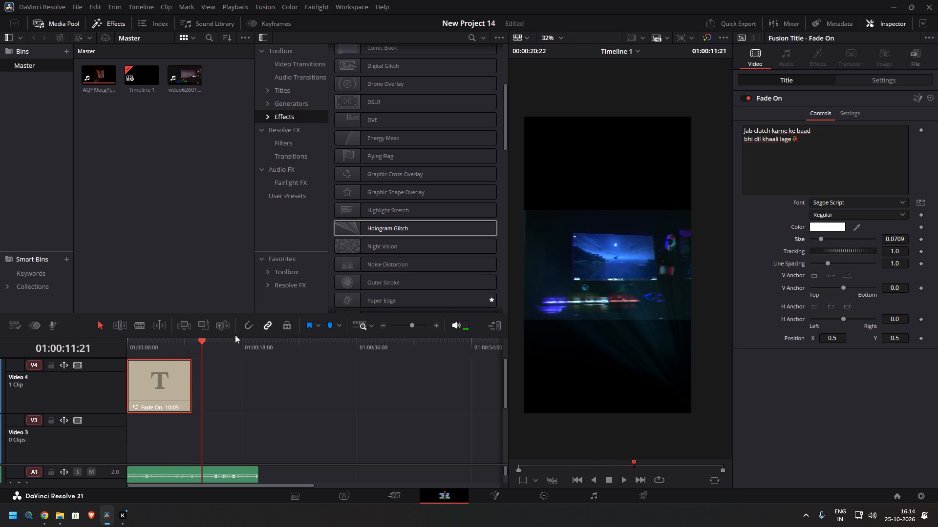
Trim the end of the Fade On title on Video 4 to a duration of 09:03 and play it from the start.
{"action": "left_click_drag", "start_coordinate": [204, 342], "coordinate": [55, 310]}
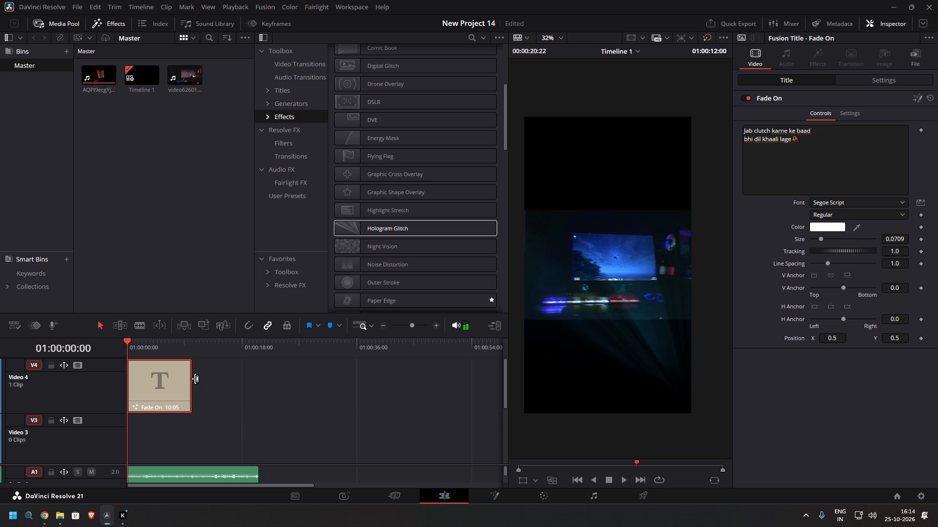
{"action": "left_click_drag", "start_coordinate": [191, 377], "coordinate": [184, 377]}
{"action": "key", "text": "space"}
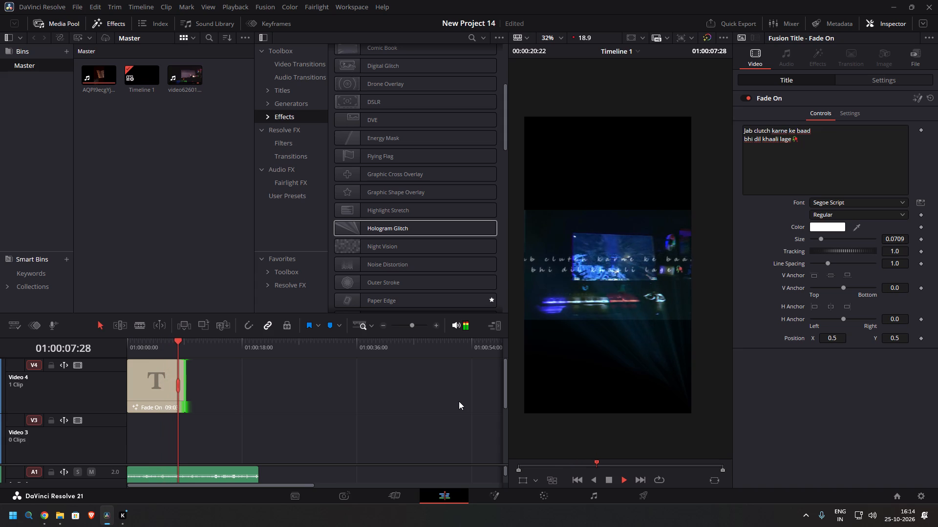
{"action": "key", "text": "space"}
{"action": "left_click", "coordinate": [162, 393]}
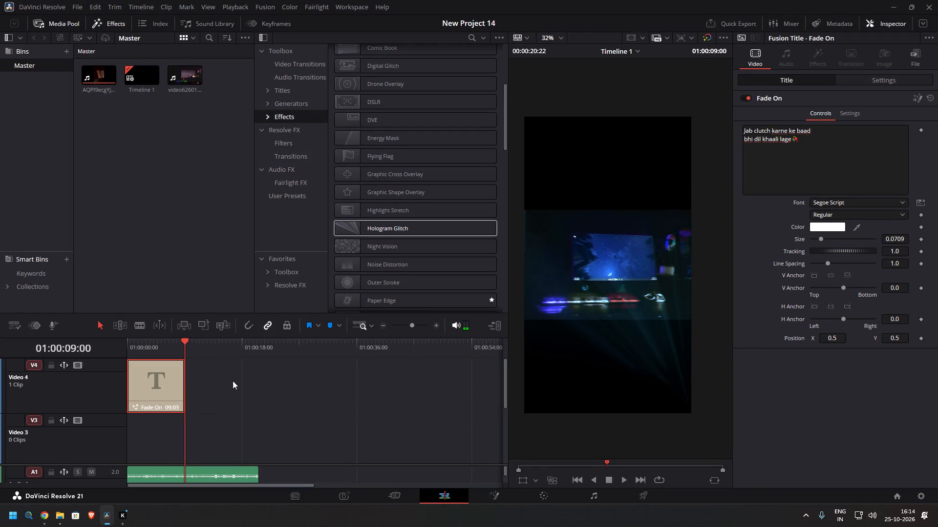
Play the rest of the timeline after the title to review the gameplay with the Adjustment Clip.
{"action": "key", "text": "space"}
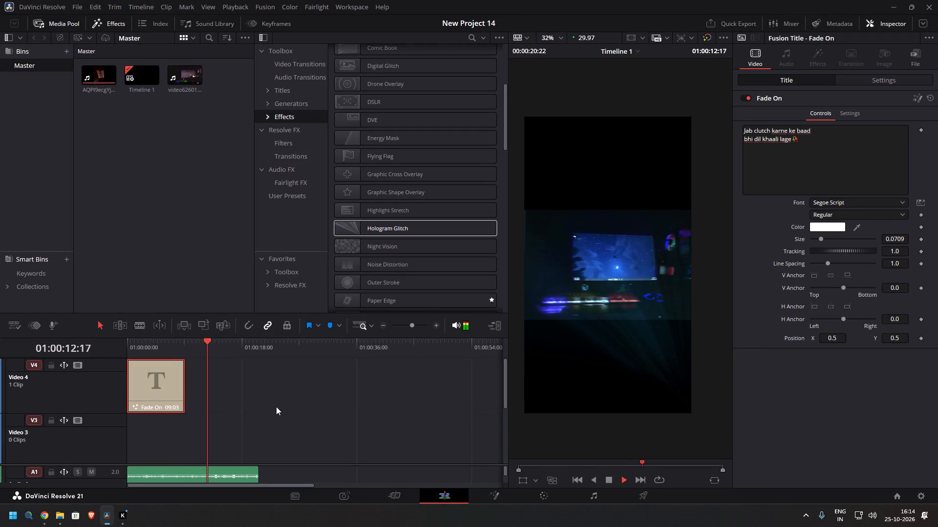
{"action": "scroll", "coordinate": [286, 403], "scroll_direction": "down", "scroll_amount": 3}
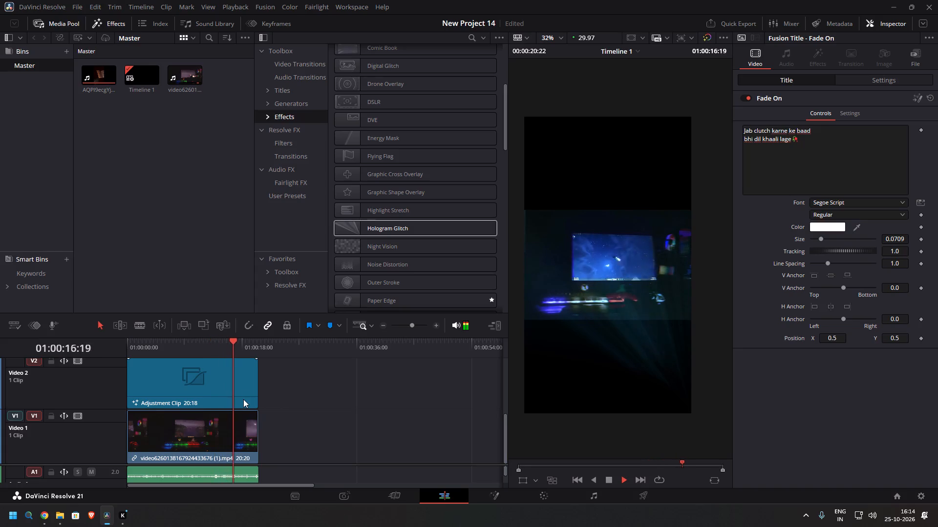
{"action": "scroll", "coordinate": [252, 395], "scroll_direction": "up", "scroll_amount": 1}
{"action": "key", "text": "space"}
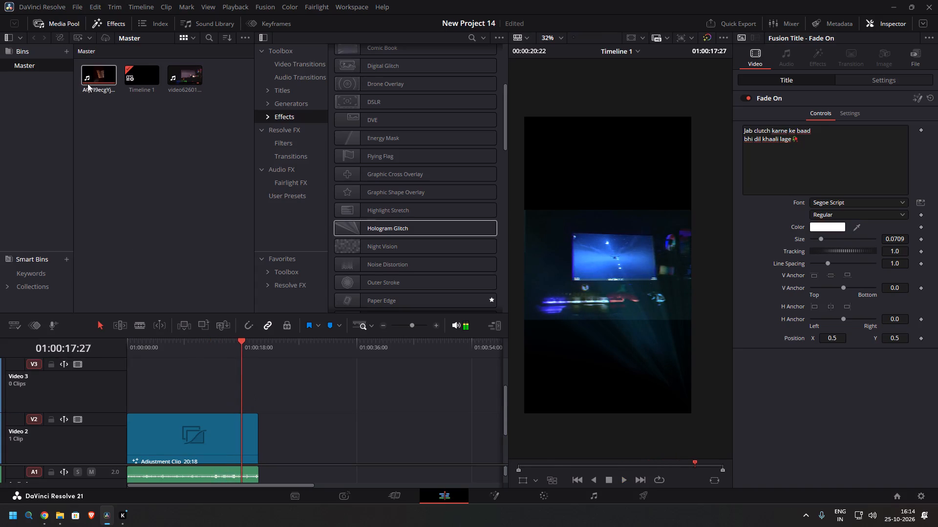
Place the book video from the Master bin on Video 3, aligned to the timeline's start.
{"action": "left_click_drag", "start_coordinate": [89, 73], "coordinate": [174, 395]}
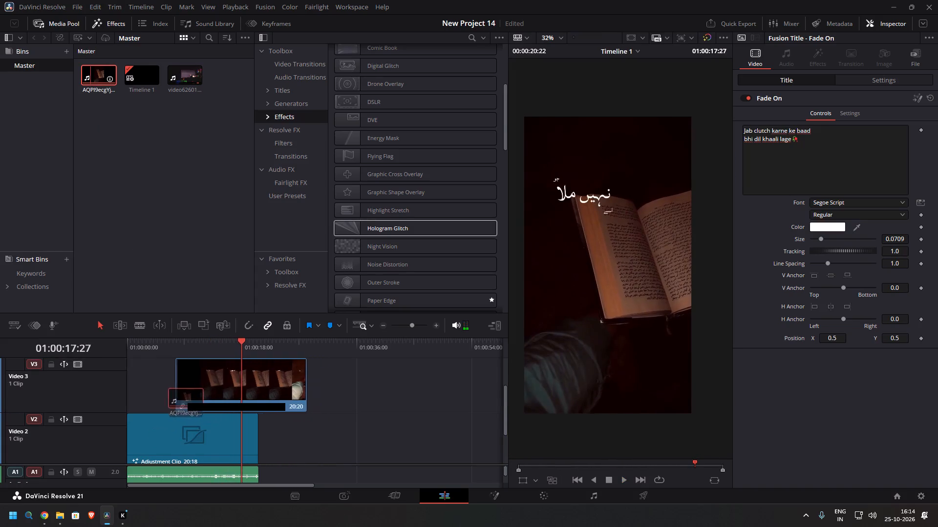
{"action": "left_click_drag", "start_coordinate": [174, 395], "coordinate": [118, 397]}
Unlink the book video's audio from its picture and delete the audio clip from Audio 3.
{"action": "left_click", "coordinate": [193, 392]}
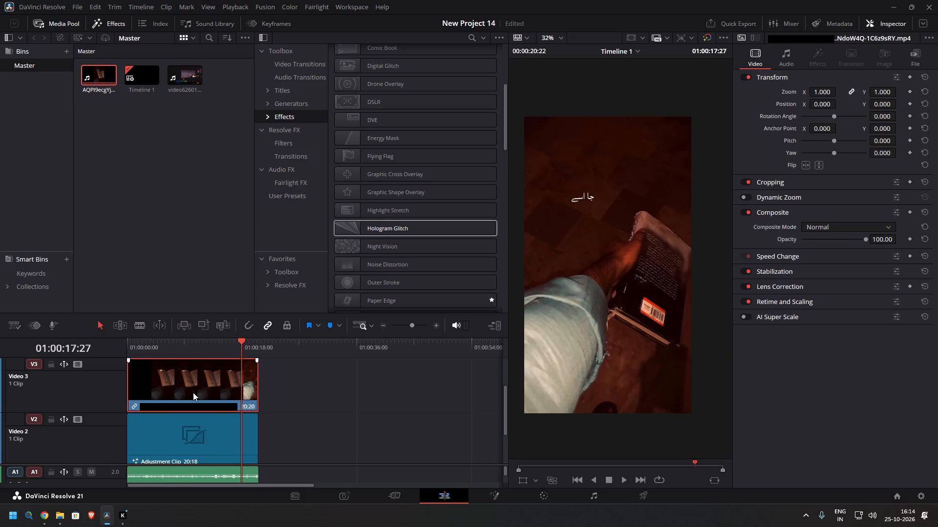
{"action": "right_click", "coordinate": [193, 392]}
{"action": "left_click", "coordinate": [223, 389]}
{"action": "scroll", "coordinate": [289, 409], "scroll_direction": "down", "scroll_amount": 2}
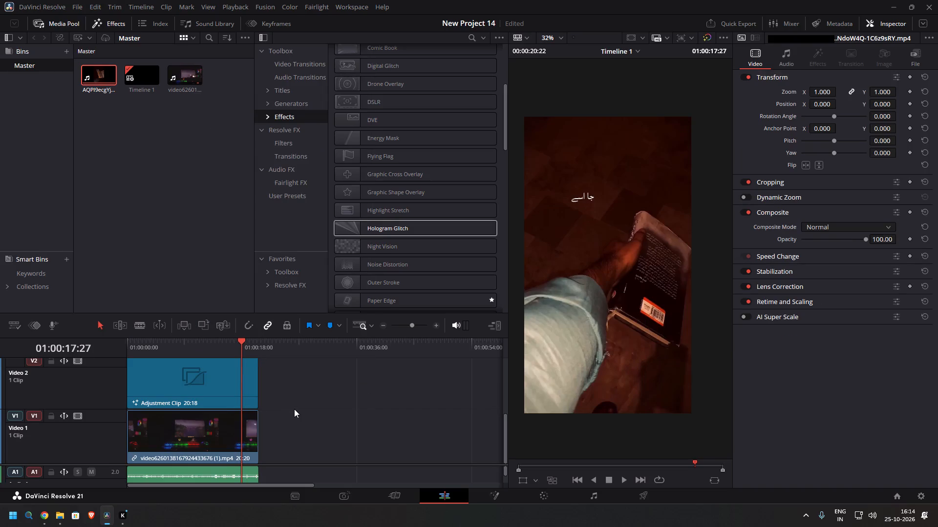
{"action": "scroll", "coordinate": [294, 409], "scroll_direction": "down", "scroll_amount": 6}
{"action": "scroll", "coordinate": [286, 468], "scroll_direction": "down", "scroll_amount": 4}
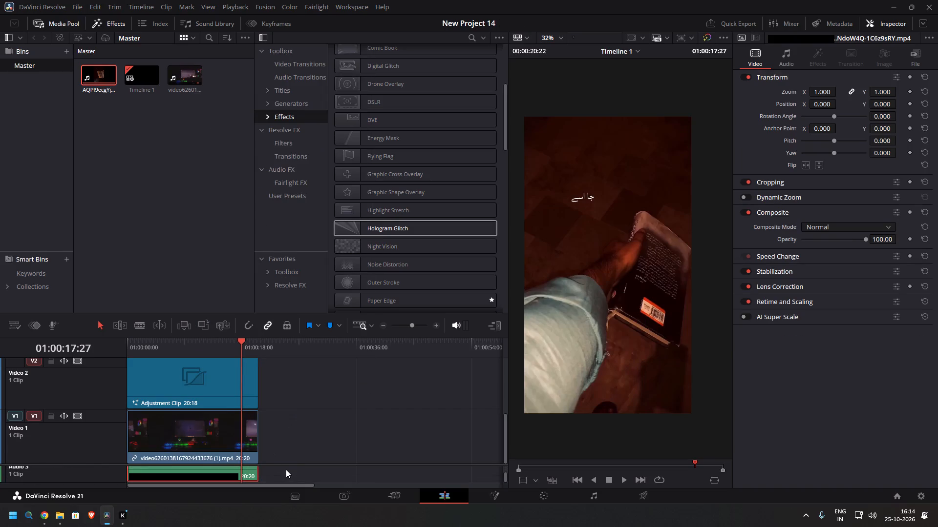
{"action": "scroll", "coordinate": [286, 469], "scroll_direction": "down", "scroll_amount": 1}
{"action": "left_click", "coordinate": [331, 471]}
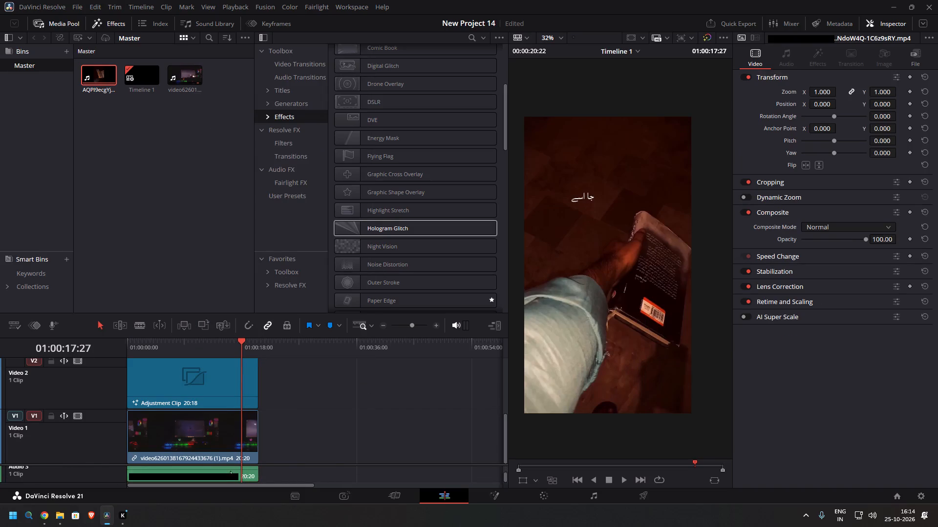
{"action": "left_click", "coordinate": [221, 474]}
{"action": "scroll", "coordinate": [278, 441], "scroll_direction": "up", "scroll_amount": 2}
{"action": "scroll", "coordinate": [279, 440], "scroll_direction": "down", "scroll_amount": 3}
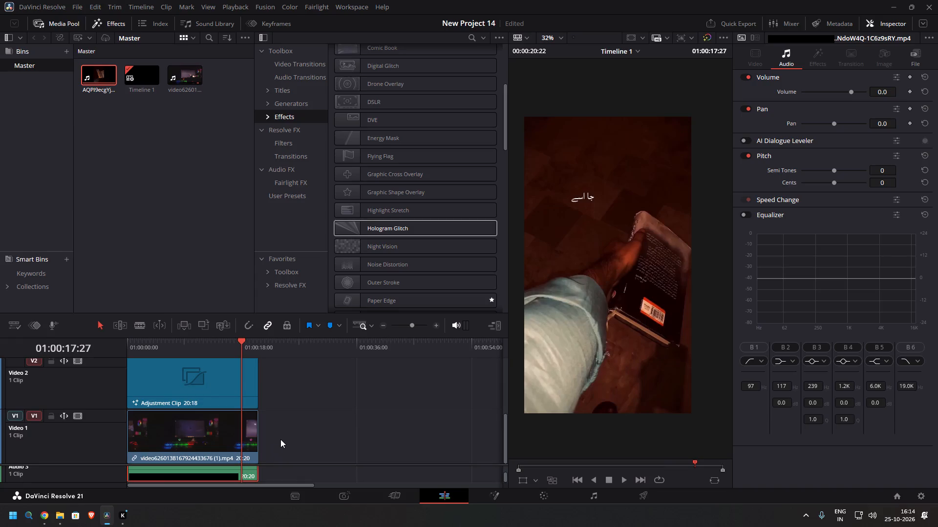
{"action": "key", "text": "BackSpace"}
Preview the available composite modes on the book video on Video 3, leaving its mode at Normal.
{"action": "scroll", "coordinate": [280, 439], "scroll_direction": "up", "scroll_amount": 2}
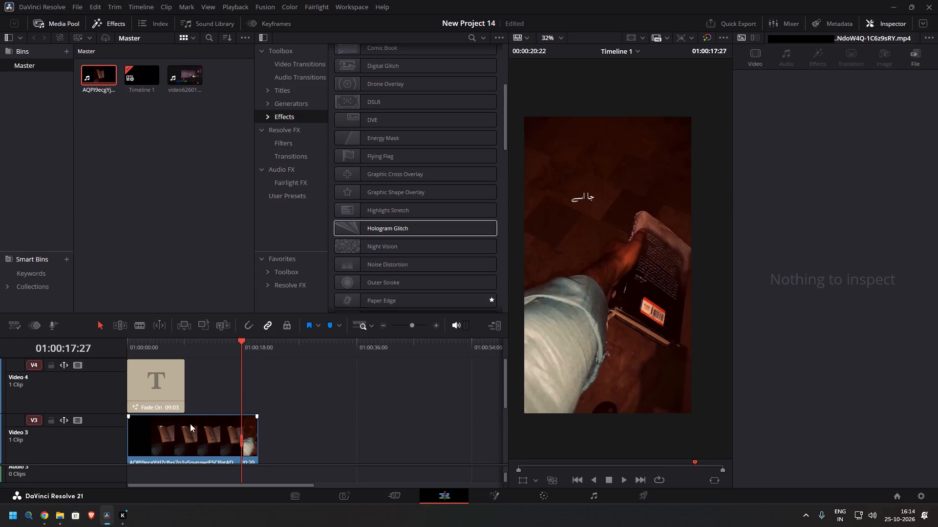
{"action": "left_click", "coordinate": [192, 437]}
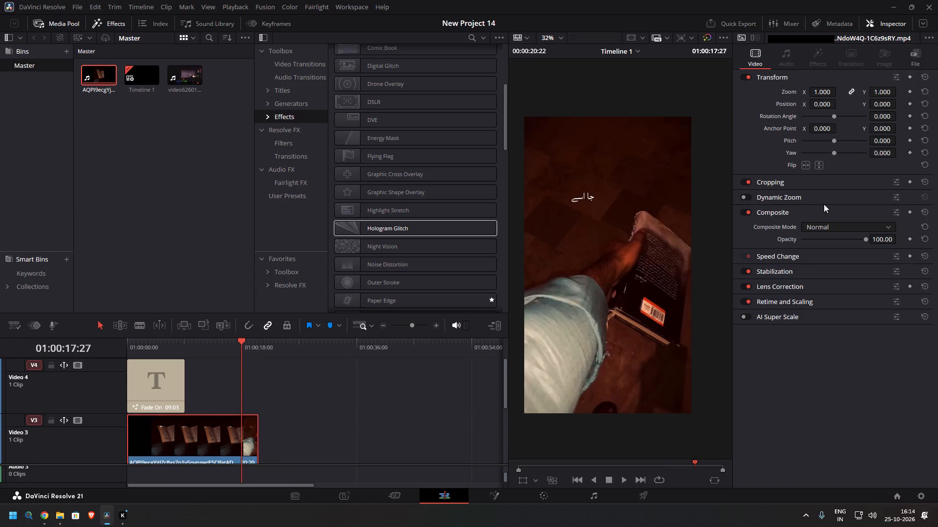
{"action": "left_click", "coordinate": [823, 229]}
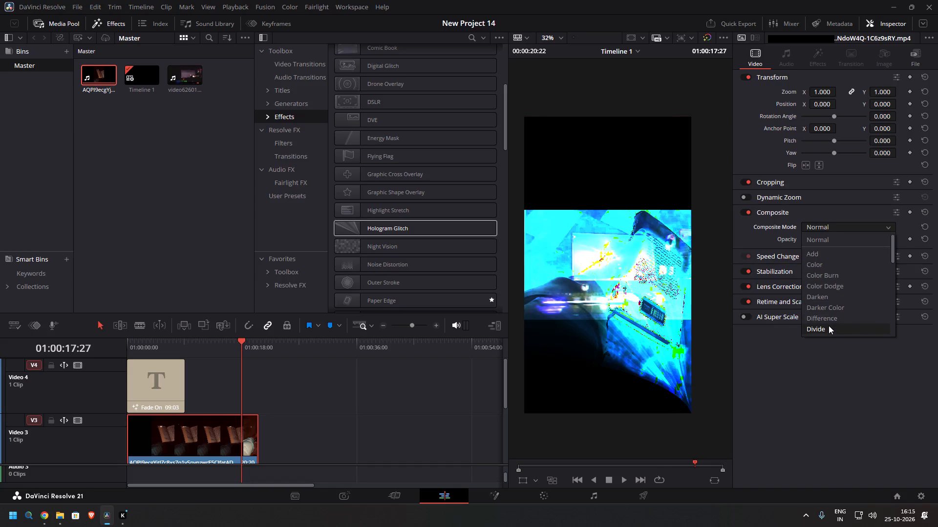
{"action": "scroll", "coordinate": [829, 325], "scroll_direction": "down", "scroll_amount": 4}
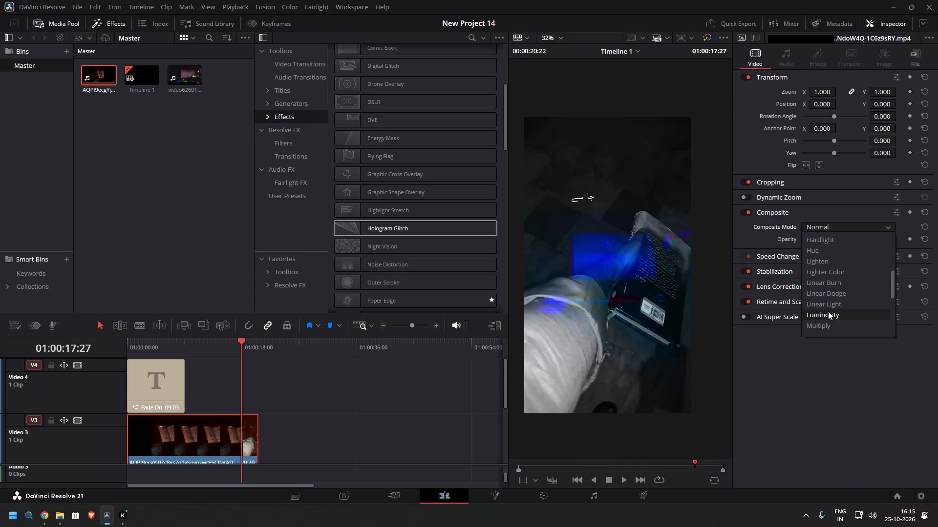
{"action": "scroll", "coordinate": [828, 311], "scroll_direction": "down", "scroll_amount": 2}
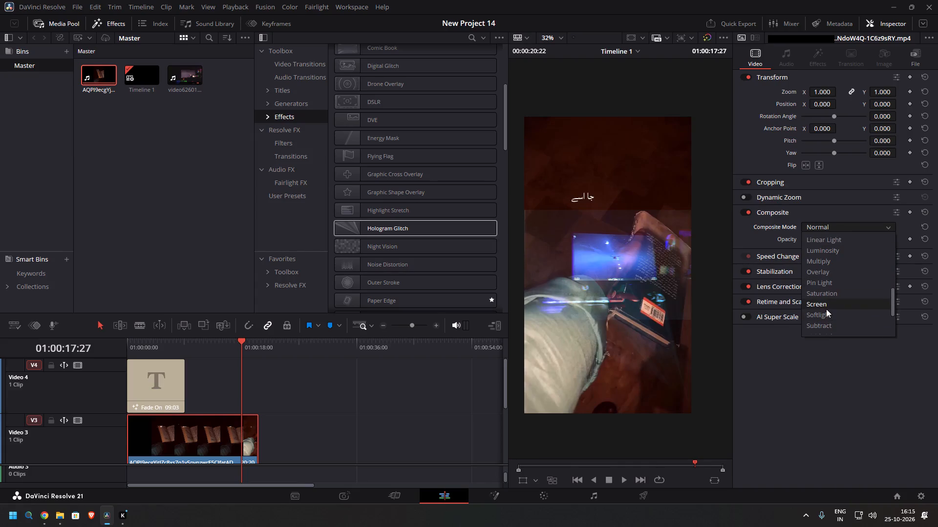
{"action": "scroll", "coordinate": [828, 309], "scroll_direction": "down", "scroll_amount": 4}
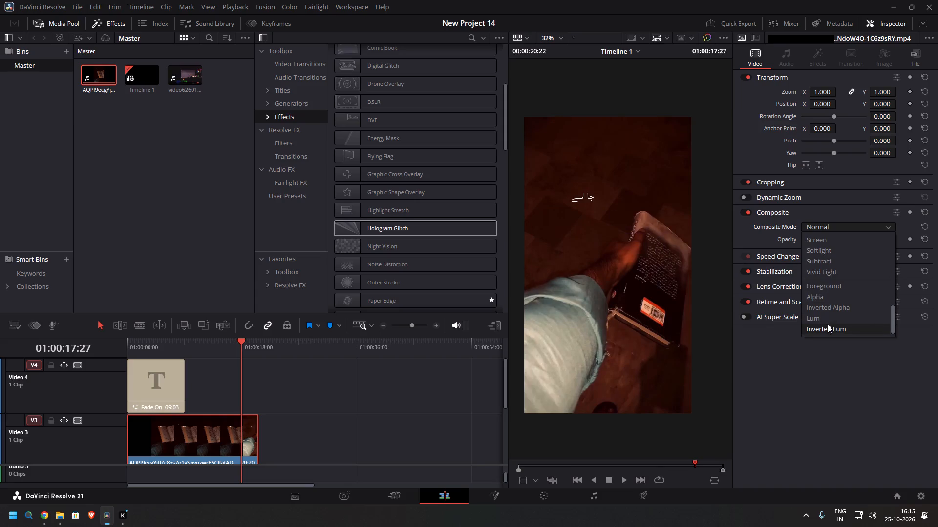
{"action": "scroll", "coordinate": [828, 324], "scroll_direction": "down", "scroll_amount": 1}
{"action": "scroll", "coordinate": [828, 298], "scroll_direction": "up", "scroll_amount": 5}
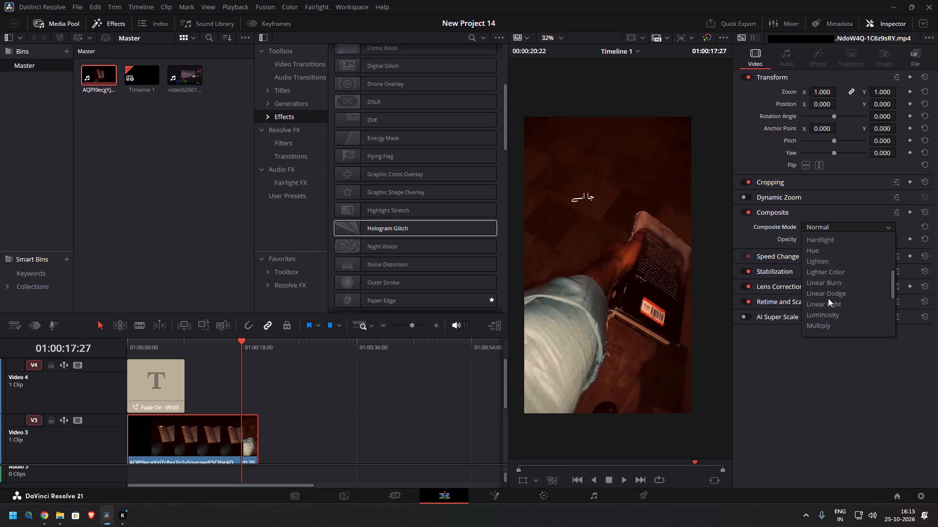
{"action": "scroll", "coordinate": [828, 298], "scroll_direction": "up", "scroll_amount": 8}
{"action": "left_click", "coordinate": [870, 226]}
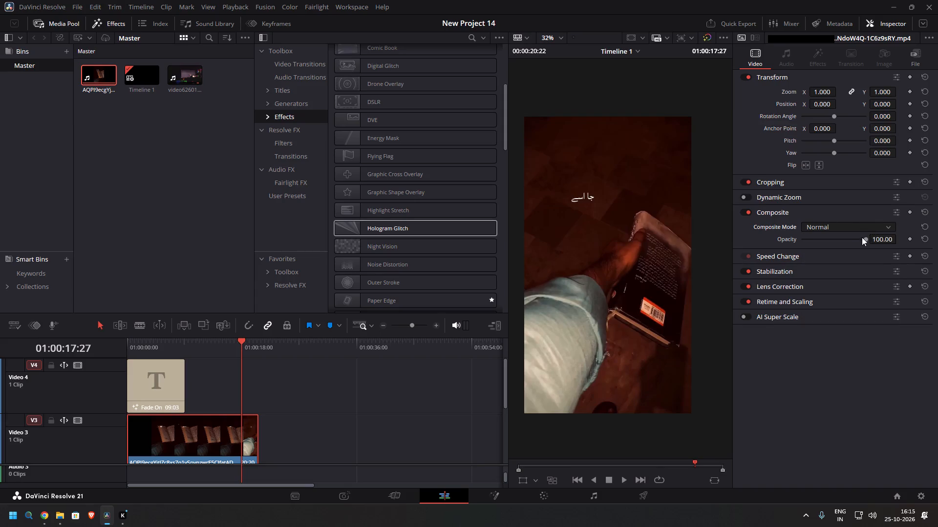
Lower the book video's opacity to 14.50.
{"action": "left_click_drag", "start_coordinate": [864, 238], "coordinate": [810, 243]}
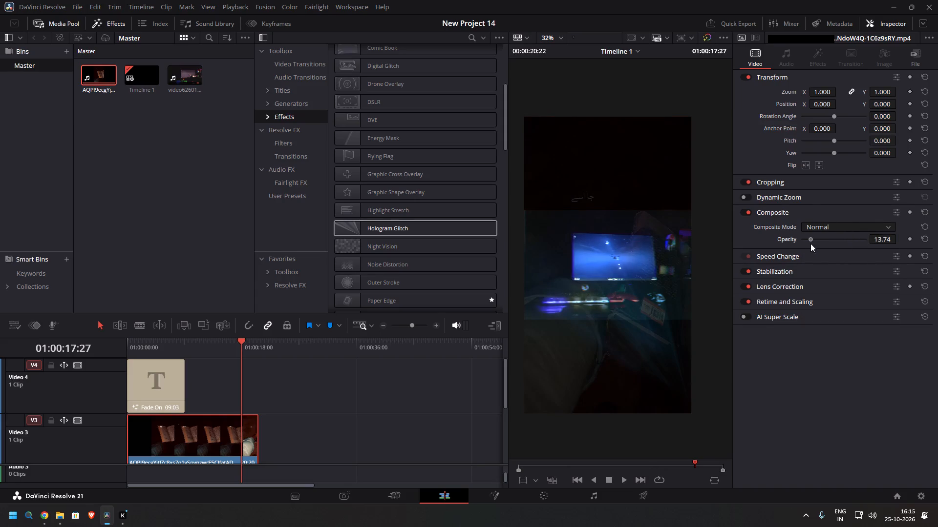
{"action": "left_click_drag", "start_coordinate": [810, 243], "coordinate": [811, 244]}
Play the timeline from the start to review the faint book video overlay on the gameplay and title.
{"action": "left_click_drag", "start_coordinate": [243, 341], "coordinate": [0, 318]}
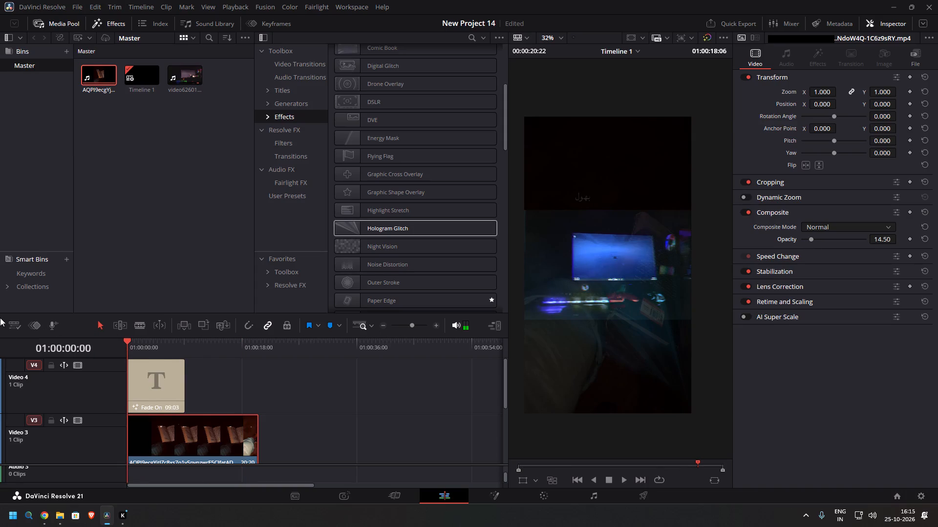
{"action": "key", "text": "space"}
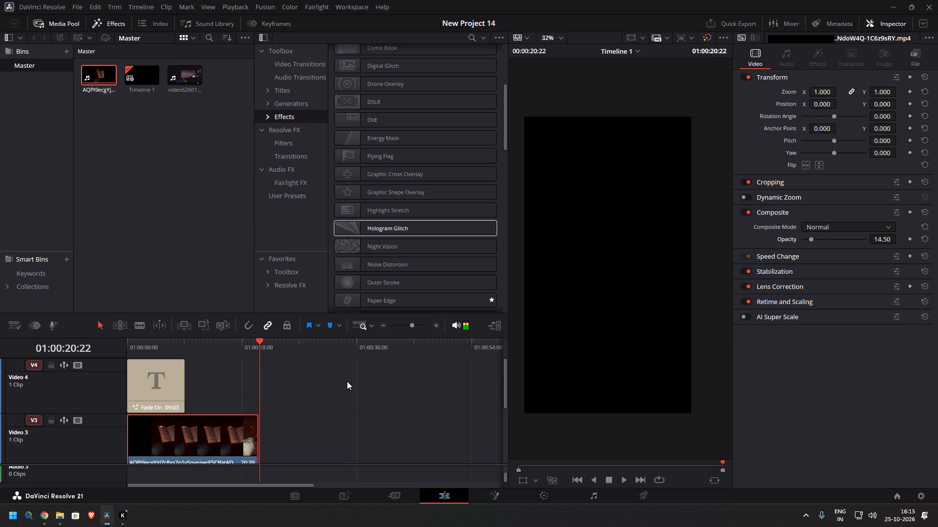
{"action": "left_click_drag", "start_coordinate": [251, 348], "coordinate": [84, 355]}
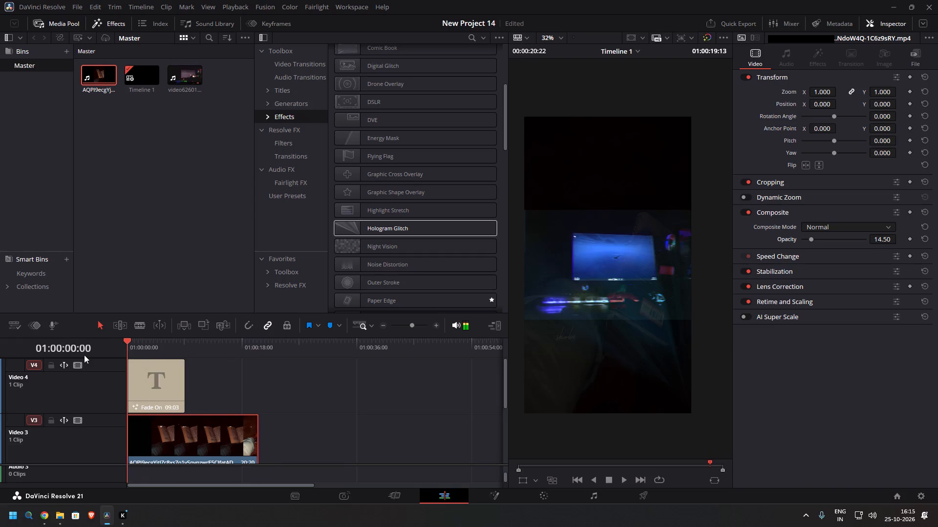
{"action": "key", "text": "space"}
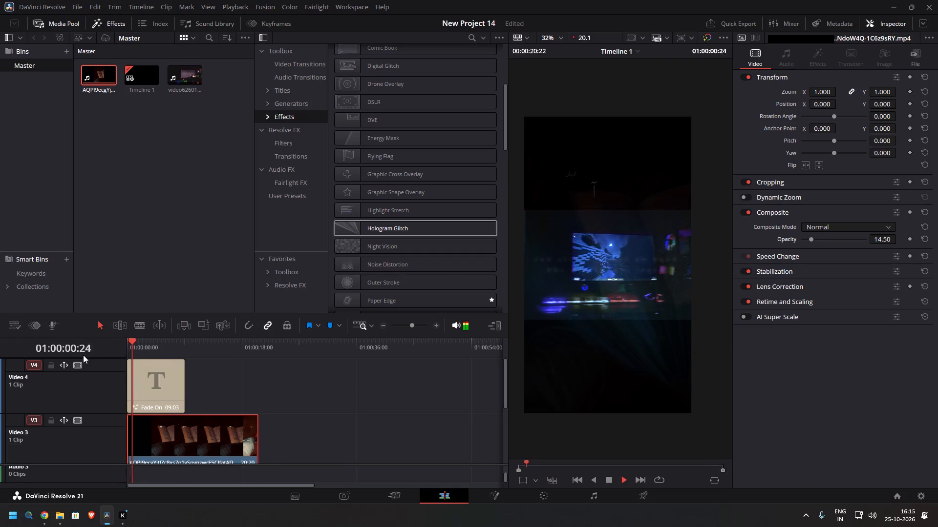
{"action": "key", "text": "space"}
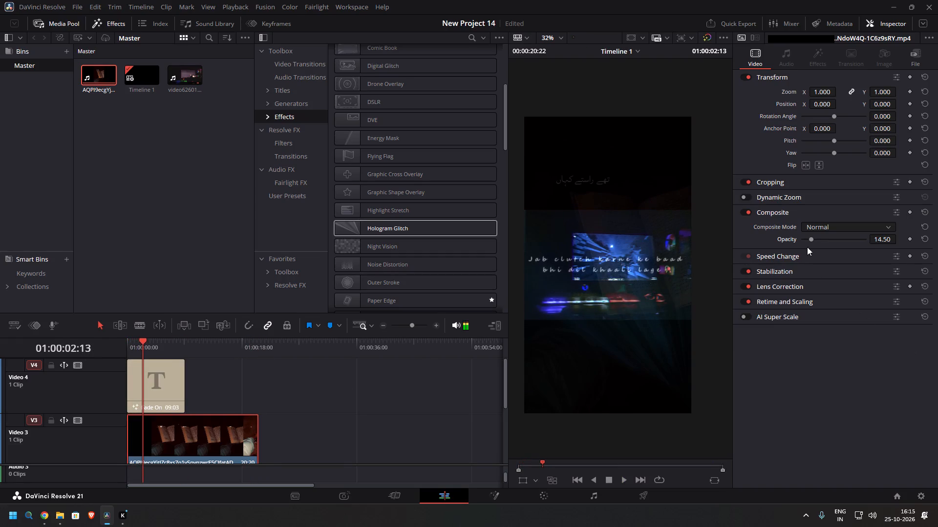
{"action": "left_click", "coordinate": [810, 238]}
{"action": "key", "text": "space"}
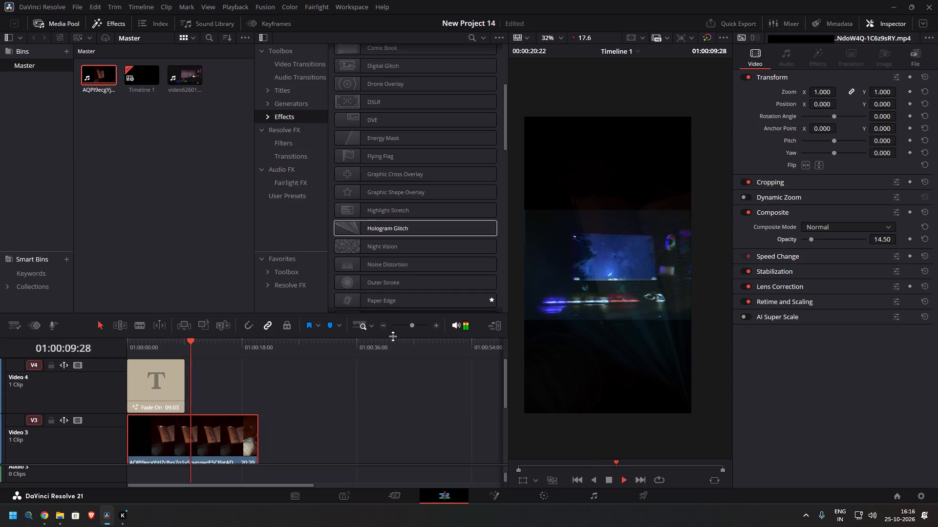
{"action": "key", "text": "space"}
Set the Fade On title's composite mode to Normal and play the timeline from the start.
{"action": "left_click", "coordinate": [170, 389]}
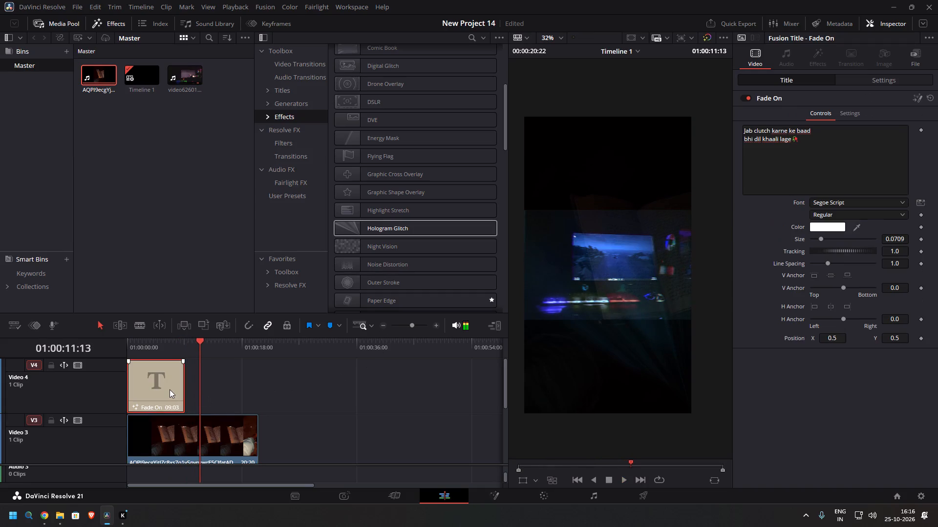
{"action": "left_click", "coordinate": [855, 114]}
{"action": "left_click", "coordinate": [824, 116]}
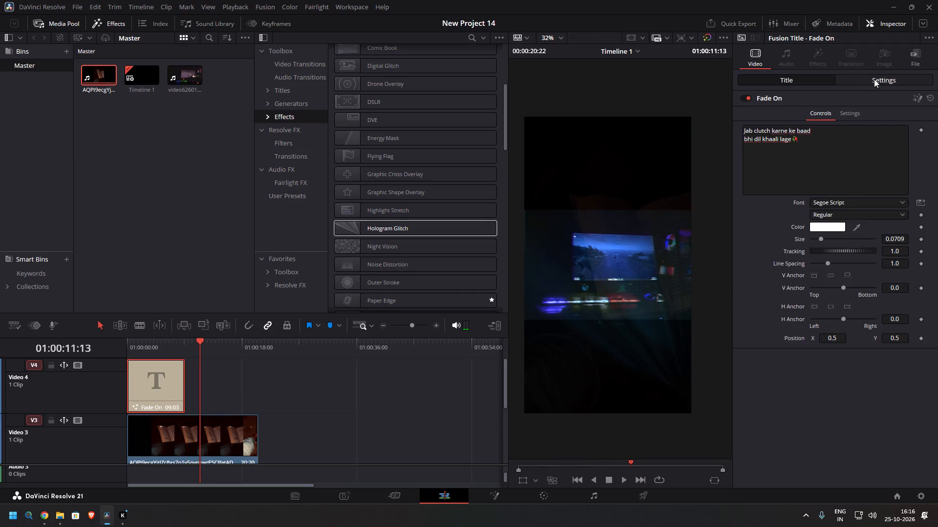
{"action": "left_click", "coordinate": [874, 80]}
{"action": "left_click", "coordinate": [835, 246]}
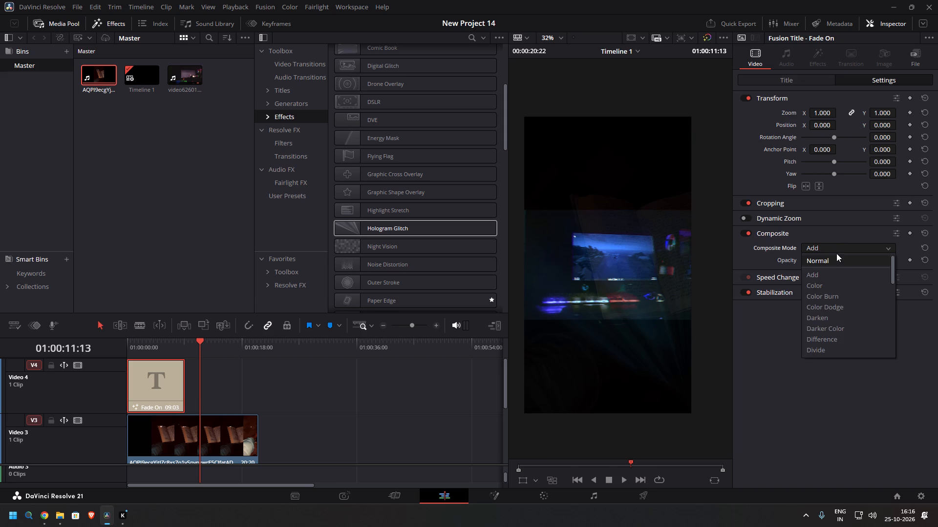
{"action": "left_click", "coordinate": [834, 260]}
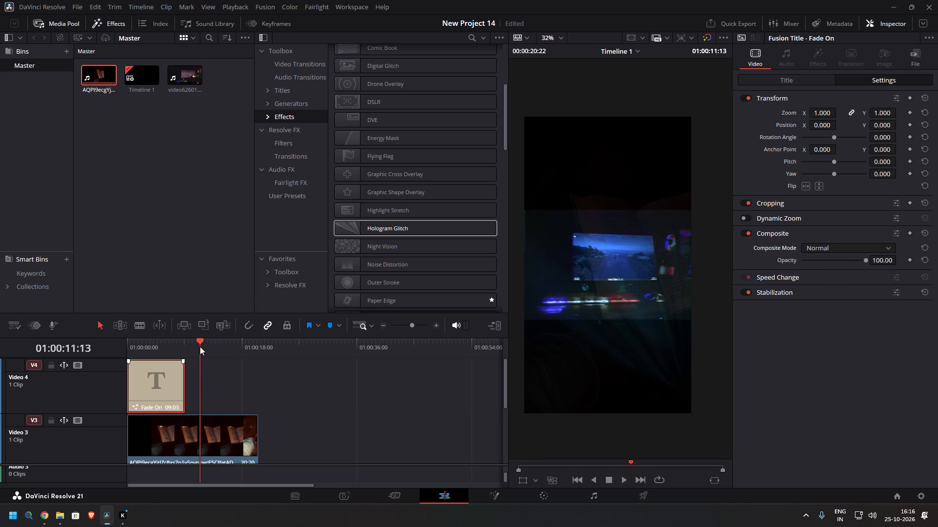
{"action": "left_click_drag", "start_coordinate": [200, 345], "coordinate": [33, 325]}
{"action": "key", "text": "space"}
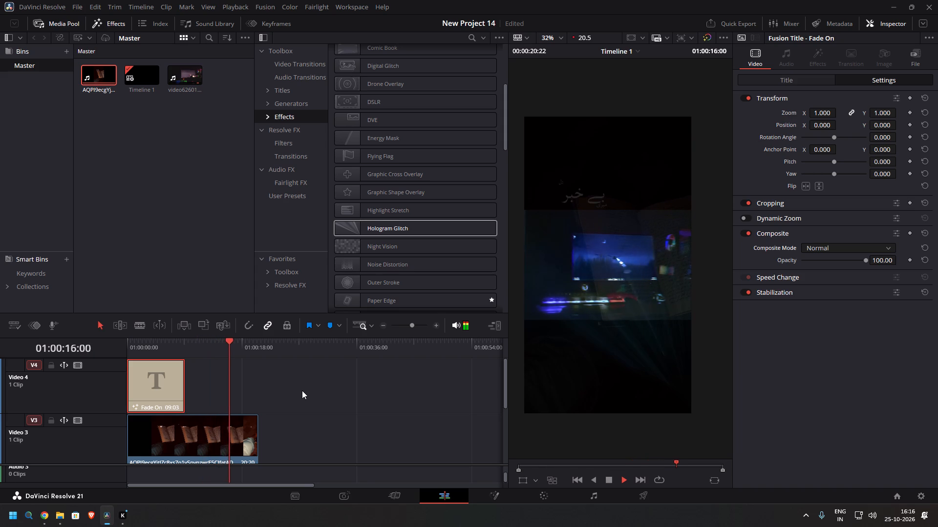
{"action": "key", "text": "space"}
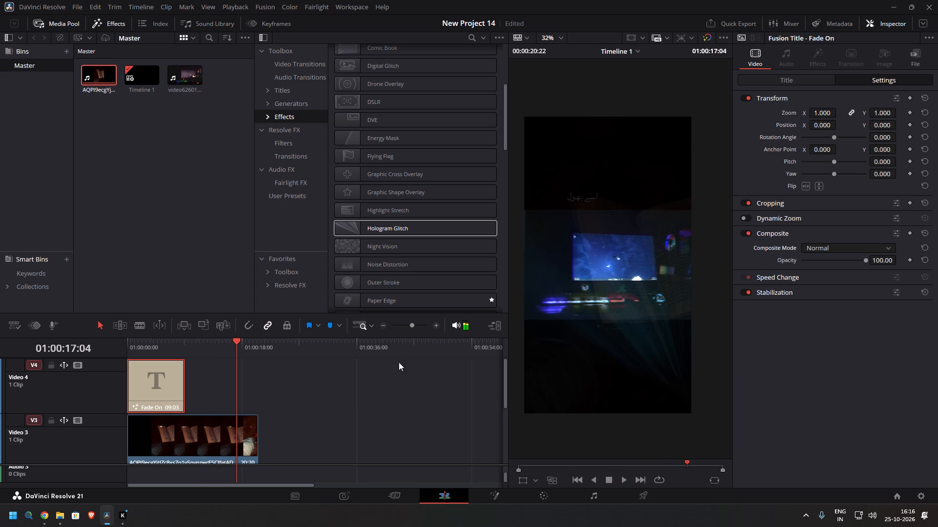
Place a Text+ title on a new Video 5 track, aligned to the timeline's start.
{"action": "left_click", "coordinate": [297, 90]}
{"action": "scroll", "coordinate": [346, 87], "scroll_direction": "up", "scroll_amount": 11}
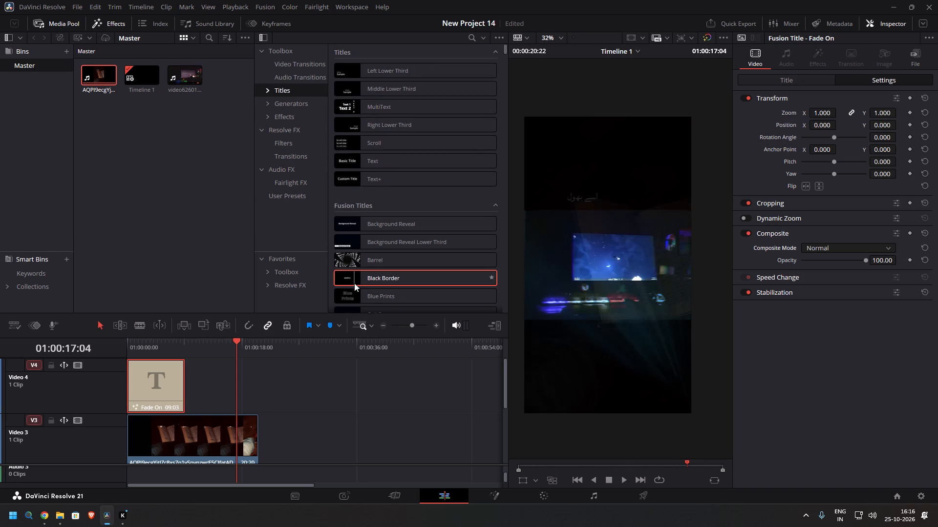
{"action": "scroll", "coordinate": [383, 265], "scroll_direction": "down", "scroll_amount": 3}
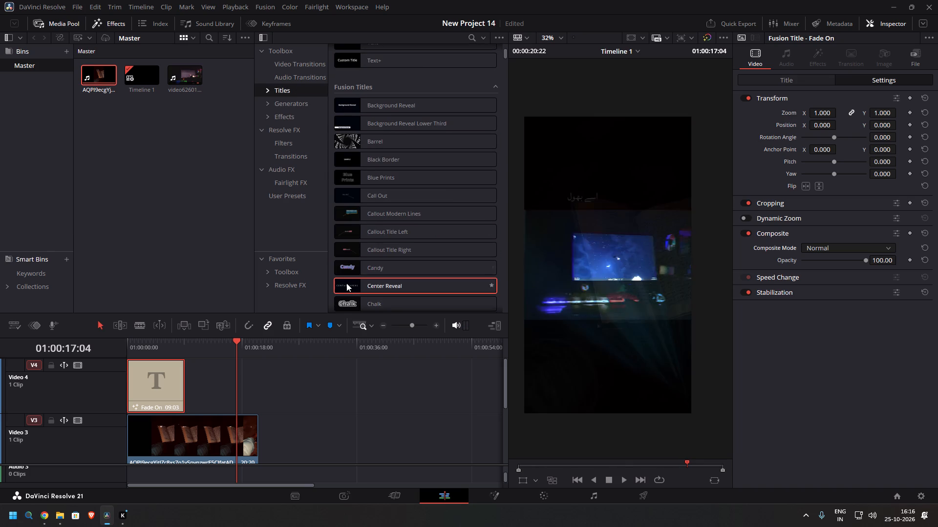
{"action": "scroll", "coordinate": [373, 289], "scroll_direction": "down", "scroll_amount": 4}
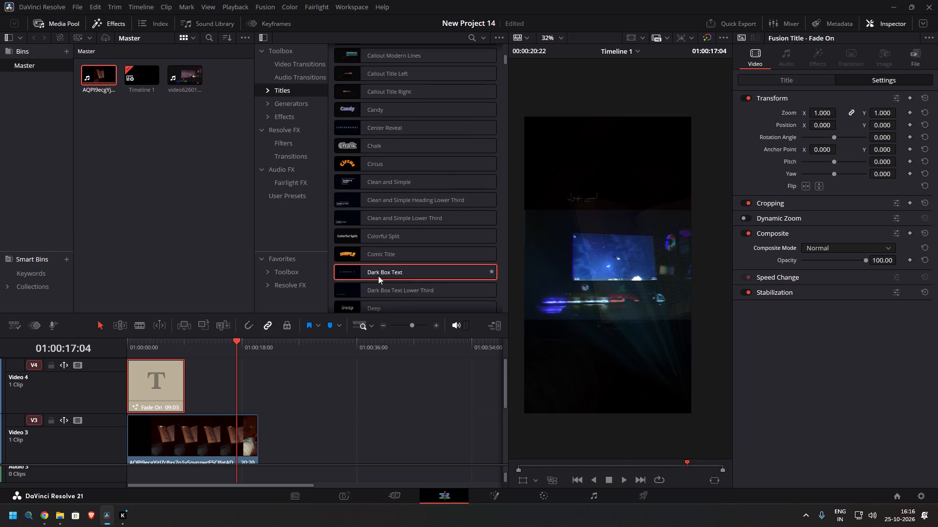
{"action": "scroll", "coordinate": [371, 277], "scroll_direction": "down", "scroll_amount": 10}
{"action": "scroll", "coordinate": [368, 277], "scroll_direction": "down", "scroll_amount": 11}
{"action": "scroll", "coordinate": [364, 264], "scroll_direction": "up", "scroll_amount": 8}
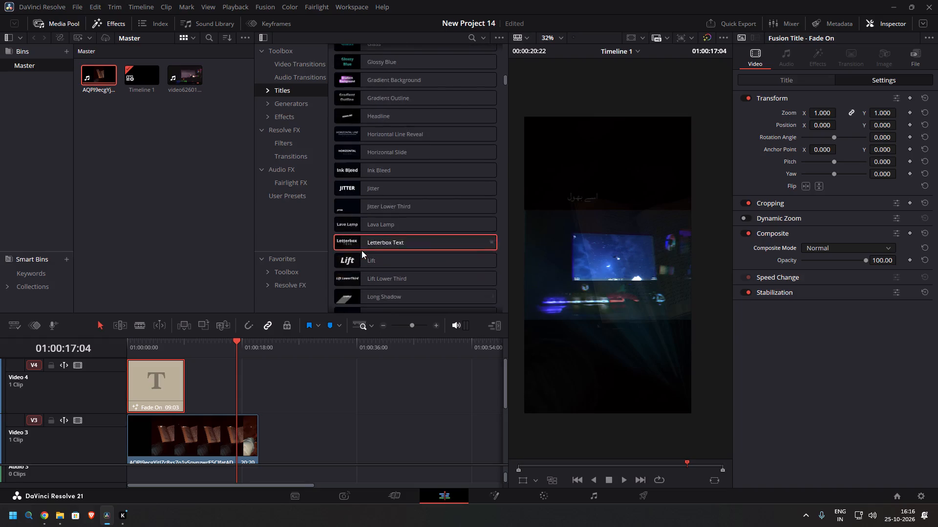
{"action": "scroll", "coordinate": [362, 250], "scroll_direction": "up", "scroll_amount": 20}
{"action": "scroll", "coordinate": [362, 250], "scroll_direction": "up", "scroll_amount": 16}
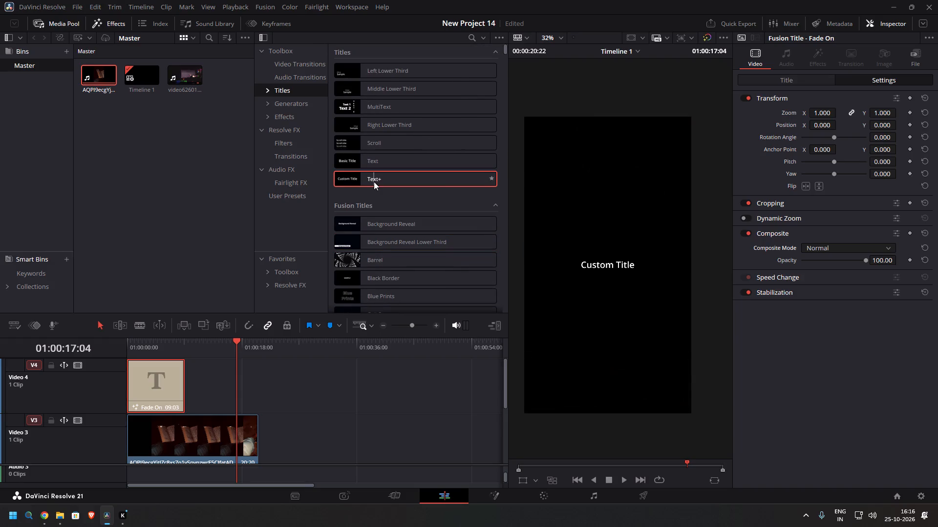
{"action": "left_click_drag", "start_coordinate": [372, 180], "coordinate": [237, 378]}
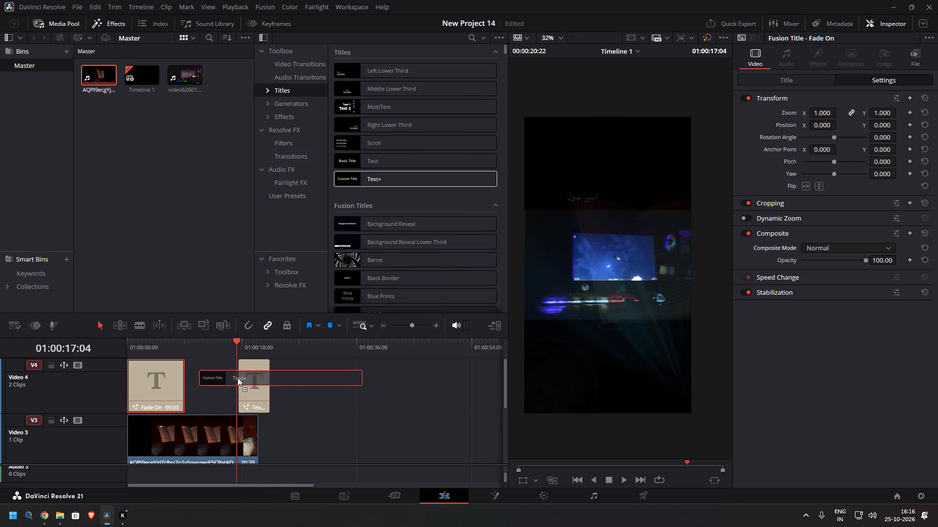
{"action": "left_click_drag", "start_coordinate": [237, 378], "coordinate": [121, 384]}
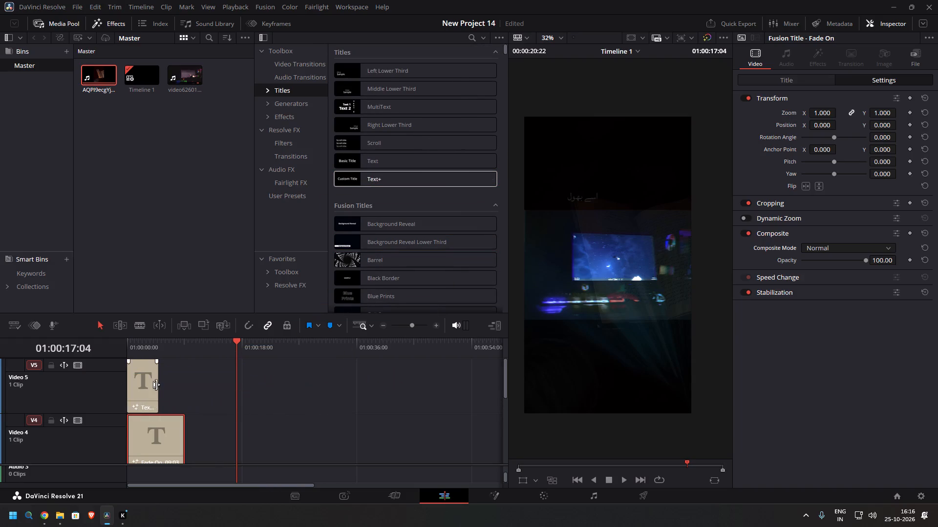
Extend the Text+ title on Video 5 to a duration of 20:19, ending about where the book video ends.
{"action": "left_click_drag", "start_coordinate": [159, 388], "coordinate": [263, 418]}
{"action": "scroll", "coordinate": [268, 410], "scroll_direction": "up", "scroll_amount": 2}
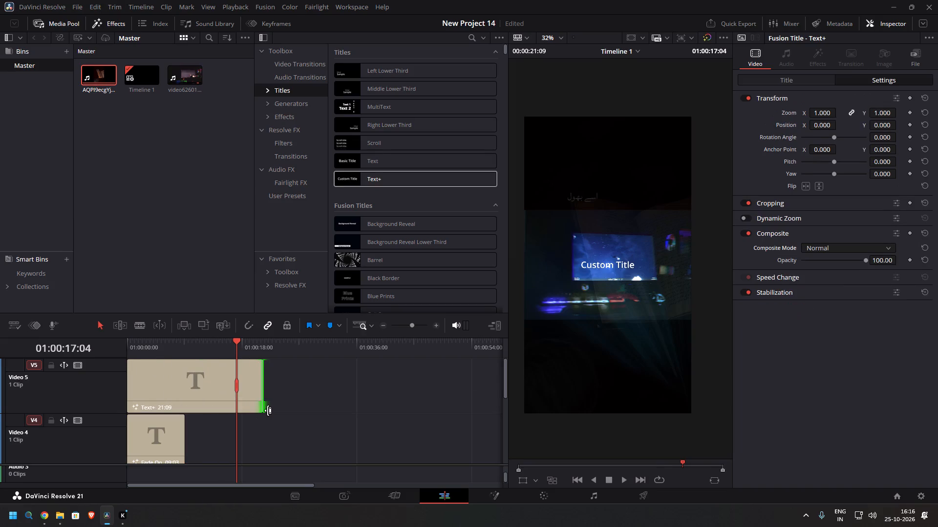
{"action": "left_click_drag", "start_coordinate": [231, 388], "coordinate": [229, 412]}
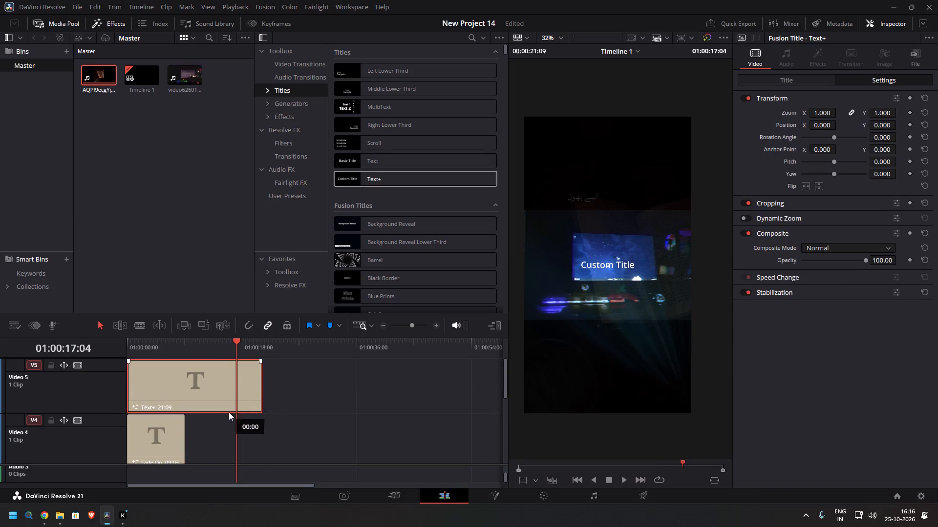
{"action": "left_click_drag", "start_coordinate": [229, 412], "coordinate": [228, 394]}
{"action": "scroll", "coordinate": [267, 398], "scroll_direction": "down", "scroll_amount": 1}
{"action": "left_click_drag", "start_coordinate": [236, 341], "coordinate": [255, 350]}
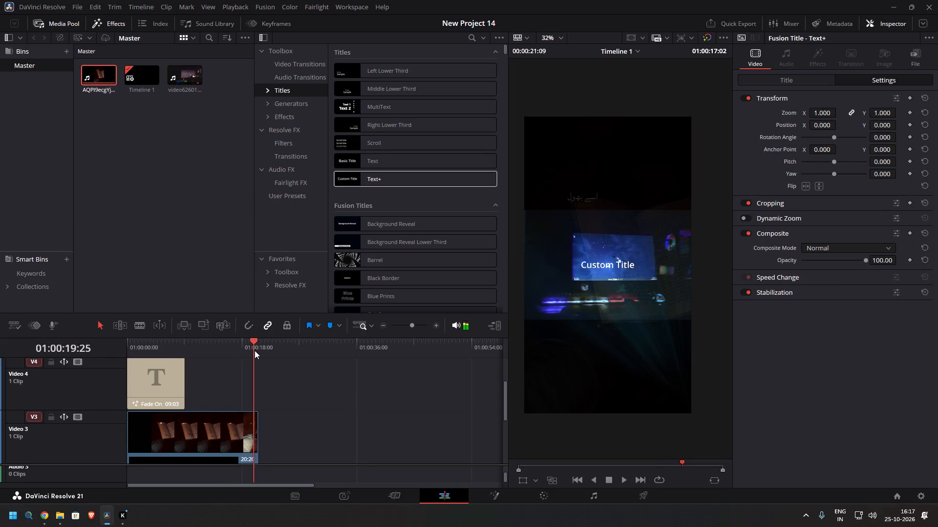
{"action": "left_click_drag", "start_coordinate": [255, 350], "coordinate": [257, 354]}
{"action": "scroll", "coordinate": [274, 371], "scroll_direction": "up", "scroll_amount": 4}
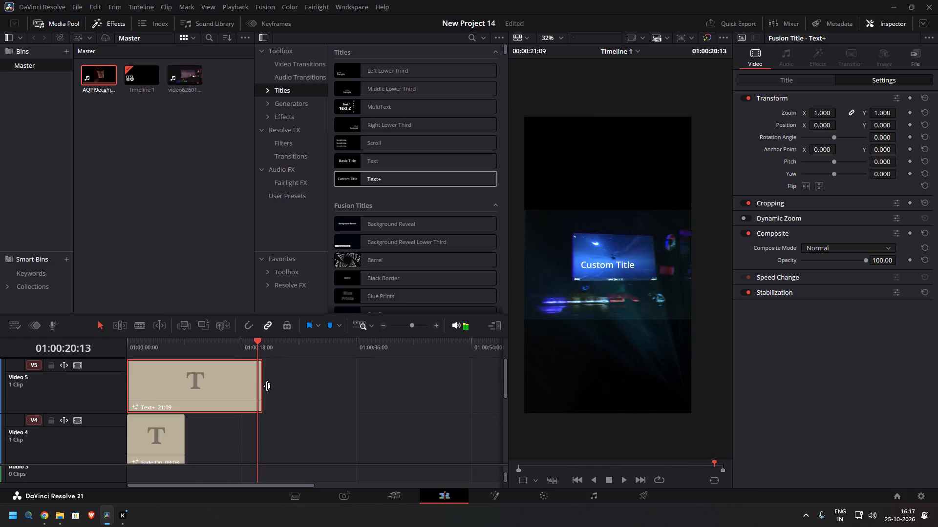
{"action": "left_click_drag", "start_coordinate": [263, 387], "coordinate": [258, 391]}
{"action": "left_click", "coordinate": [199, 400]}
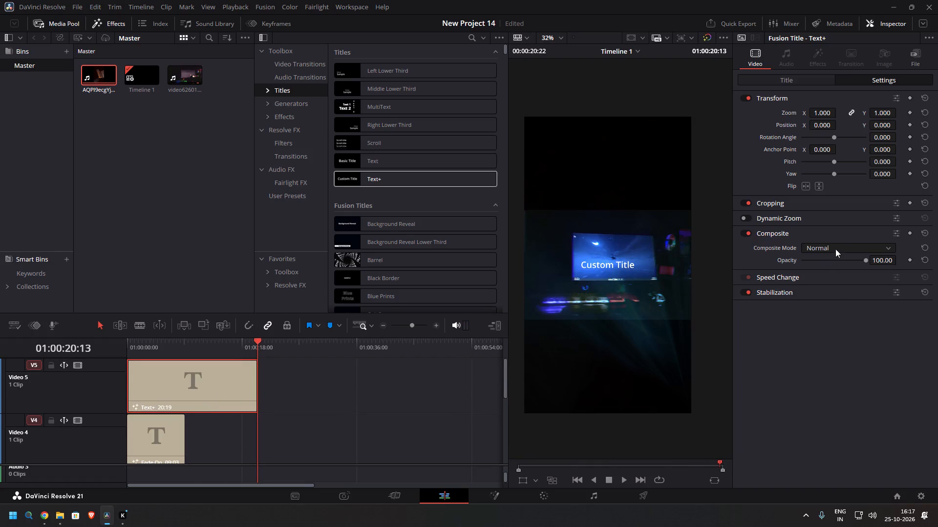
Set the font of the Text+ title on Video 5 to Minecraft.
{"action": "left_click", "coordinate": [192, 398]}
{"action": "left_click", "coordinate": [865, 78]}
{"action": "left_click", "coordinate": [876, 78]}
{"action": "left_click", "coordinate": [797, 81]}
{"action": "left_click", "coordinate": [868, 211]}
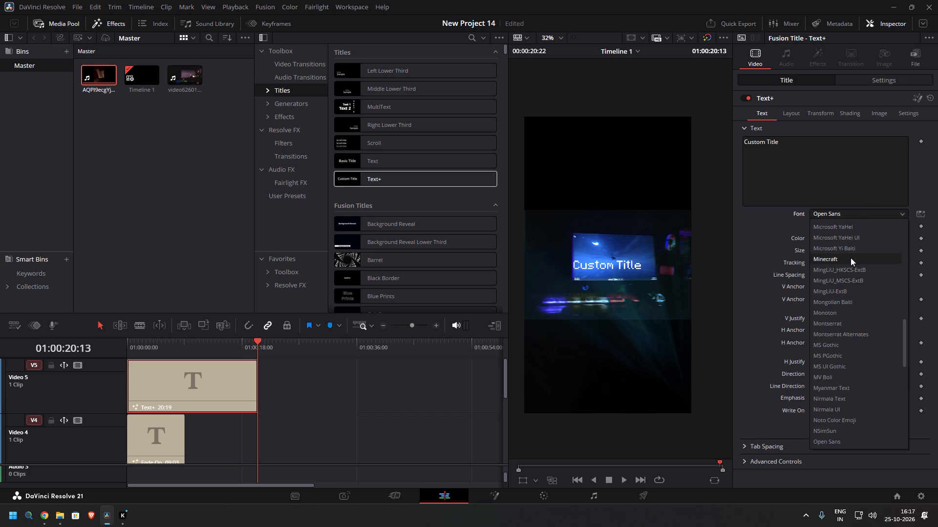
{"action": "left_click", "coordinate": [851, 258]}
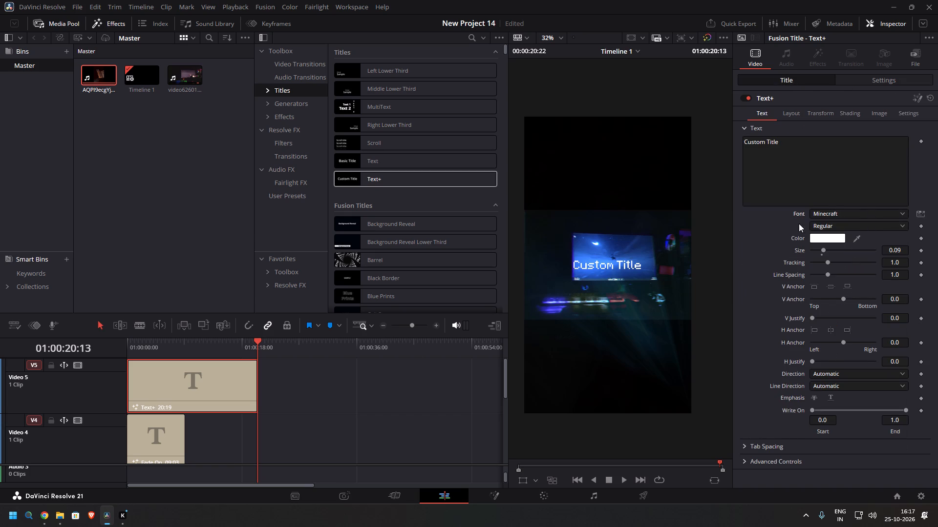
Clear the placeholder text "Custom Title" from the Text+ title.
{"action": "left_click_drag", "start_coordinate": [818, 159], "coordinate": [746, 142]}
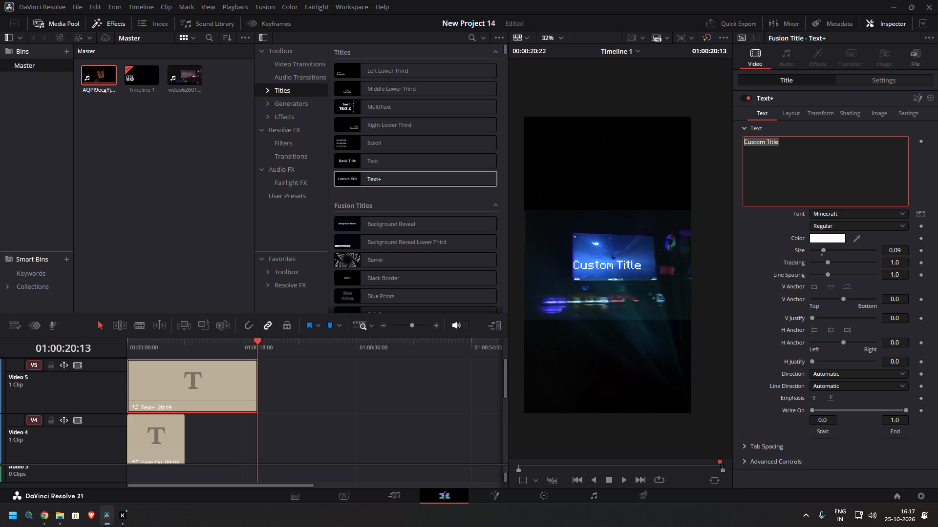
{"action": "key", "text": "BackSpace"}
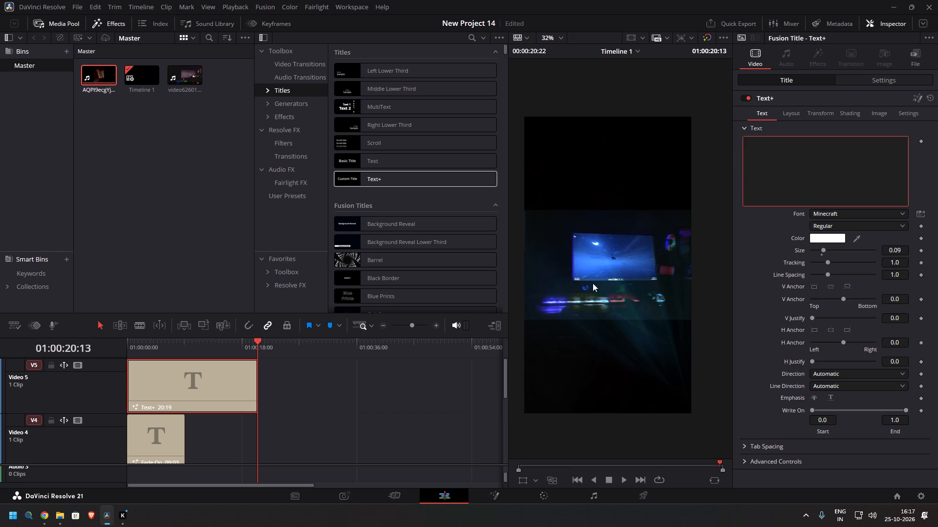
Switch to Chrome, close the Gemini tab, and run a Google voice search for "Dark Angel" in a new tab.
{"action": "left_click", "coordinate": [45, 514]}
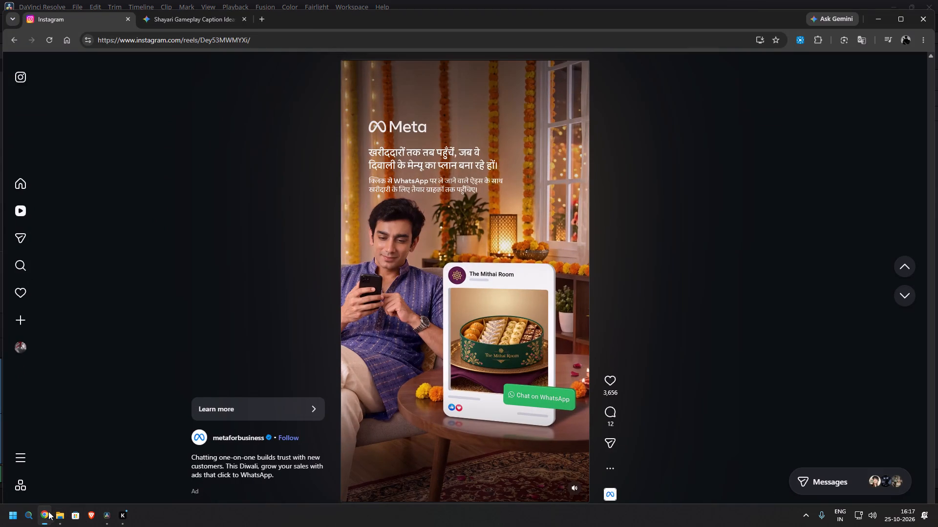
{"action": "left_click", "coordinate": [217, 23]}
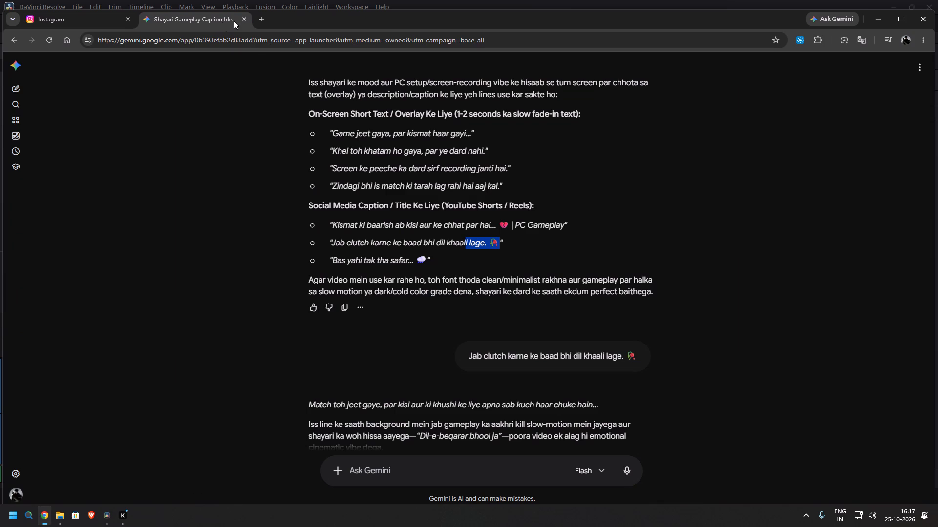
{"action": "left_click", "coordinate": [244, 19]}
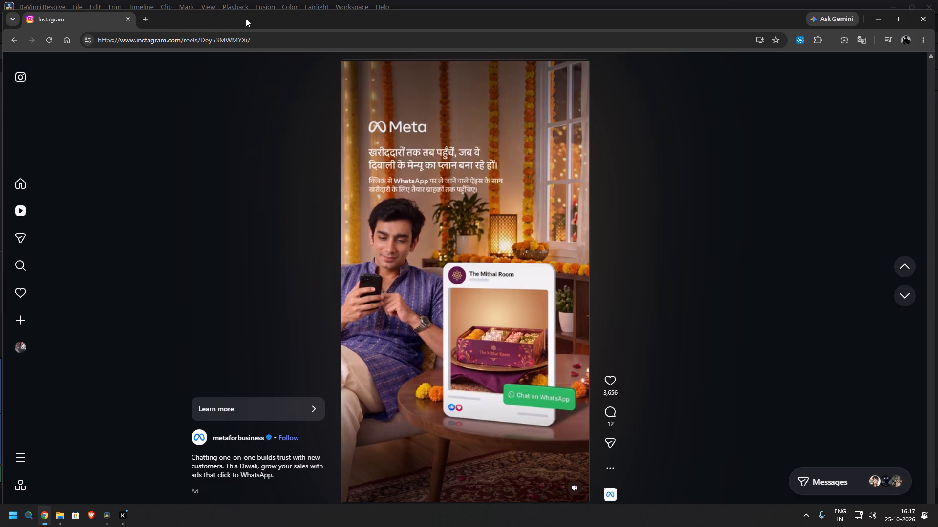
{"action": "left_click", "coordinate": [140, 19]}
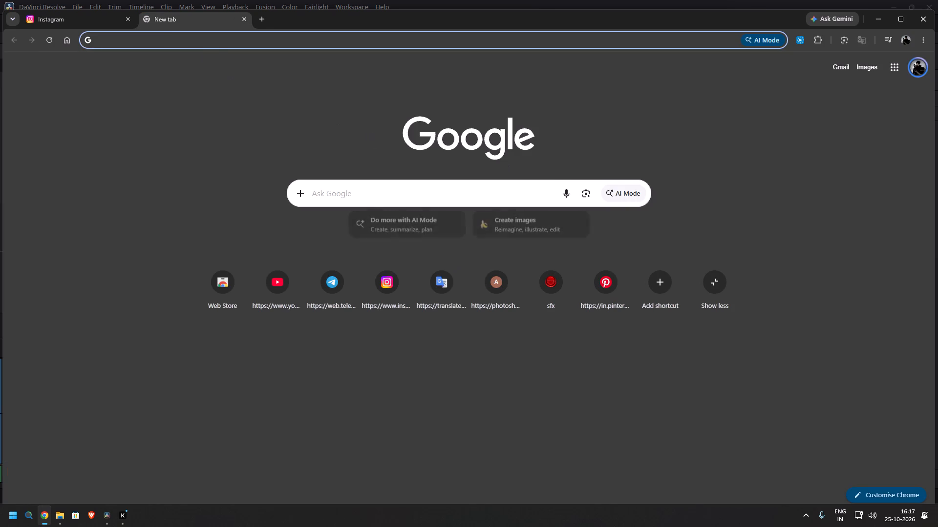
{"action": "left_click", "coordinate": [567, 192]}
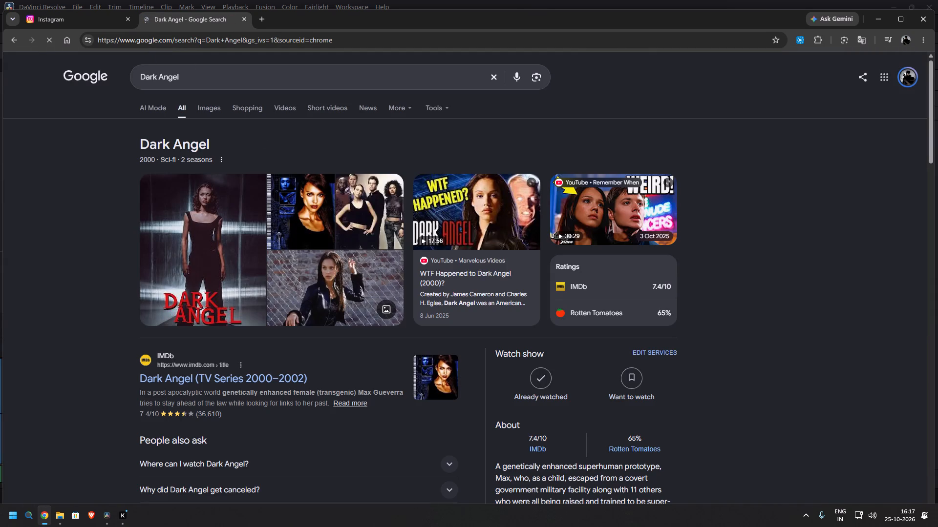
Edit the search query to read "DarkAngel<" and cut the whole text to the clipboard.
{"action": "left_click", "coordinate": [158, 77]}
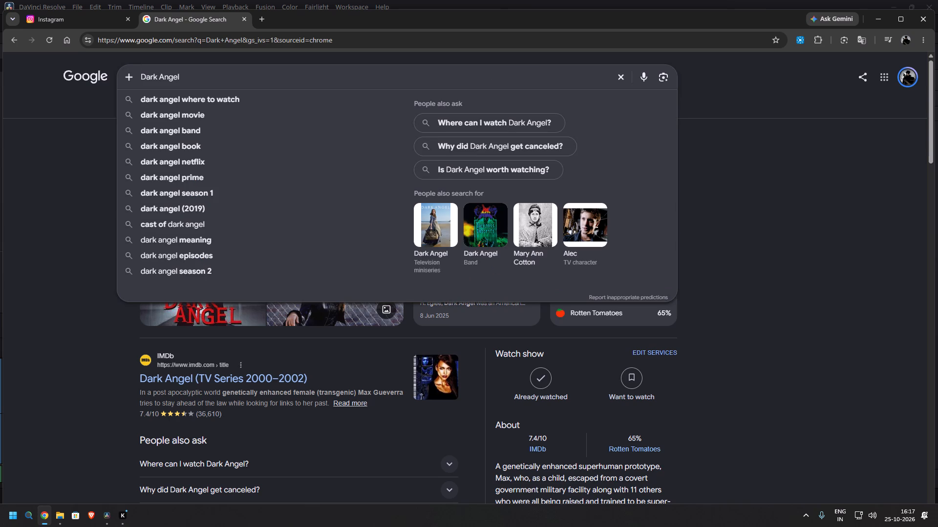
{"action": "key", "text": "BackSpace"}
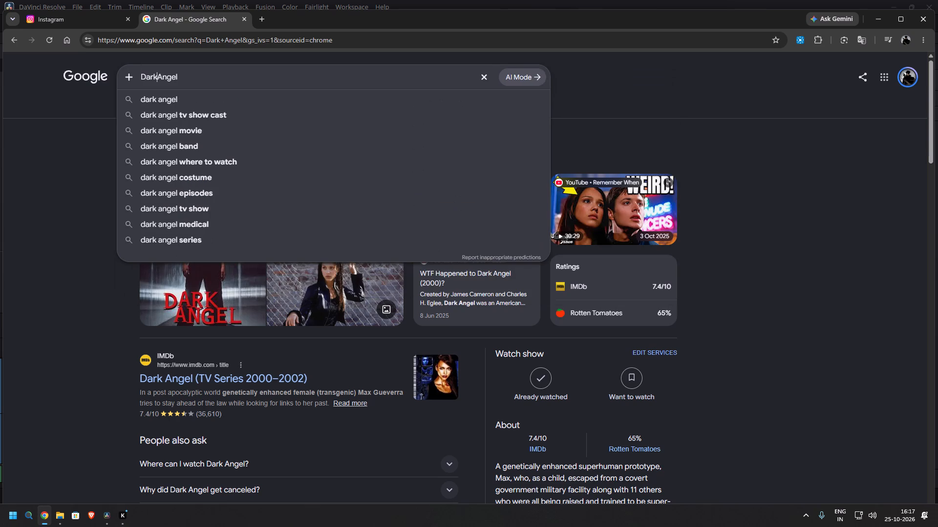
{"action": "left_click", "coordinate": [199, 79]}
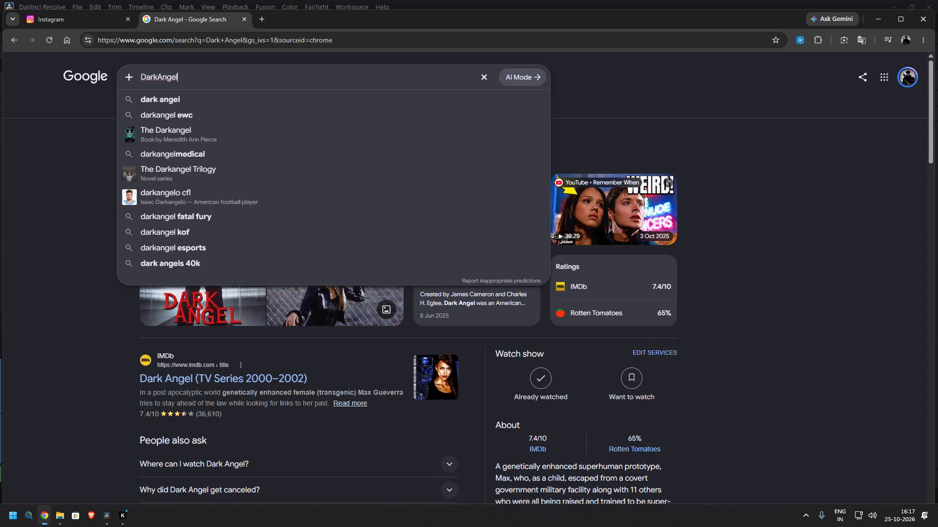
{"action": "key", "text": "shift+less"}
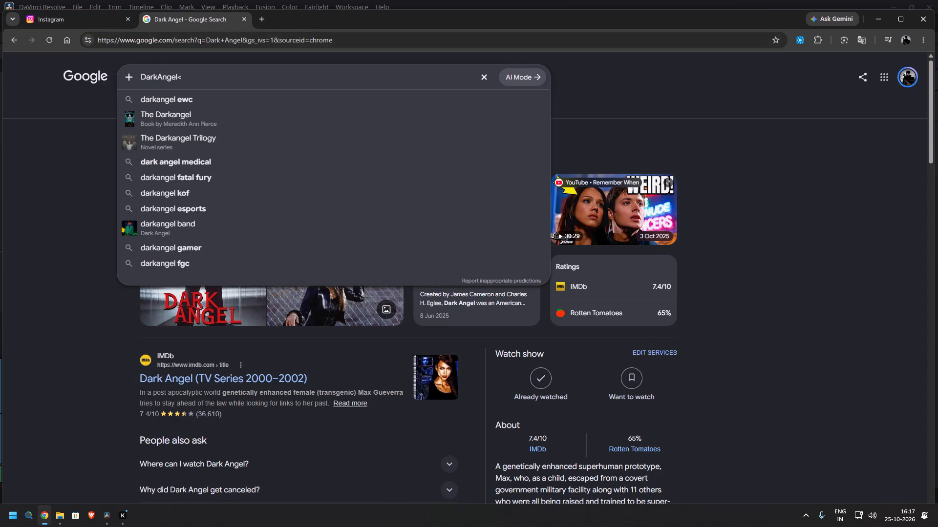
{"action": "left_click_drag", "start_coordinate": [195, 80], "coordinate": [141, 77]}
{"action": "right_click", "coordinate": [145, 76]}
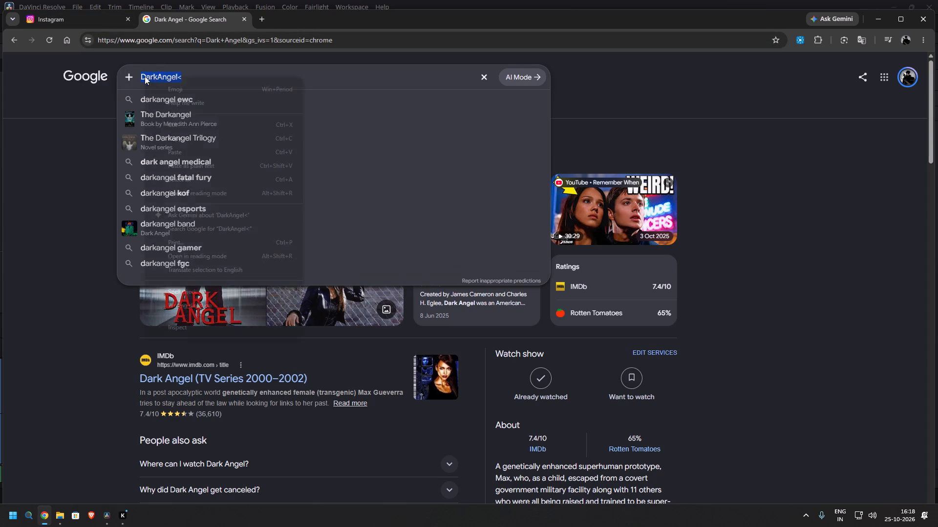
{"action": "left_click", "coordinate": [176, 124]}
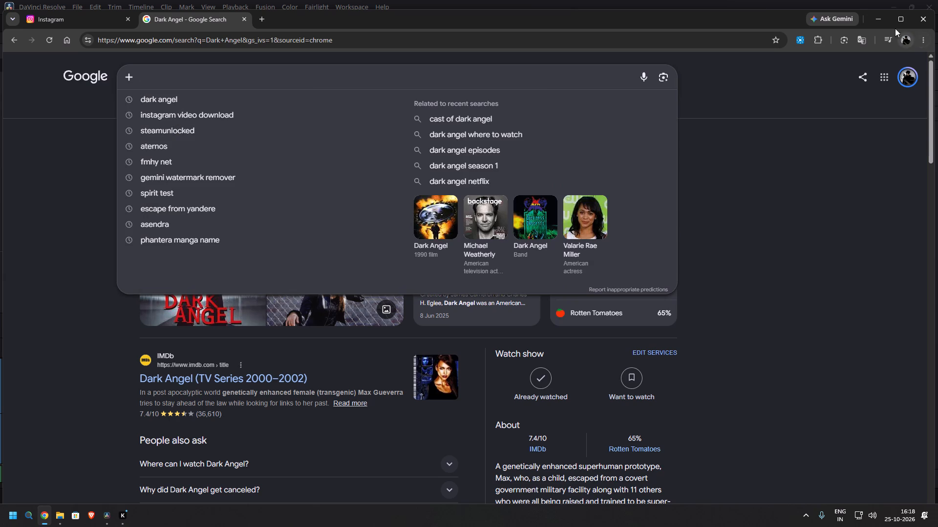
Return to DaVinci Resolve and paste "DarkAngel<" as the Text+ title's text.
{"action": "left_click", "coordinate": [876, 20]}
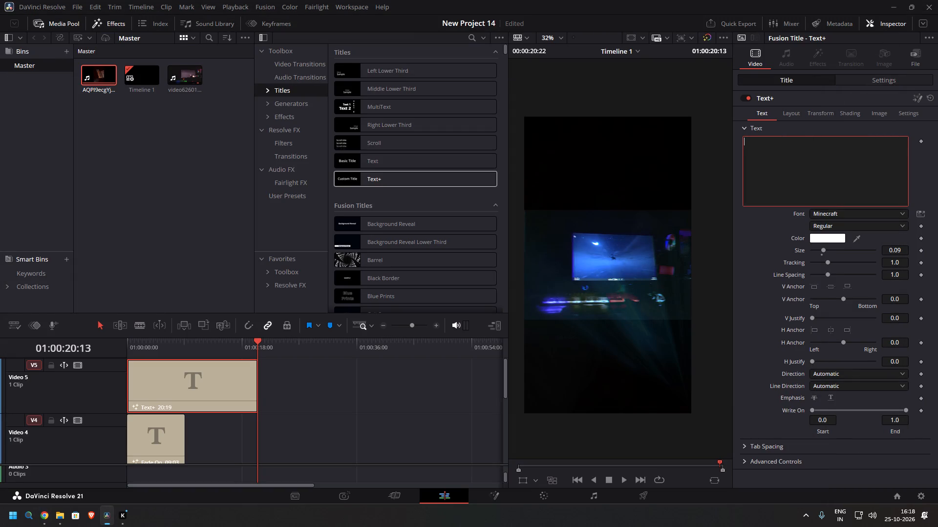
{"action": "key", "text": "ctrl+v"}
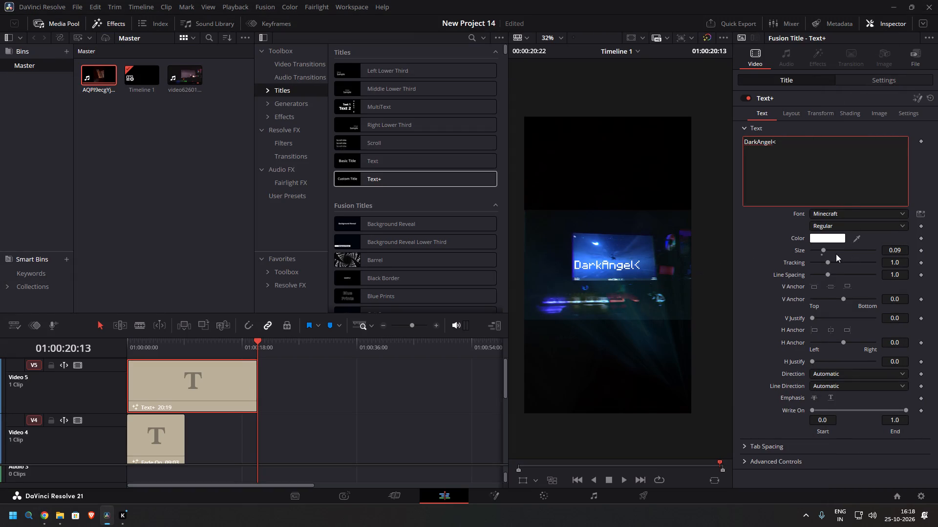
Reduce the DarkAngel< title's text size to 0.0394.
{"action": "left_click_drag", "start_coordinate": [824, 251], "coordinate": [816, 253]}
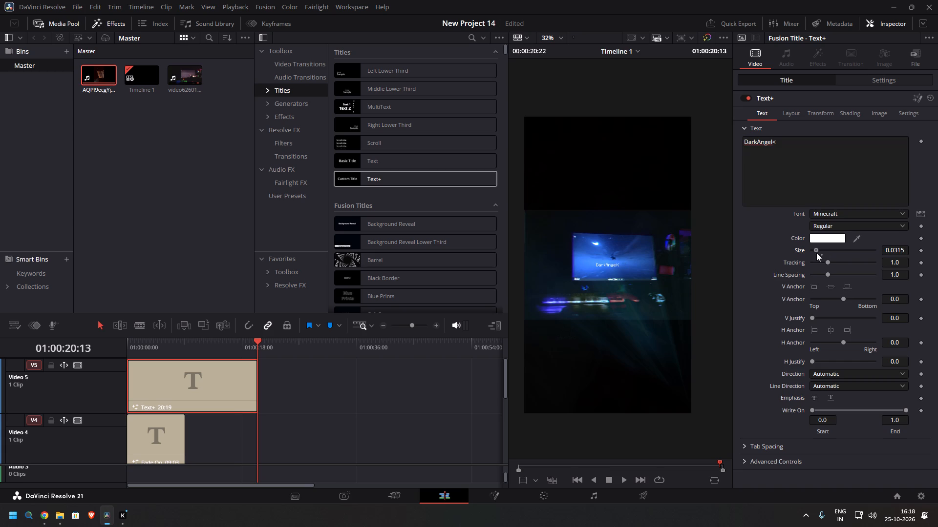
{"action": "left_click_drag", "start_coordinate": [816, 253], "coordinate": [817, 254]}
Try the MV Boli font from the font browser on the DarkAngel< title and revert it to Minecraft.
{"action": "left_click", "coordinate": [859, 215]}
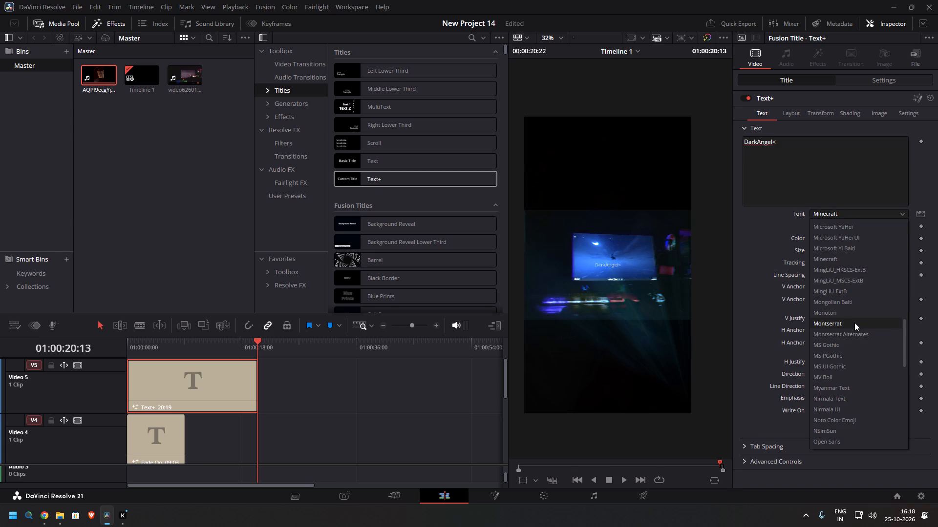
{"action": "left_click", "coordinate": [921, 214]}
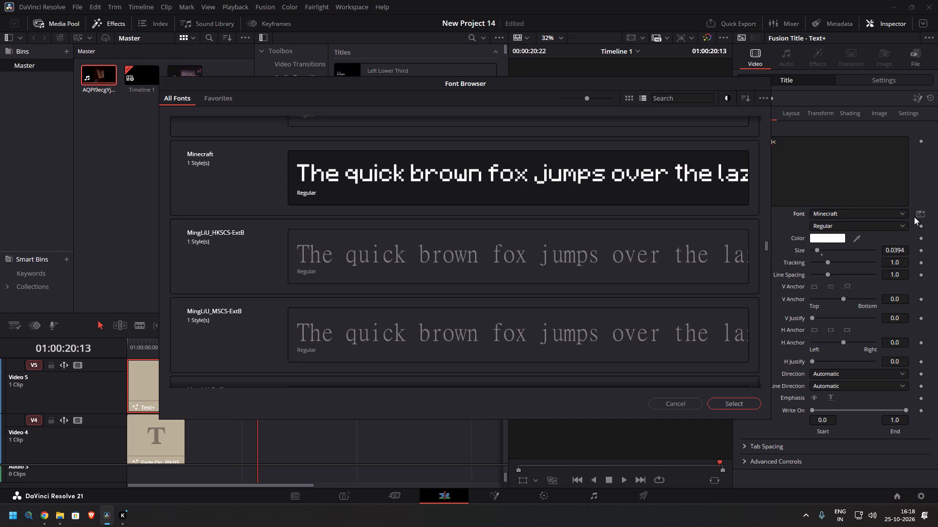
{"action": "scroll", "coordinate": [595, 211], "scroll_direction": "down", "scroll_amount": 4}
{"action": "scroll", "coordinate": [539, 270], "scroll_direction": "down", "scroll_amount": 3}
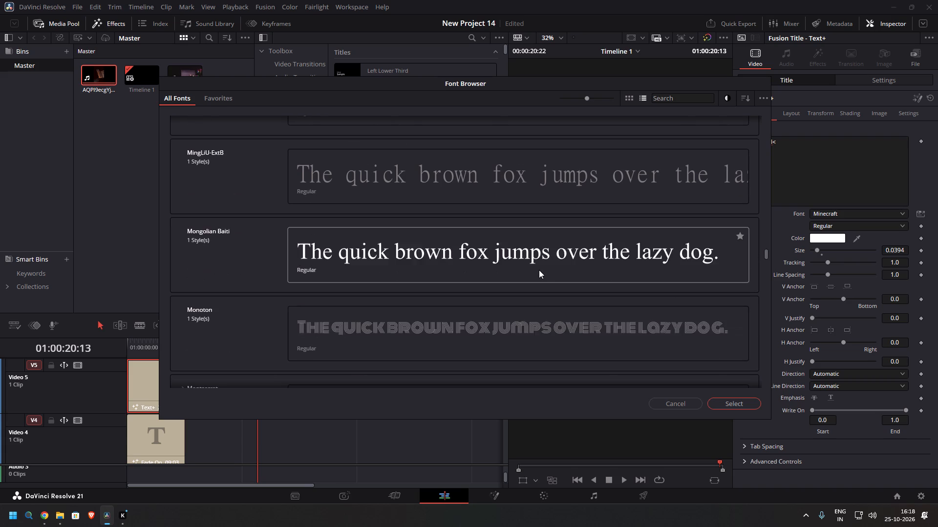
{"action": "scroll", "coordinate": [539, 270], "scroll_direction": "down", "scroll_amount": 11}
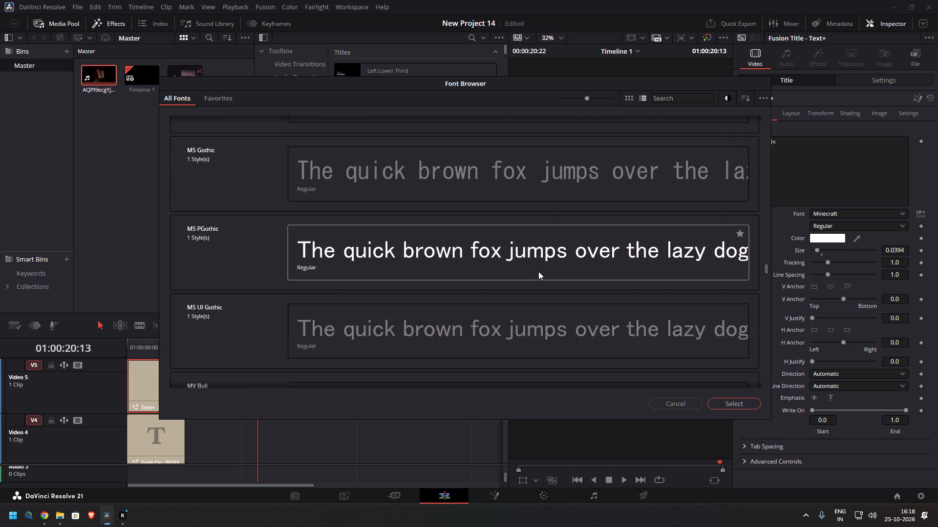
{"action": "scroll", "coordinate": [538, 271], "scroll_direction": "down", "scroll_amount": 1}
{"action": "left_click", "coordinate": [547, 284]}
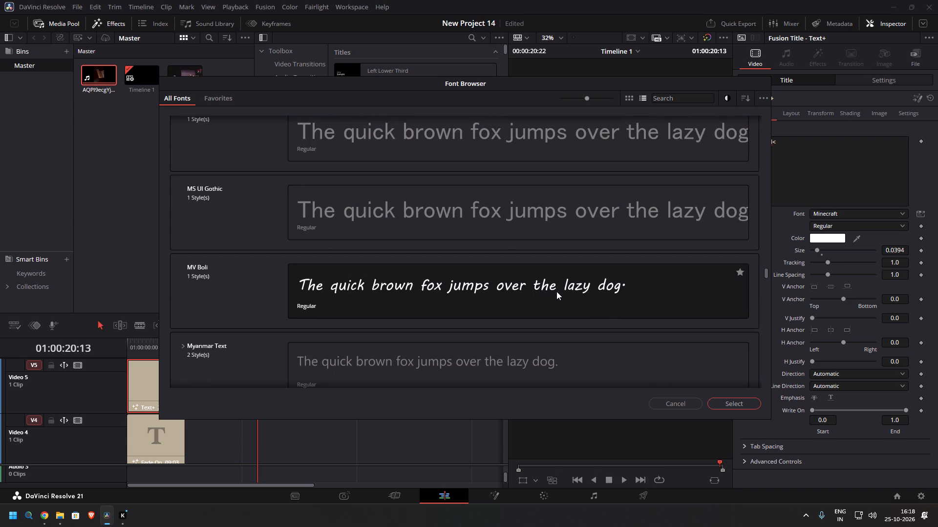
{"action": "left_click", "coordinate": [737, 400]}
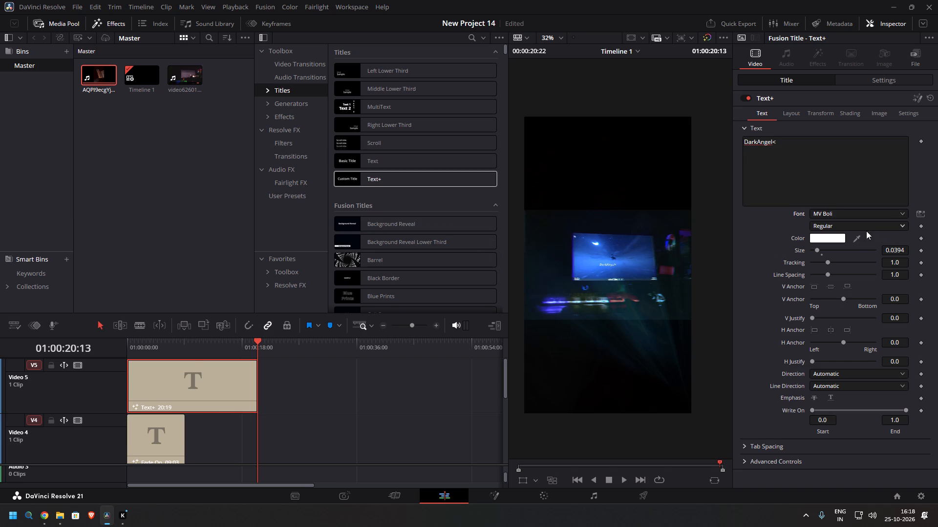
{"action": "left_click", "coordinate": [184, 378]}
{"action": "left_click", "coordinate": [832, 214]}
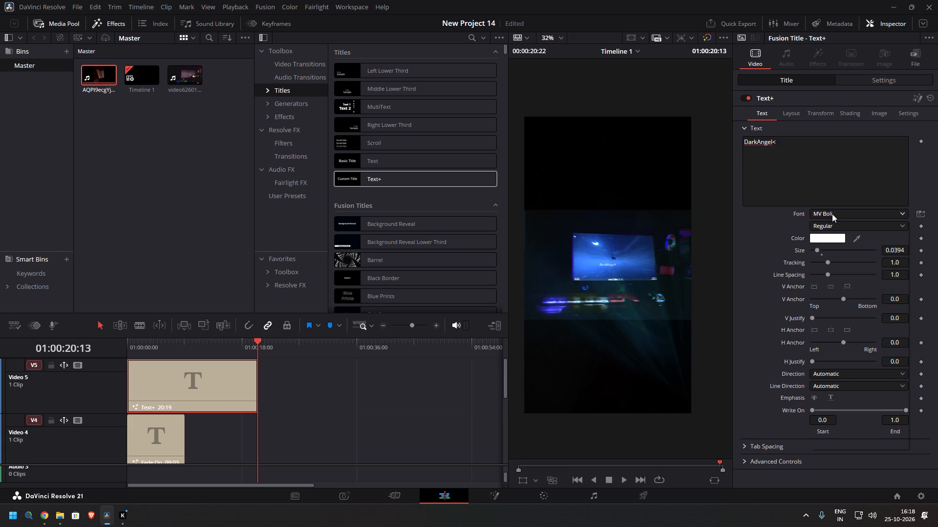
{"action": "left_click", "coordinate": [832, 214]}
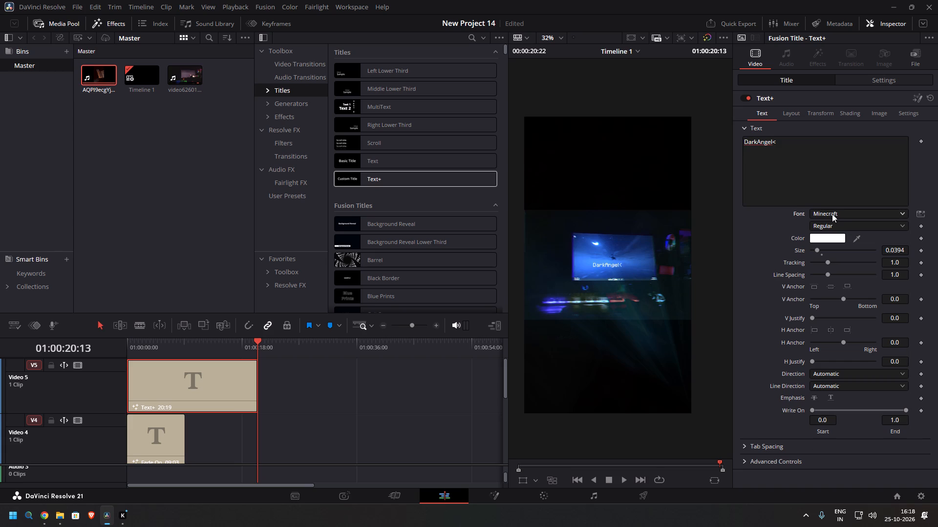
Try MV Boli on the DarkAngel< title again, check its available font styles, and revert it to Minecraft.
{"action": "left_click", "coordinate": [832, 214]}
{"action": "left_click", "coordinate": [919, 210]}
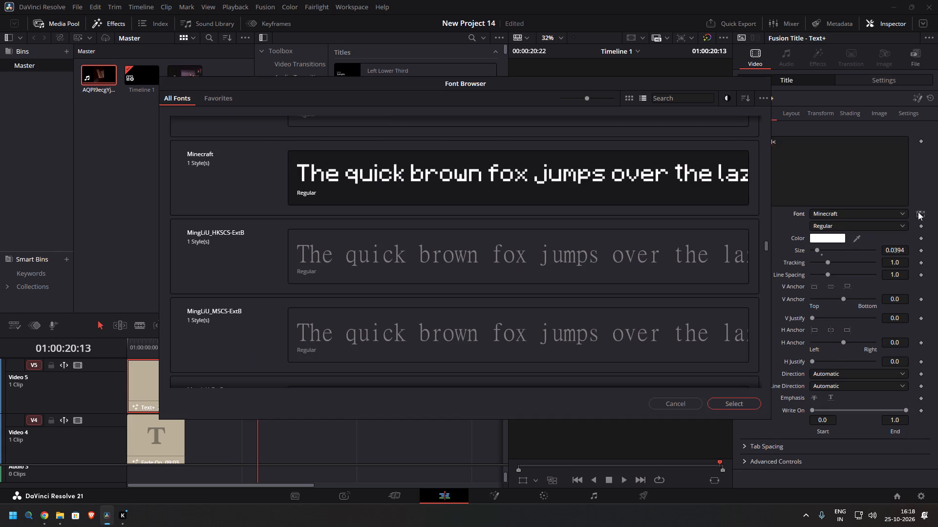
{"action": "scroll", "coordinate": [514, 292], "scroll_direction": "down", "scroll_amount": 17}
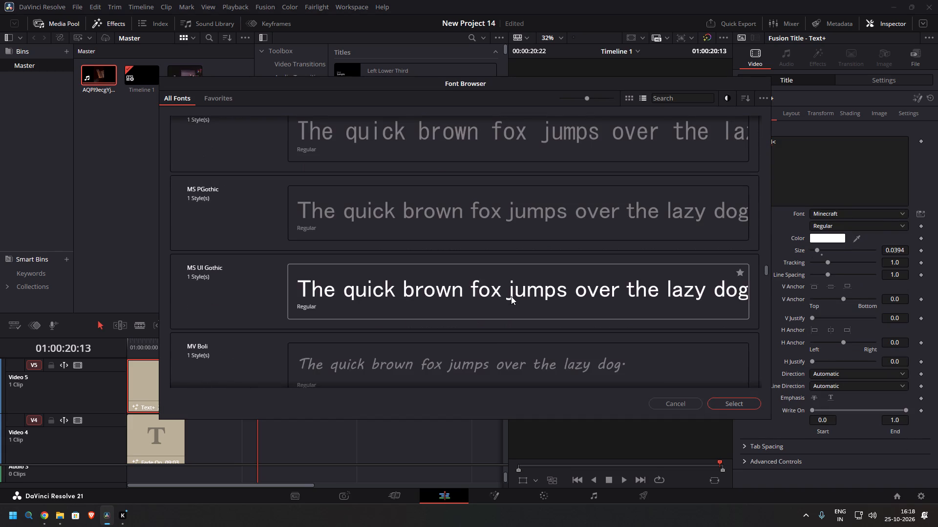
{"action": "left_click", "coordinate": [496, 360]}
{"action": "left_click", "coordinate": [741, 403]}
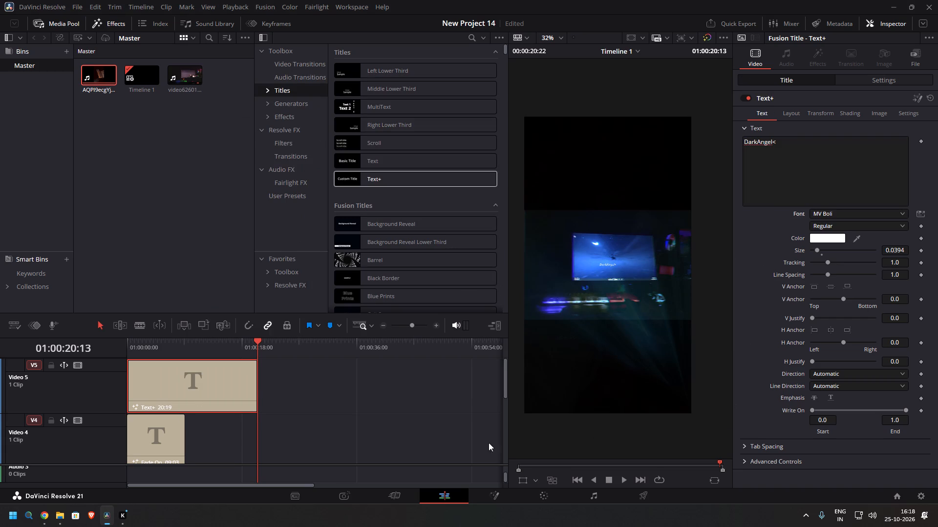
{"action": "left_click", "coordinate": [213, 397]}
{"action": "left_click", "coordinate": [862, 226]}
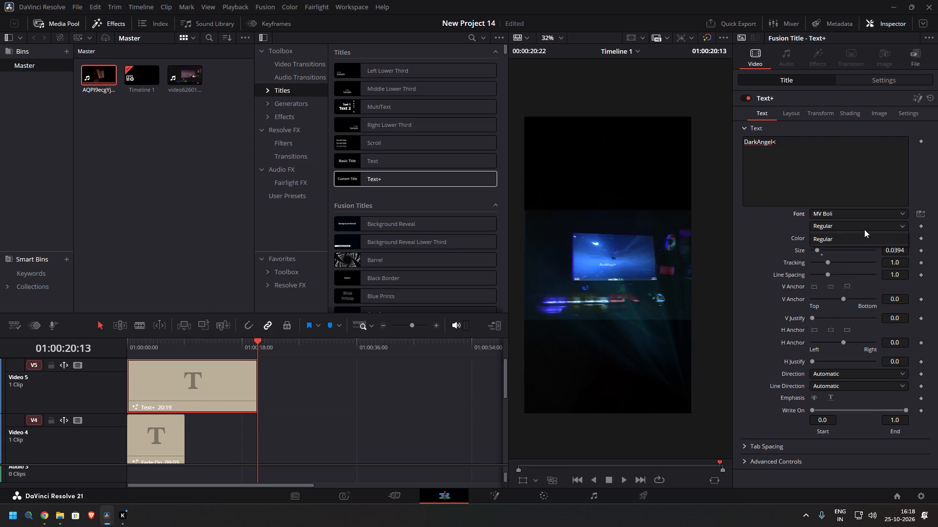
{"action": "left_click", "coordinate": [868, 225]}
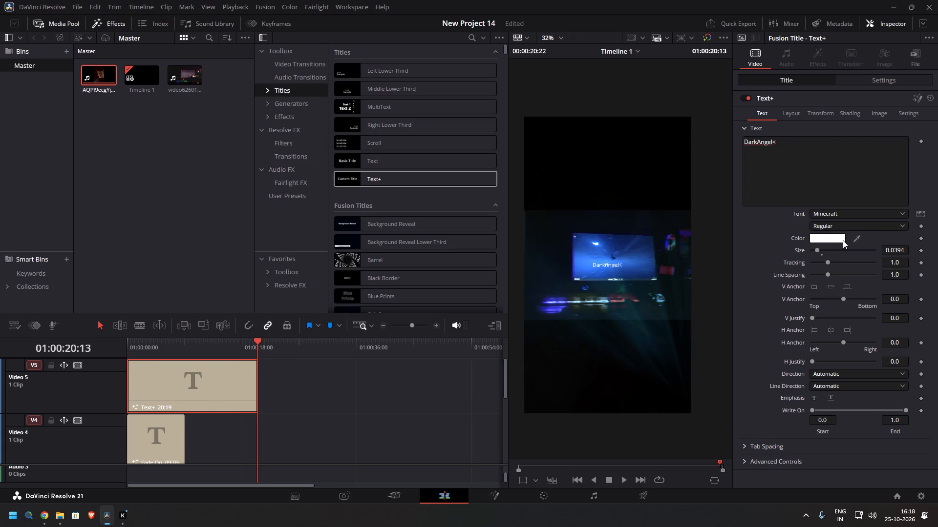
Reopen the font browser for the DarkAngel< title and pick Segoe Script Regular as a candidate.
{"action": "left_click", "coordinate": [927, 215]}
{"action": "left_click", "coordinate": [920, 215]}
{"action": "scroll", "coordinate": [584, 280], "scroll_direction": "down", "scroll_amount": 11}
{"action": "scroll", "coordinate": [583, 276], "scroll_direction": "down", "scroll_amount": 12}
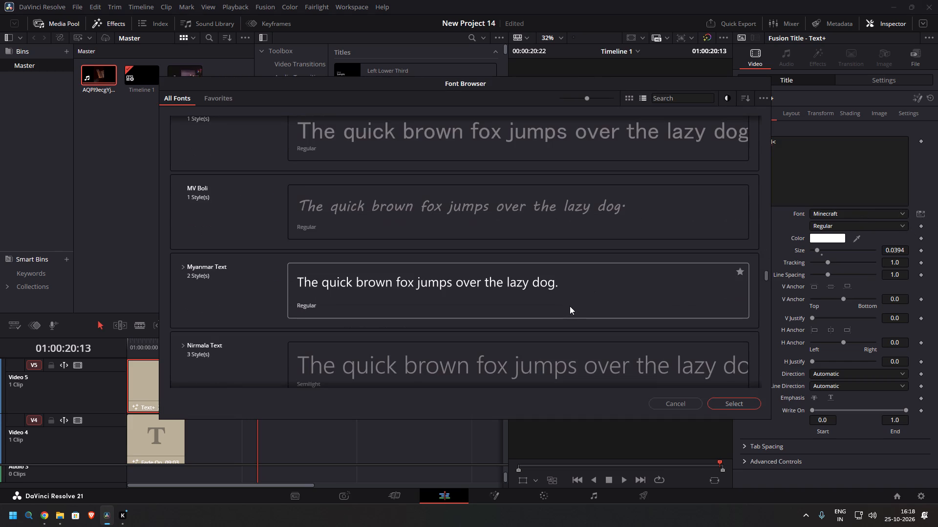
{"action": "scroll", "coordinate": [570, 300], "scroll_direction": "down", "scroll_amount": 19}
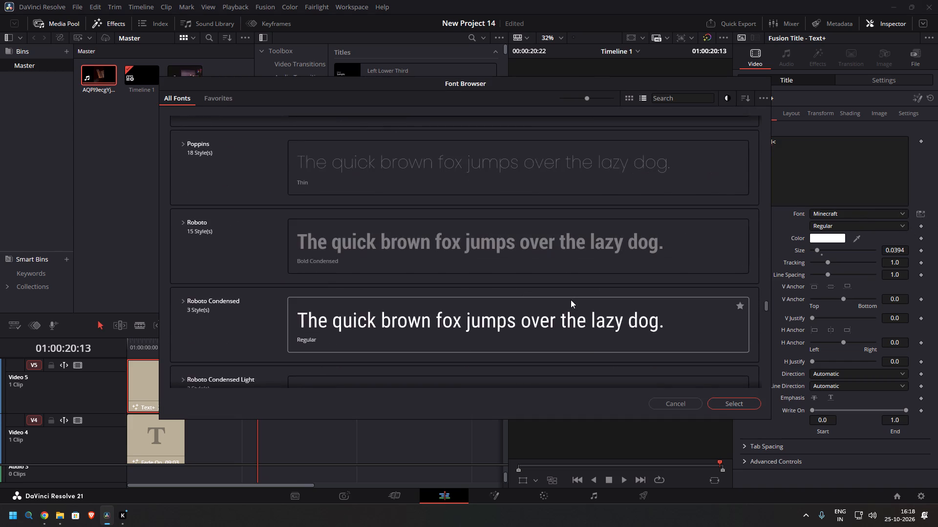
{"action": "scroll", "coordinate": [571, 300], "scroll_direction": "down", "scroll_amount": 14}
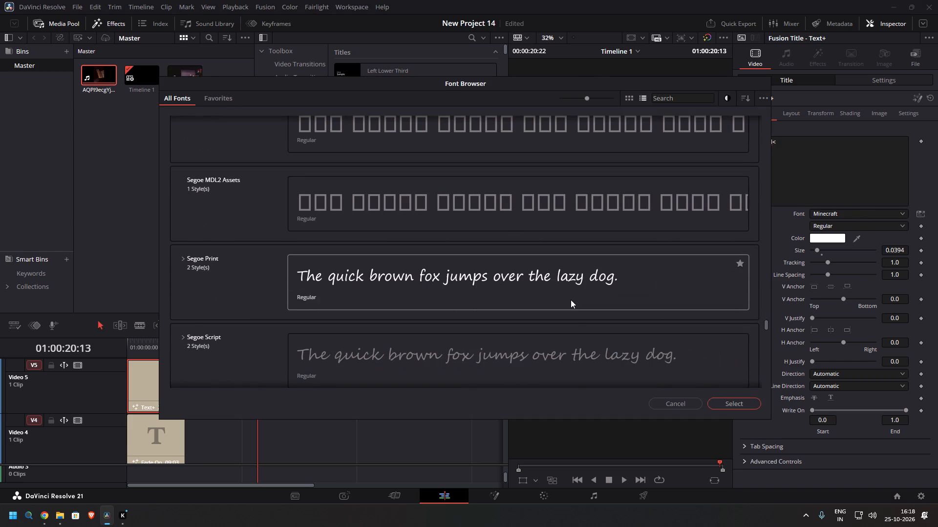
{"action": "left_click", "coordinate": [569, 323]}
Look through the remaining fonts to the end of the font browser and highlight Yu Gothic UI Light.
{"action": "scroll", "coordinate": [550, 308], "scroll_direction": "down", "scroll_amount": 3}
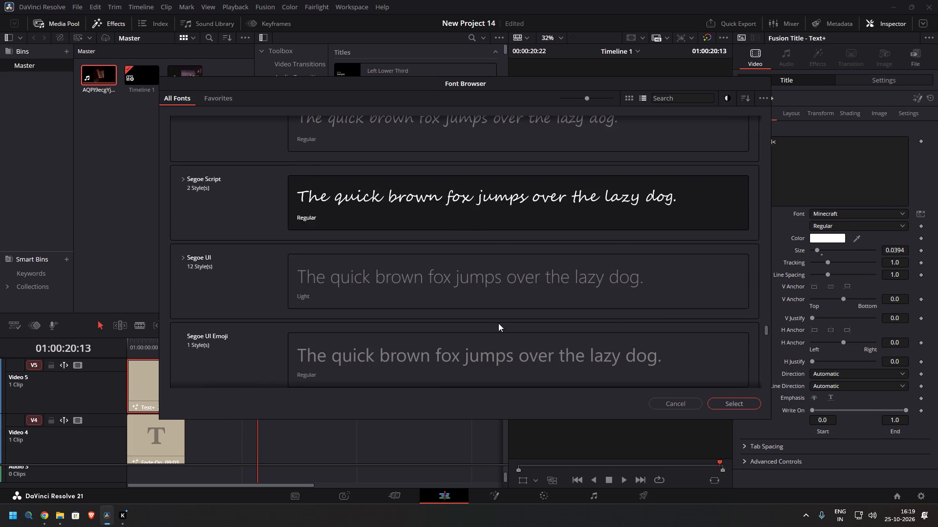
{"action": "scroll", "coordinate": [487, 328], "scroll_direction": "down", "scroll_amount": 7}
{"action": "scroll", "coordinate": [436, 317], "scroll_direction": "down", "scroll_amount": 4}
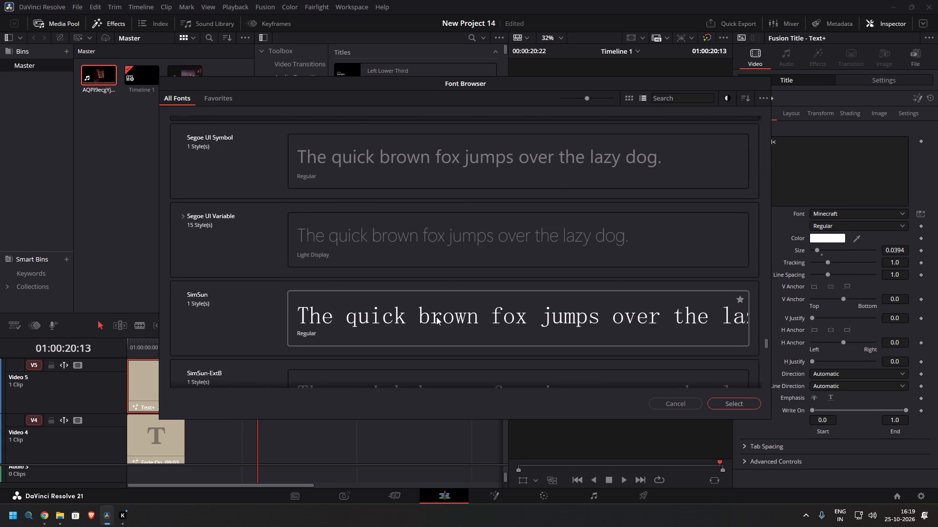
{"action": "scroll", "coordinate": [436, 317], "scroll_direction": "down", "scroll_amount": 16}
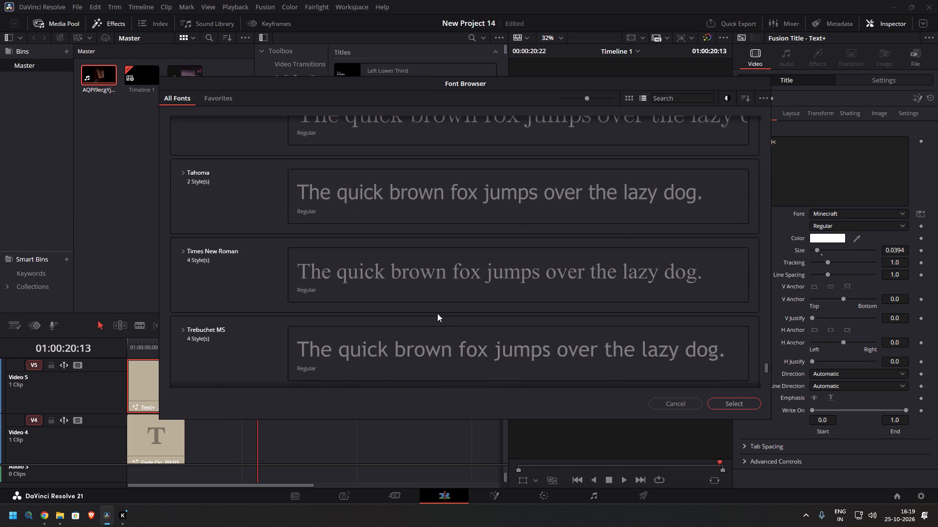
{"action": "scroll", "coordinate": [437, 313], "scroll_direction": "up", "scroll_amount": 5}
{"action": "scroll", "coordinate": [437, 209], "scroll_direction": "down", "scroll_amount": 8}
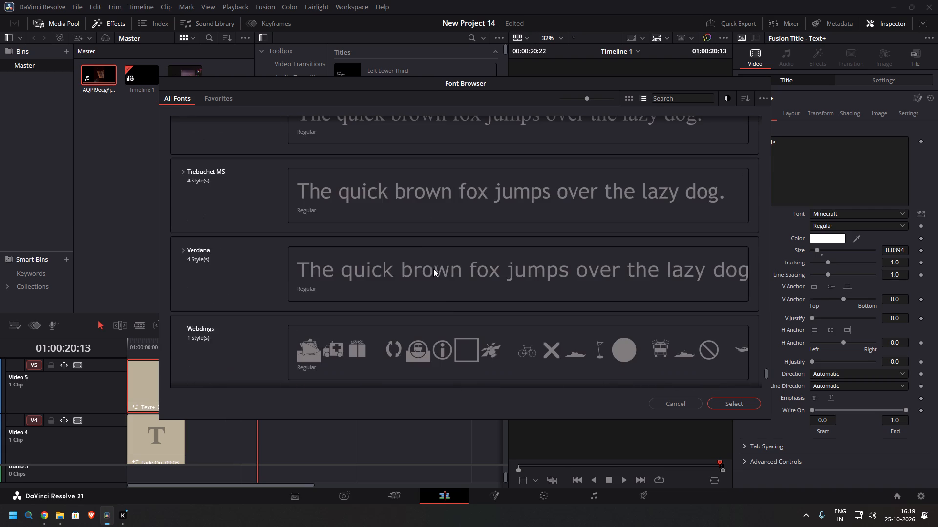
{"action": "scroll", "coordinate": [441, 309], "scroll_direction": "down", "scroll_amount": 13}
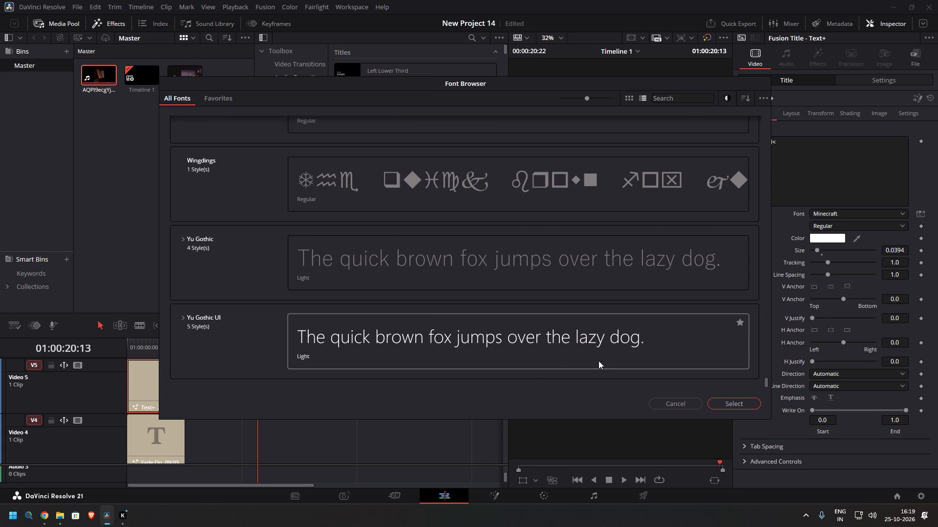
{"action": "scroll", "coordinate": [495, 324], "scroll_direction": "up", "scroll_amount": 2}
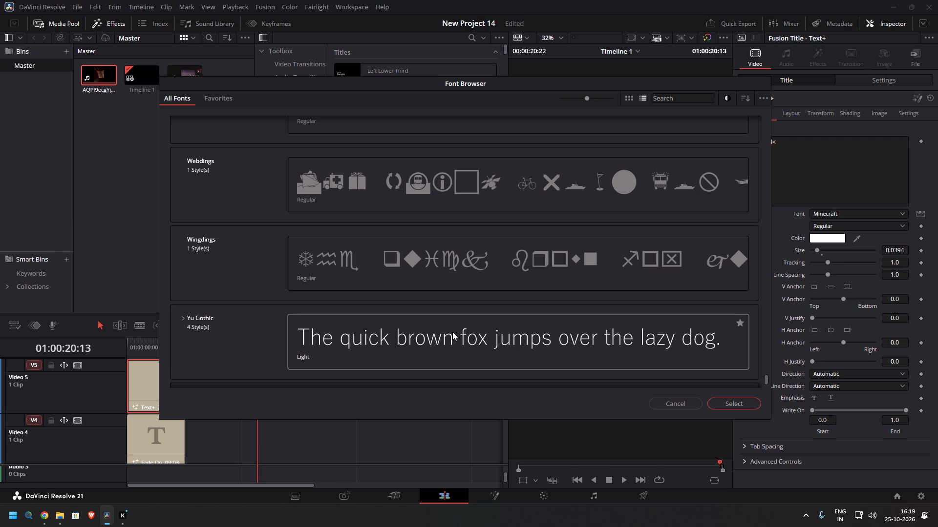
{"action": "scroll", "coordinate": [577, 342], "scroll_direction": "down", "scroll_amount": 15}
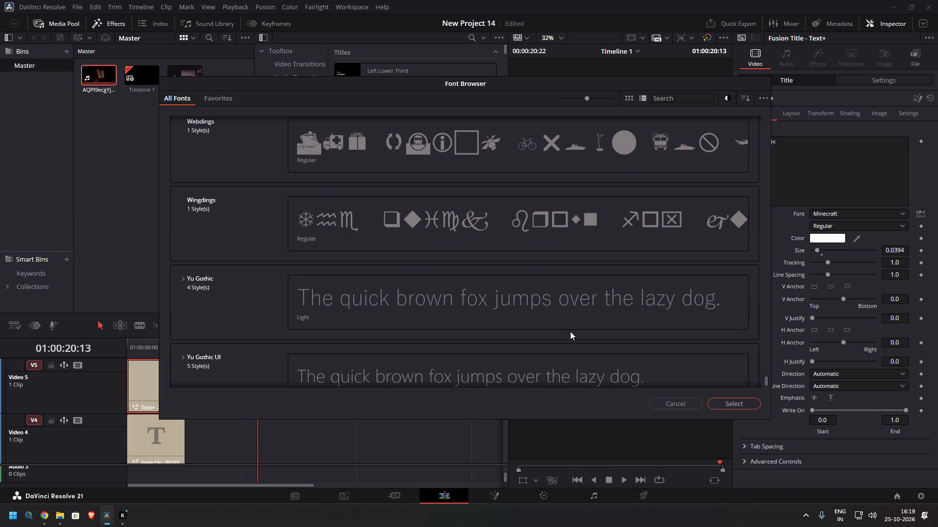
{"action": "scroll", "coordinate": [456, 332], "scroll_direction": "down", "scroll_amount": 5}
{"action": "left_click", "coordinate": [479, 339]}
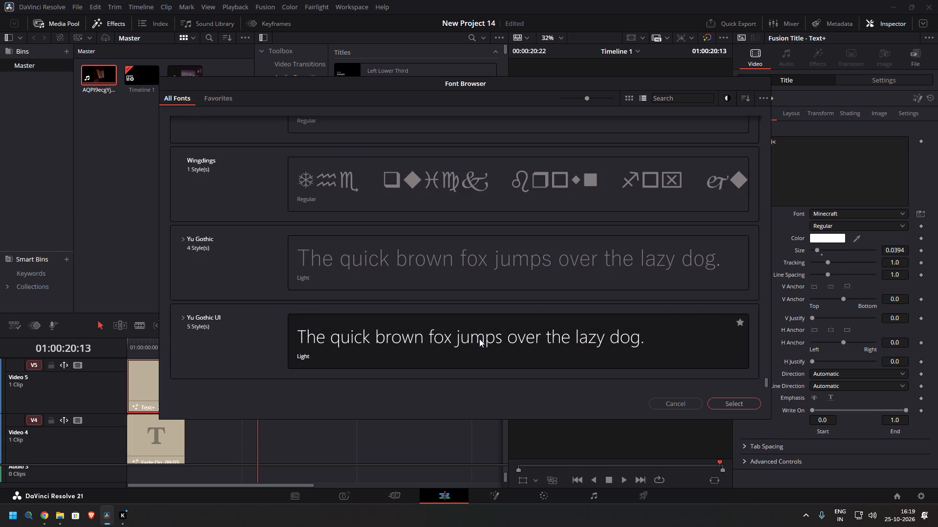
Set the DarkAngel< title's font to MV Boli Regular from the font browser.
{"action": "scroll", "coordinate": [476, 332], "scroll_direction": "up", "scroll_amount": 20}
{"action": "scroll", "coordinate": [481, 328], "scroll_direction": "up", "scroll_amount": 8}
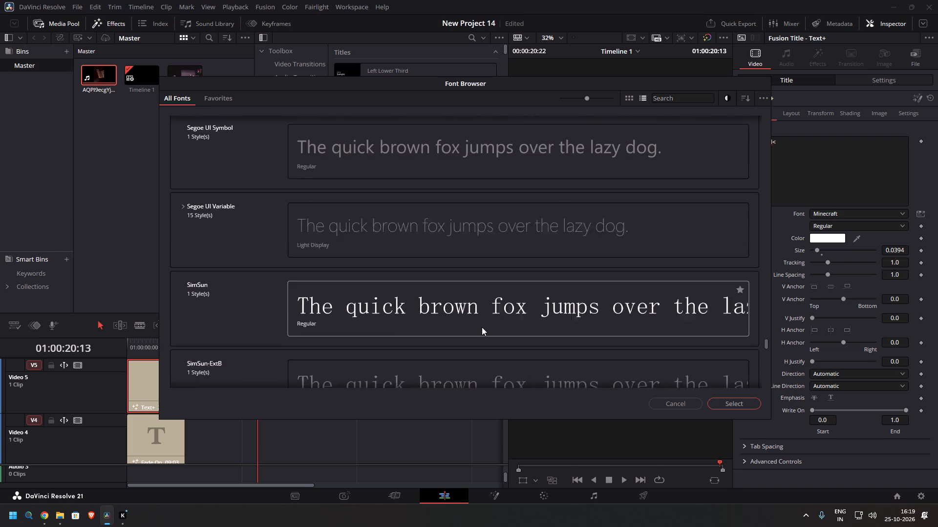
{"action": "scroll", "coordinate": [482, 327], "scroll_direction": "up", "scroll_amount": 14}
{"action": "scroll", "coordinate": [483, 325], "scroll_direction": "up", "scroll_amount": 13}
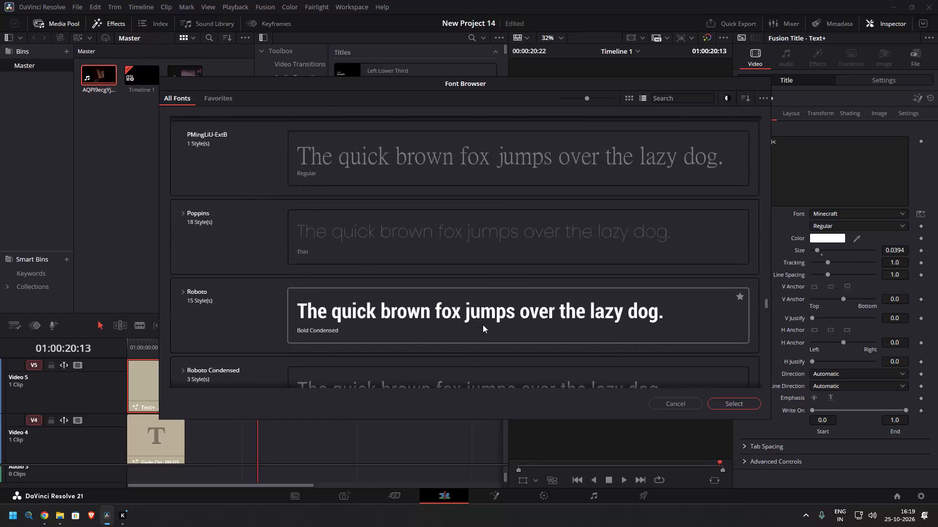
{"action": "scroll", "coordinate": [483, 324], "scroll_direction": "up", "scroll_amount": 13}
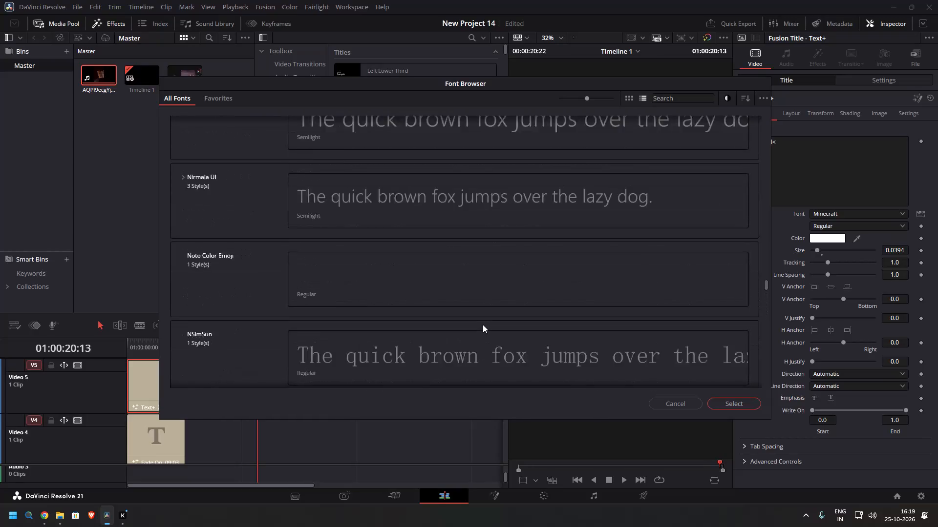
{"action": "scroll", "coordinate": [483, 324], "scroll_direction": "up", "scroll_amount": 9}
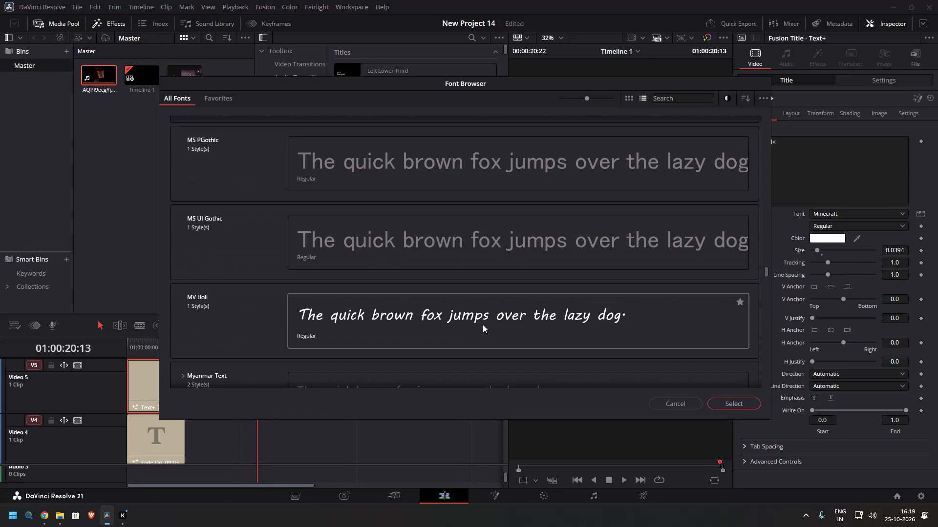
{"action": "left_click", "coordinate": [483, 324]}
{"action": "left_click", "coordinate": [738, 404]}
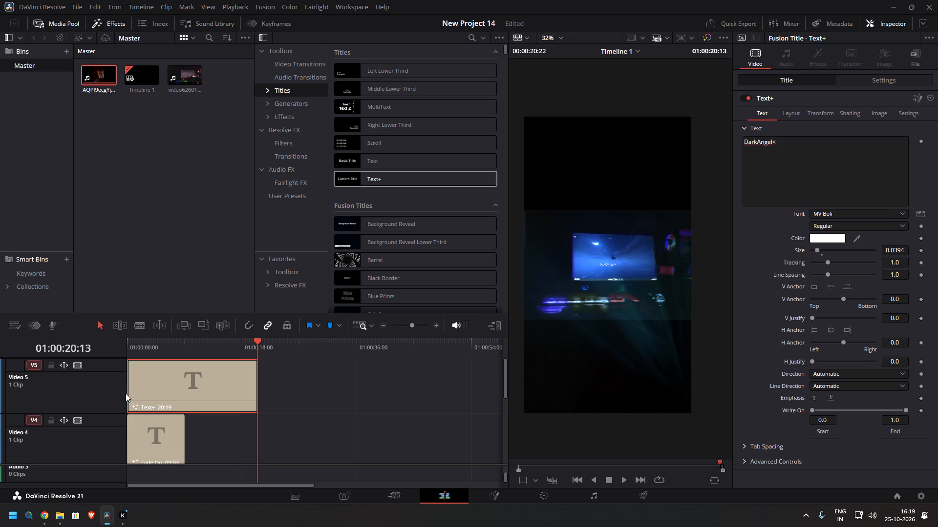
Scale down the DarkAngel< title and move it to the upper-left corner of the gameplay picture.
{"action": "left_click", "coordinate": [126, 393]}
{"action": "left_click_drag", "start_coordinate": [255, 339], "coordinate": [197, 348]}
{"action": "left_click", "coordinate": [221, 384]}
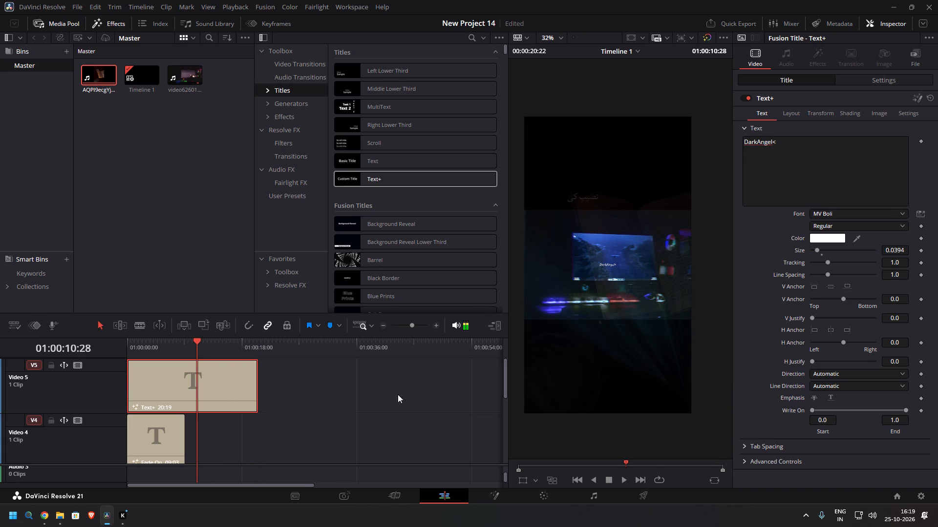
{"action": "left_click", "coordinate": [521, 482]}
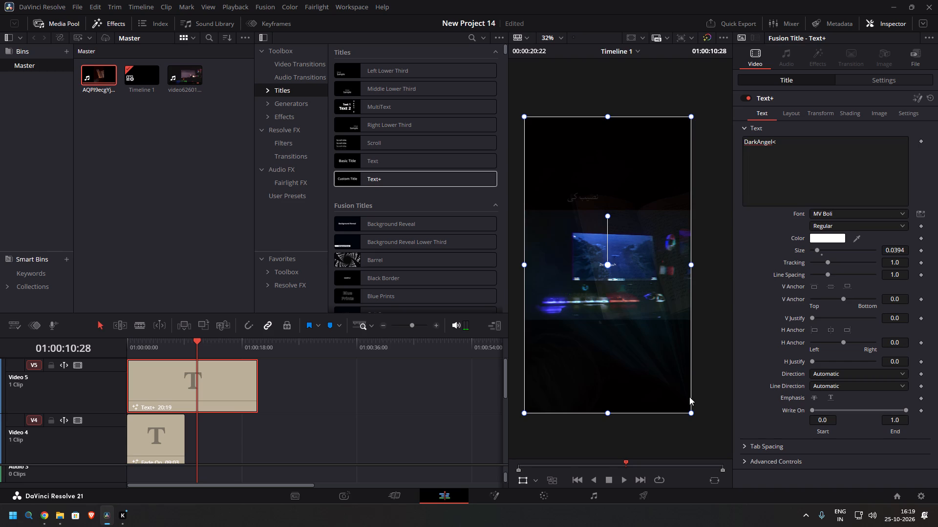
{"action": "left_click_drag", "start_coordinate": [690, 413], "coordinate": [675, 401]}
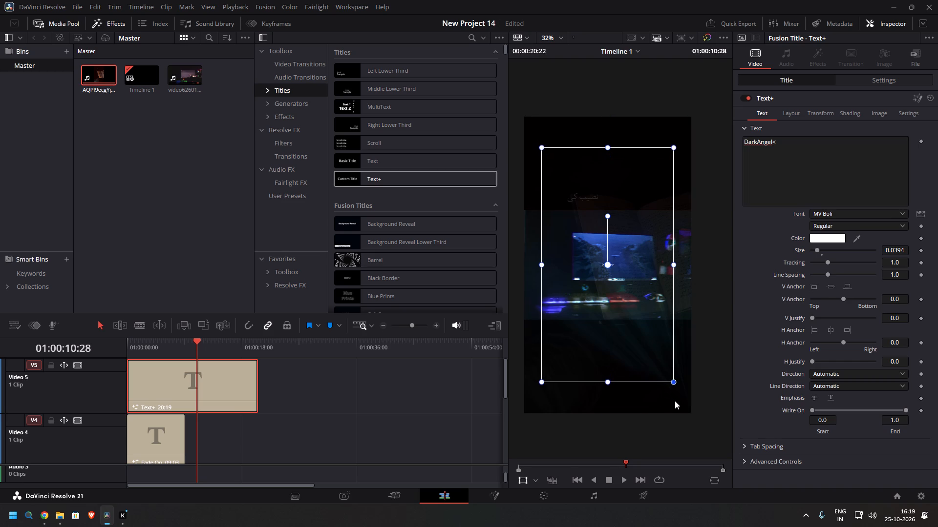
{"action": "left_click_drag", "start_coordinate": [675, 401], "coordinate": [678, 404]}
{"action": "left_click_drag", "start_coordinate": [621, 324], "coordinate": [541, 274]}
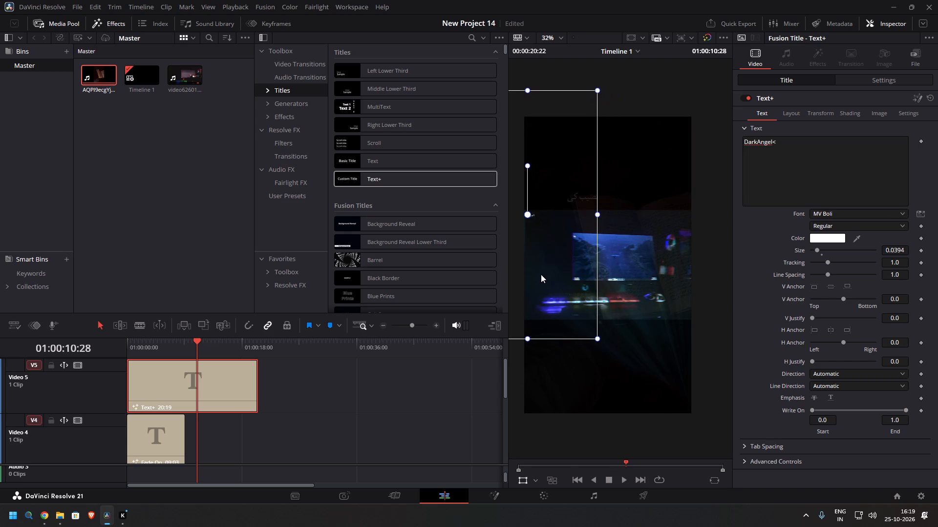
{"action": "left_click_drag", "start_coordinate": [541, 274], "coordinate": [546, 272]}
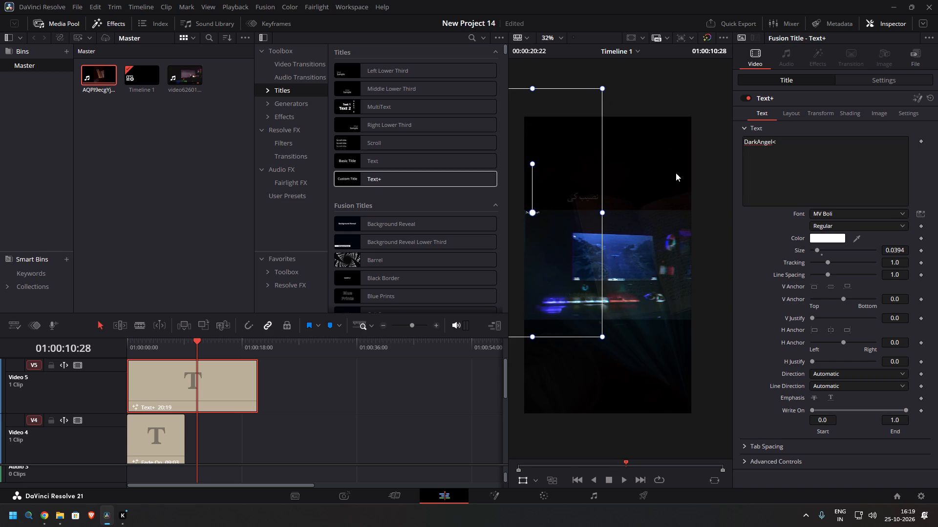
{"action": "left_click", "coordinate": [716, 167]}
{"action": "left_click", "coordinate": [678, 80]}
{"action": "left_click", "coordinate": [633, 70]}
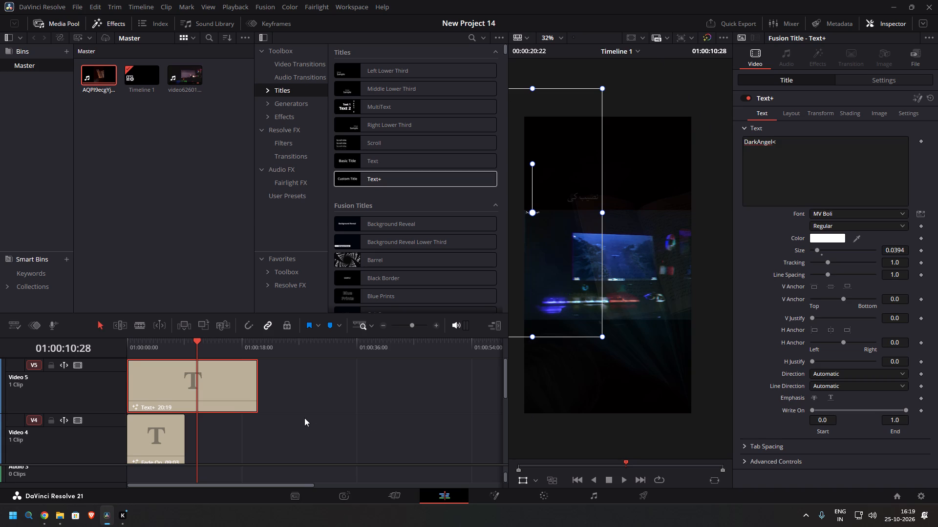
Play the timeline from the start to check the repositioned DarkAngel< title.
{"action": "left_click", "coordinate": [304, 418]}
{"action": "left_click_drag", "start_coordinate": [193, 348], "coordinate": [76, 349]}
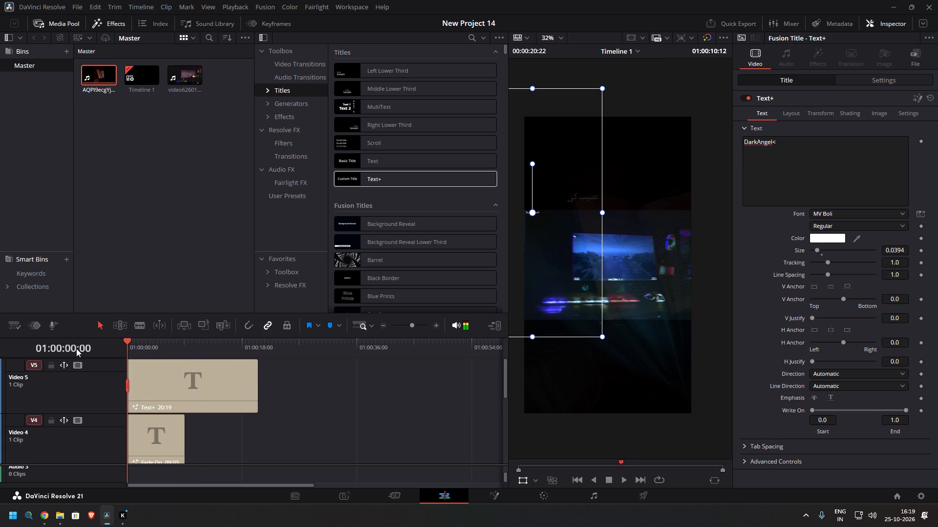
{"action": "key", "text": "space"}
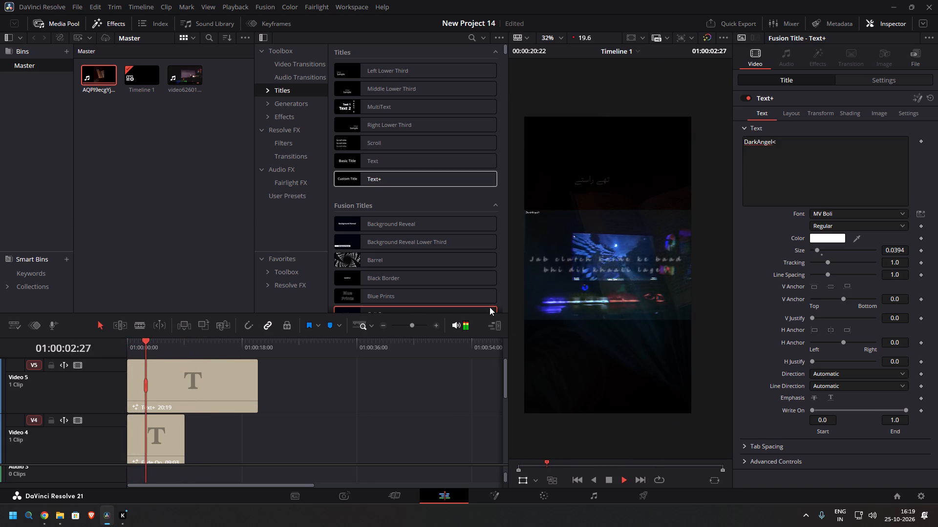
{"action": "key", "text": "space"}
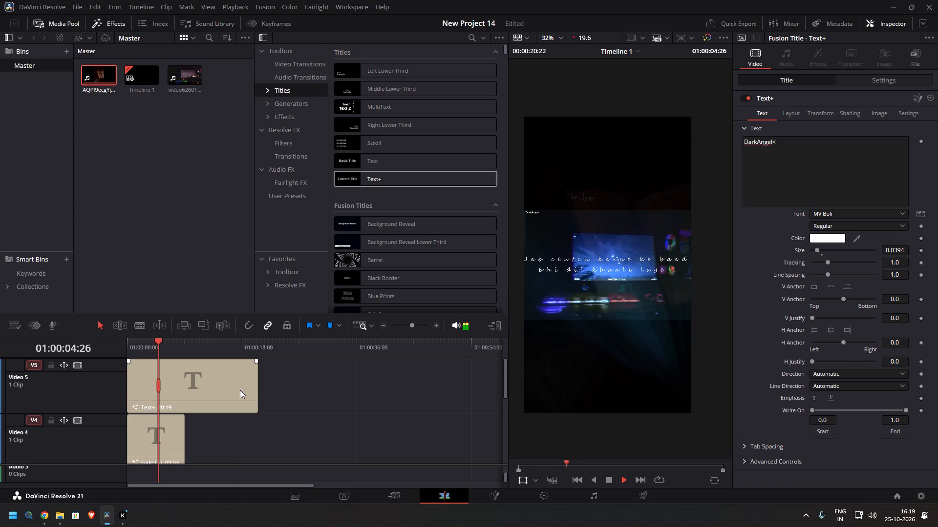
Shrink the DarkAngel< title slightly further within the frame.
{"action": "left_click", "coordinate": [240, 390]}
{"action": "left_click_drag", "start_coordinate": [603, 336], "coordinate": [602, 334]}
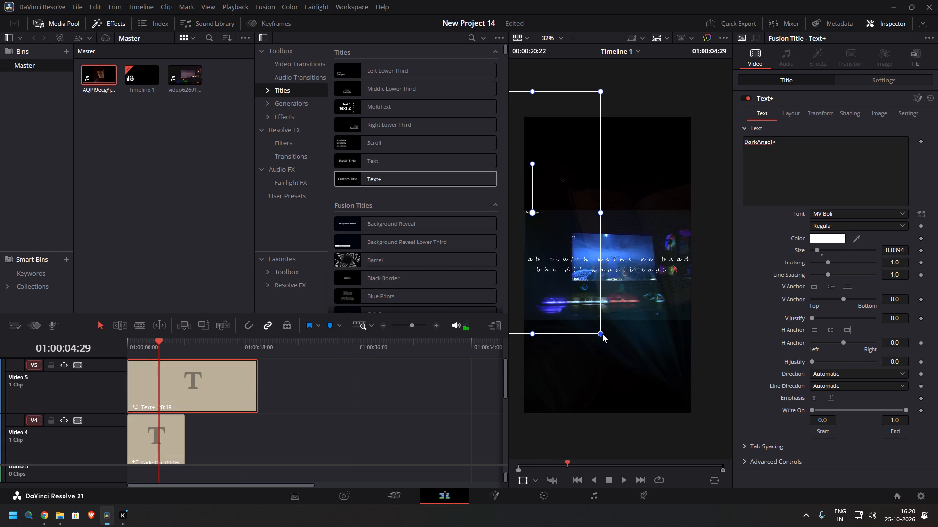
{"action": "left_click_drag", "start_coordinate": [602, 334], "coordinate": [591, 333]}
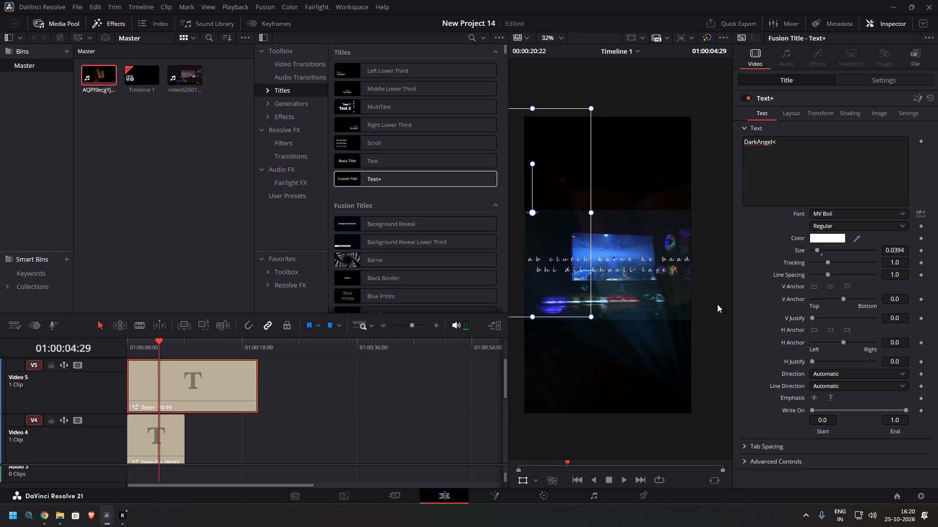
{"action": "left_click", "coordinate": [716, 294]}
Play the timeline from the start to check the smaller DarkAngel< title.
{"action": "left_click_drag", "start_coordinate": [163, 344], "coordinate": [79, 331]}
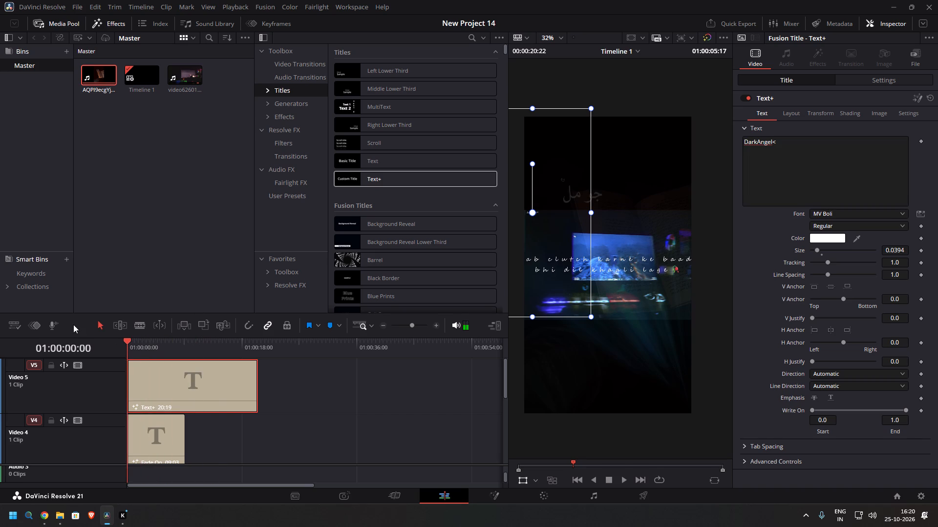
{"action": "key", "text": "space"}
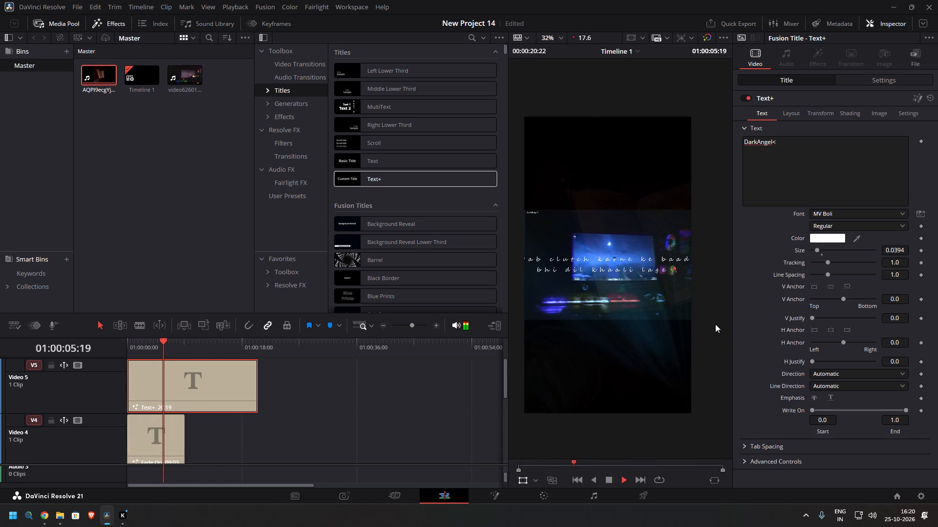
{"action": "key", "text": "space"}
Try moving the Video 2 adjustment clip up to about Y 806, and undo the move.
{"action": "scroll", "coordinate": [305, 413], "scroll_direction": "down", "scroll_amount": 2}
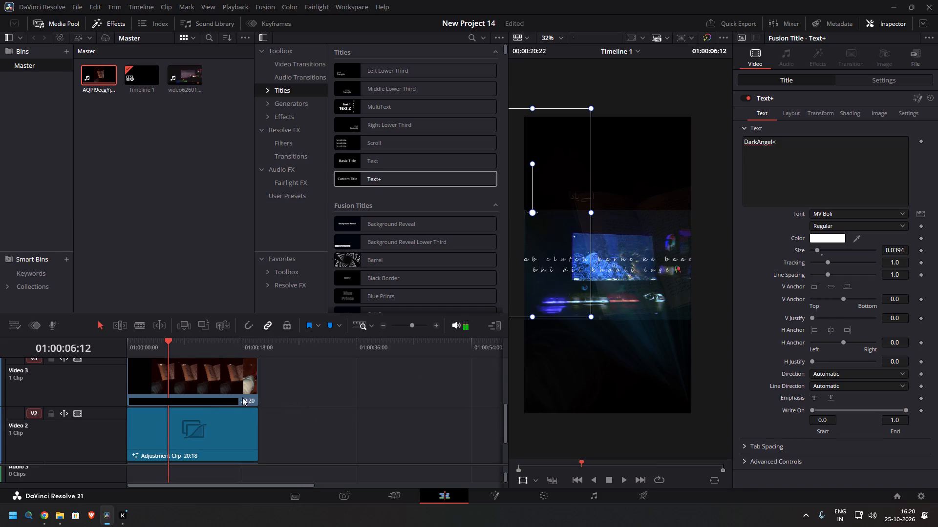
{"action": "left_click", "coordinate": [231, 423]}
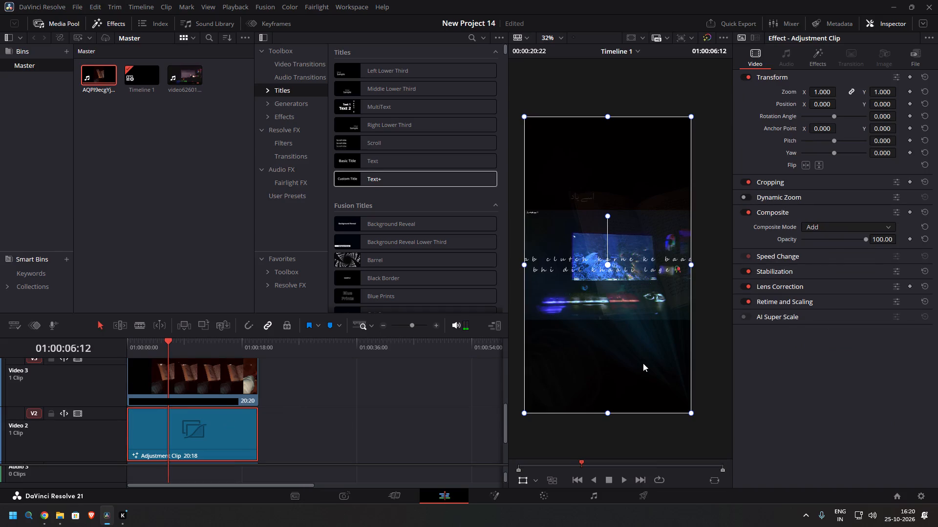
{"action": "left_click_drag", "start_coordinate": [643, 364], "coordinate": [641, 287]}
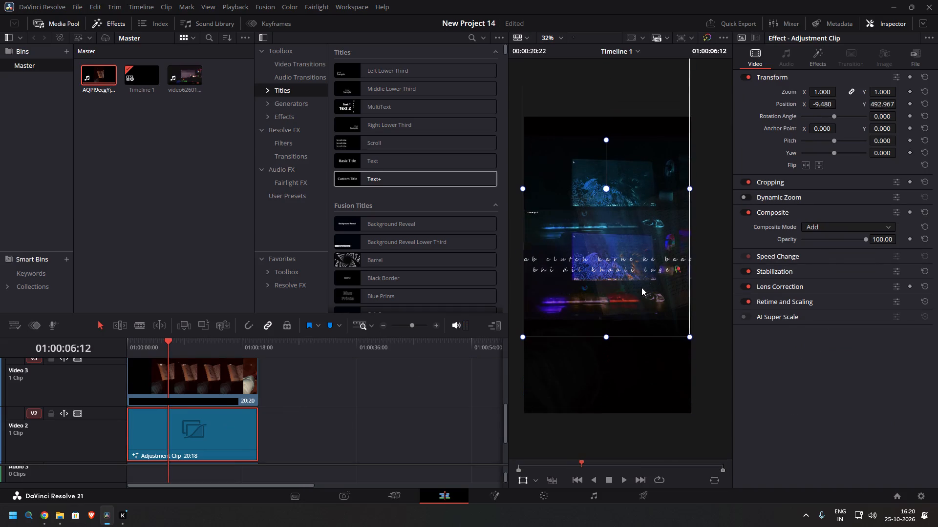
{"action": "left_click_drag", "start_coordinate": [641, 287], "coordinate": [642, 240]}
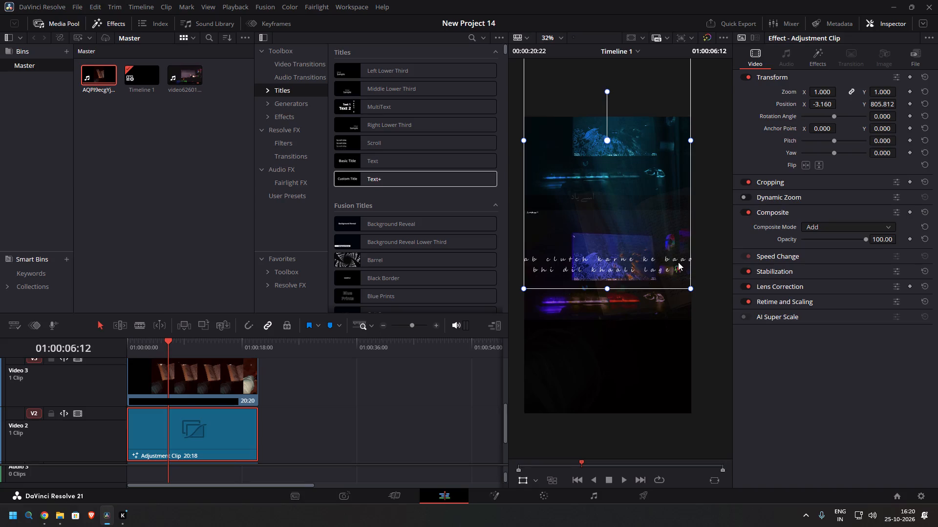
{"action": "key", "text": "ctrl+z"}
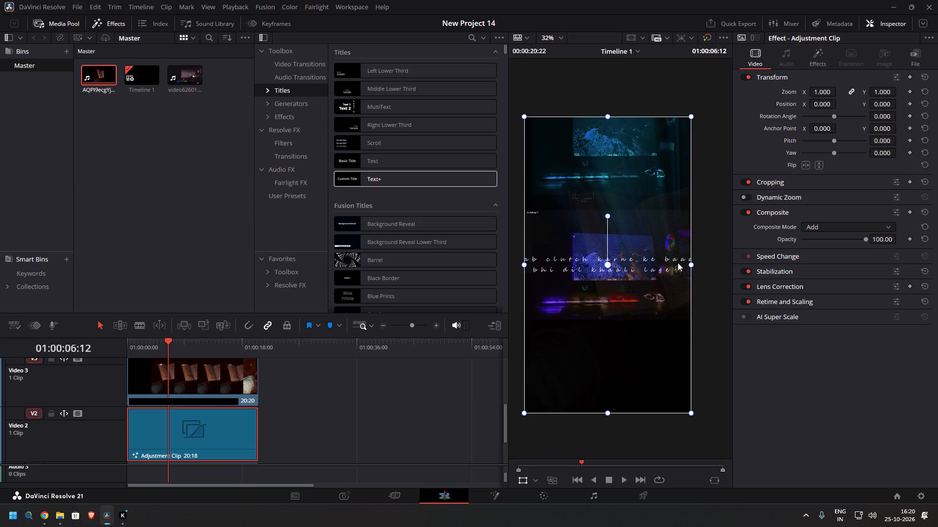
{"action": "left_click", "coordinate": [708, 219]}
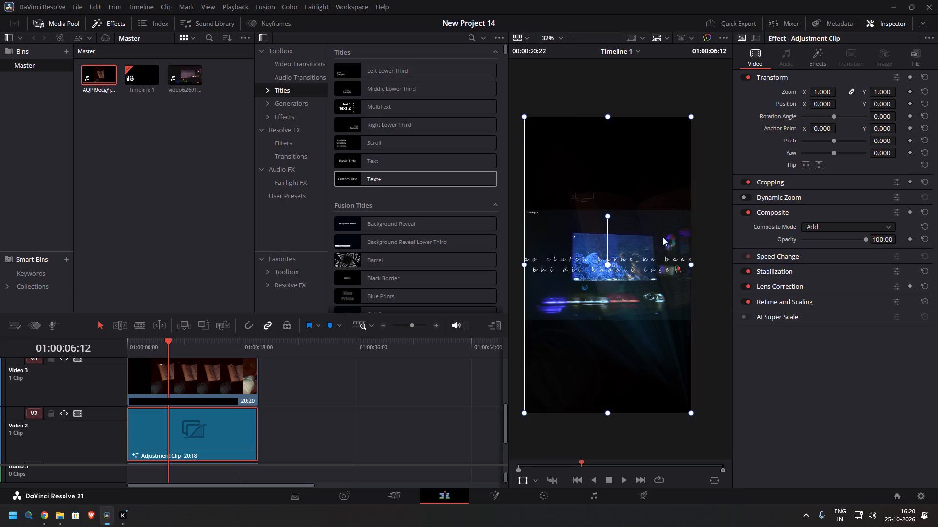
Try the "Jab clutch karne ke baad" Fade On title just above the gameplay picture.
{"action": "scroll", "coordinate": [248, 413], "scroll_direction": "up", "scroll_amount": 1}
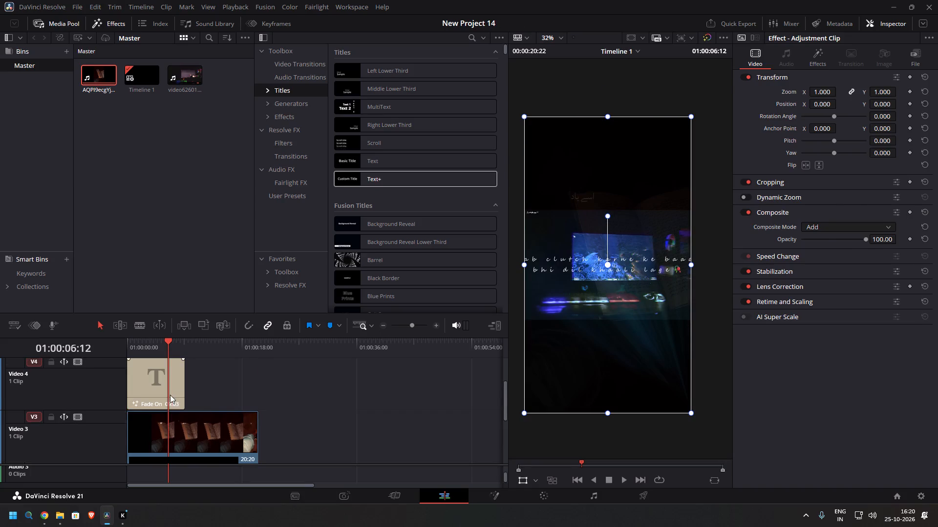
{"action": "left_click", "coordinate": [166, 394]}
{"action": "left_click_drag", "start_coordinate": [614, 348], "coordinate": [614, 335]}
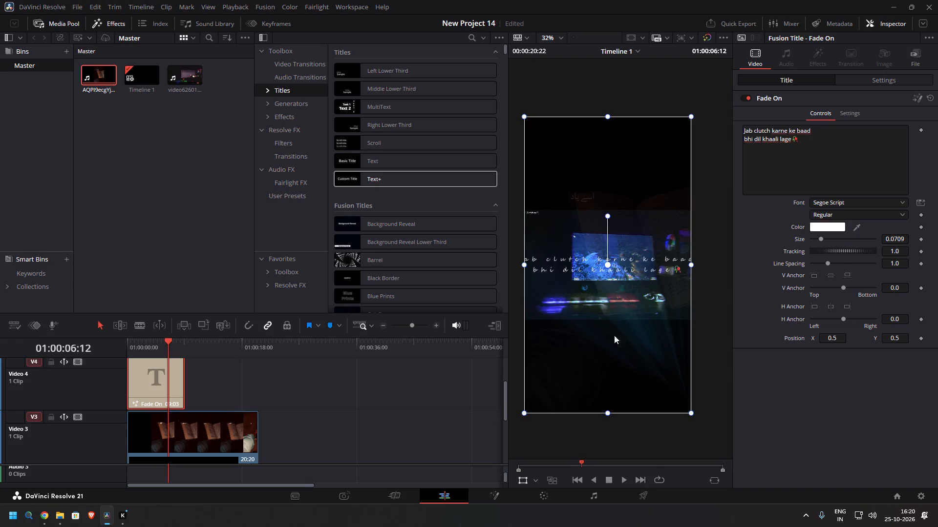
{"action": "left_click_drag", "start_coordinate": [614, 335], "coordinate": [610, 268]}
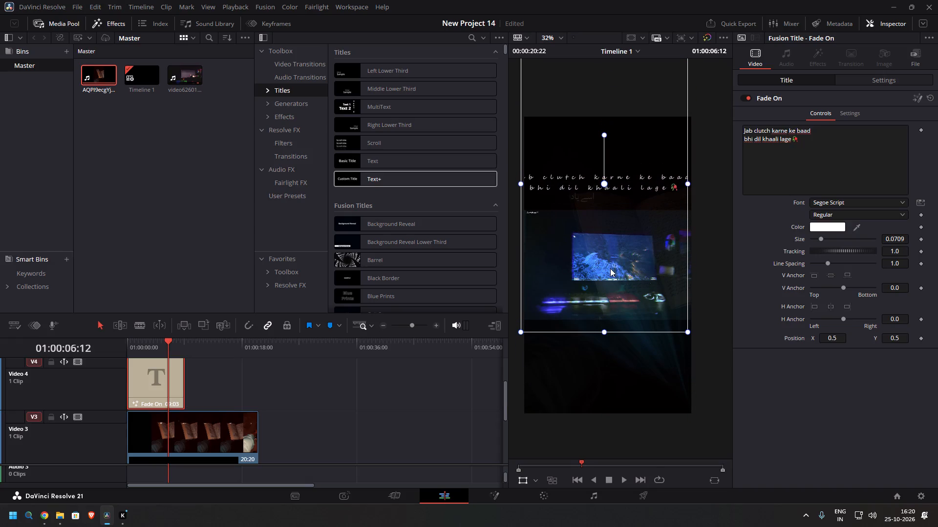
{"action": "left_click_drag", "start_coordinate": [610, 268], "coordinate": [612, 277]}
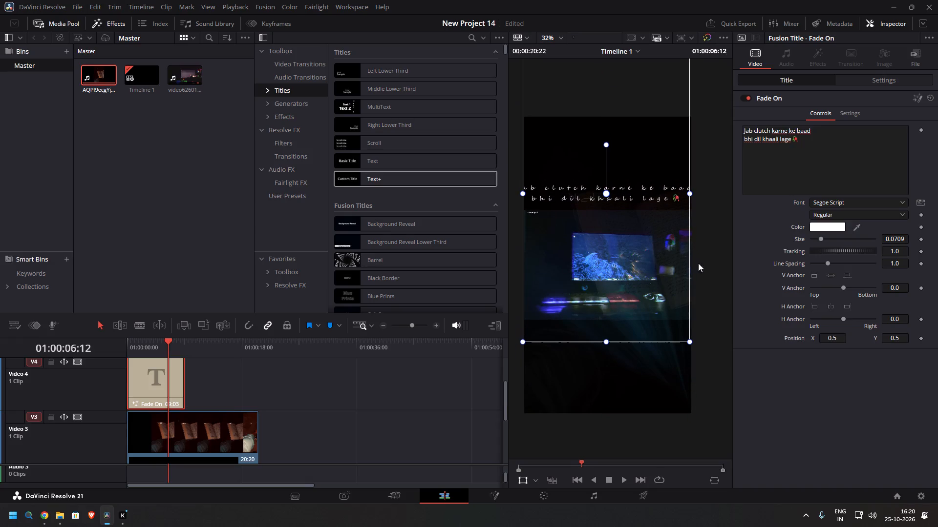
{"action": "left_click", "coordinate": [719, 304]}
Play the timeline from the start to check the Fade On title's placement above the gameplay picture.
{"action": "left_click_drag", "start_coordinate": [168, 346], "coordinate": [82, 346]}
{"action": "key", "text": "space"}
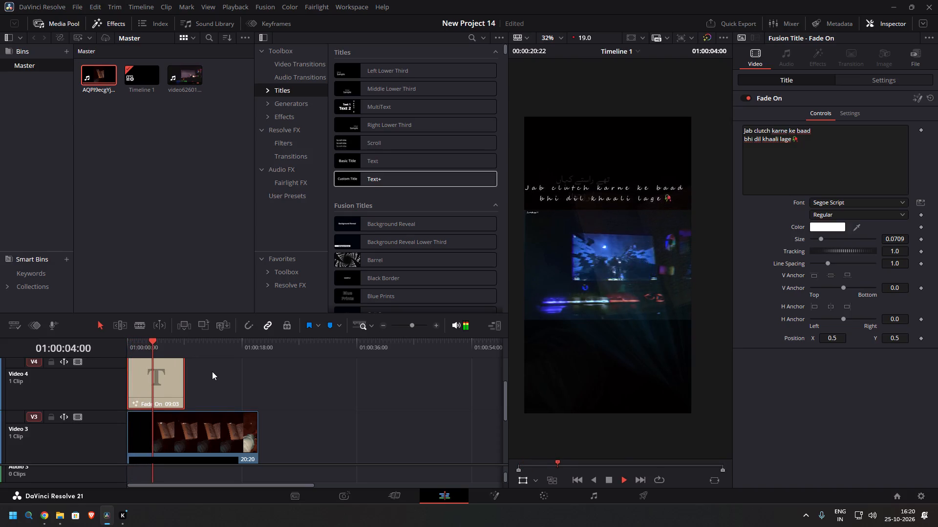
{"action": "key", "text": "space"}
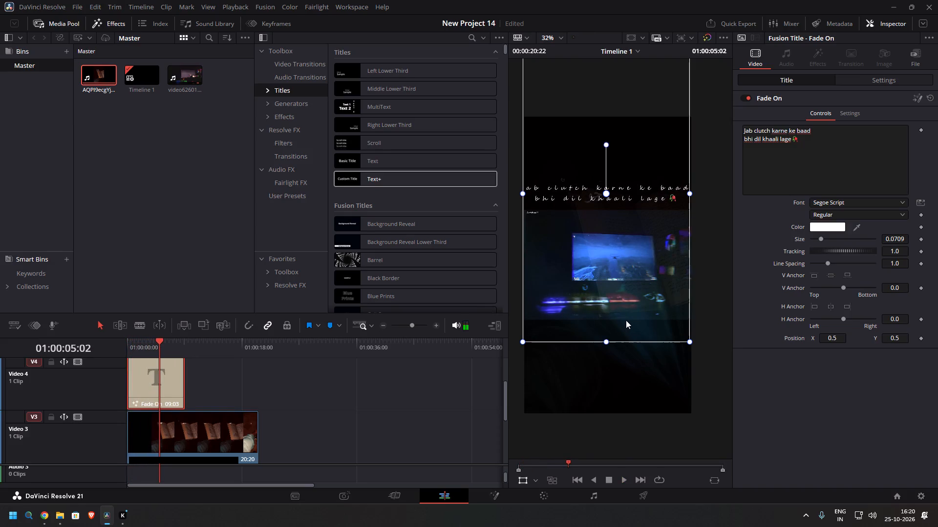
Move the Fade On title down to just below the gameplay picture, roughly centred horizontally.
{"action": "left_click_drag", "start_coordinate": [626, 320], "coordinate": [621, 456]}
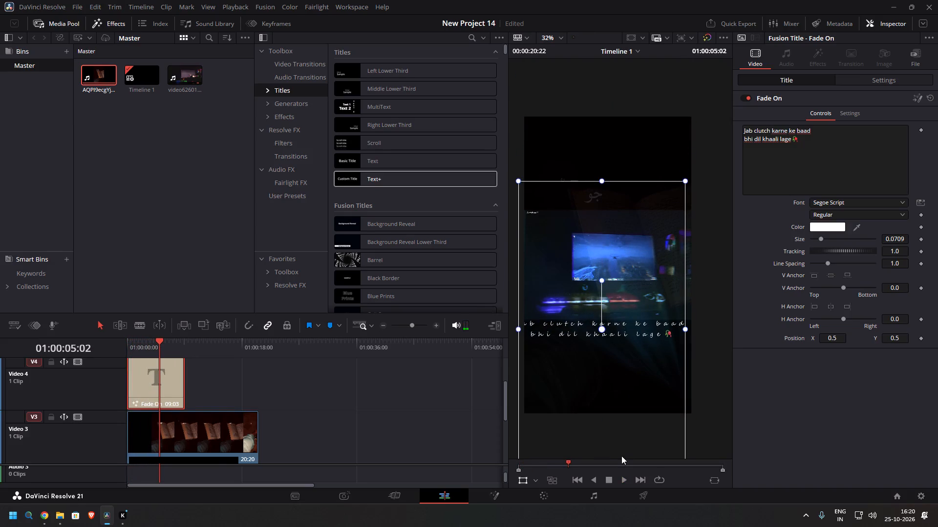
{"action": "left_click_drag", "start_coordinate": [621, 456], "coordinate": [625, 456]}
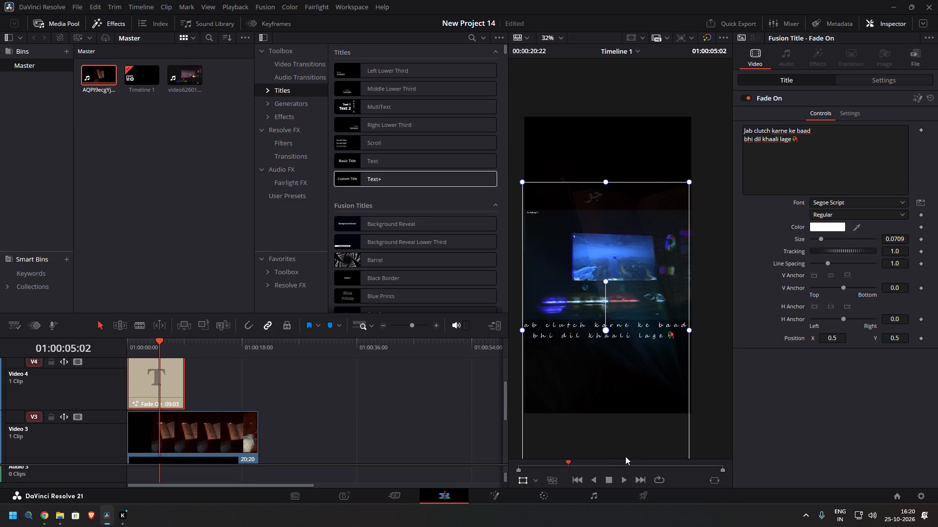
Nudge the Fade On title up slightly and reduce its text size to 0.0394.
{"action": "left_click_drag", "start_coordinate": [625, 456], "coordinate": [626, 455]}
{"action": "left_click", "coordinate": [822, 242]}
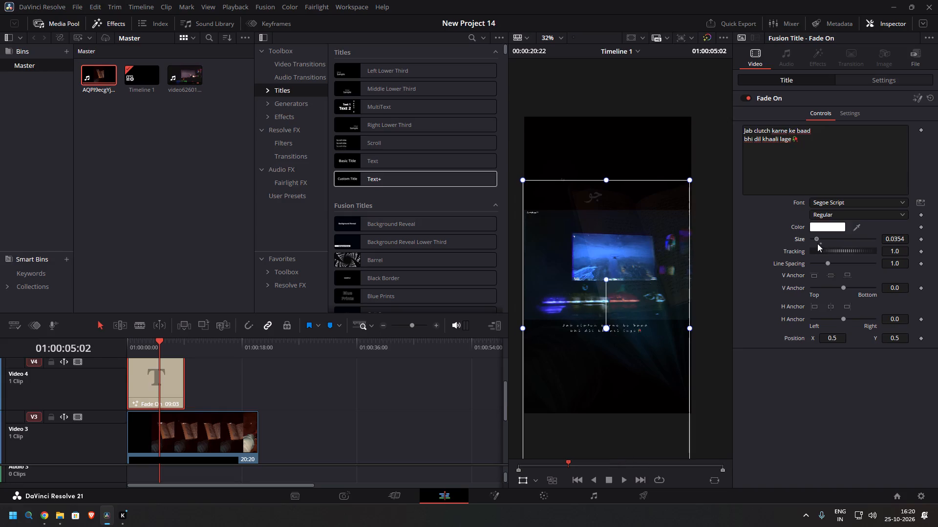
Play the timeline from the start to check the smaller Fade On title below the gameplay picture.
{"action": "left_click_drag", "start_coordinate": [162, 349], "coordinate": [85, 349]}
{"action": "key", "text": "space"}
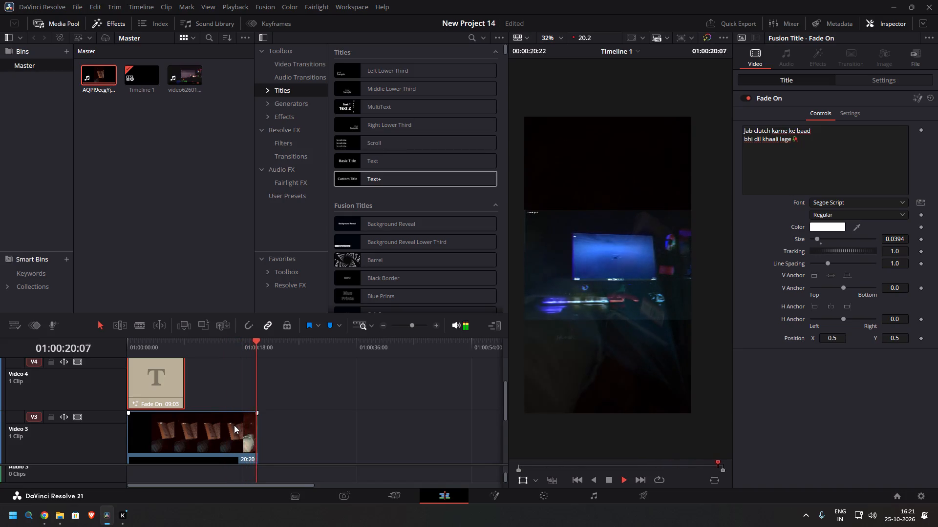
{"action": "left_click", "coordinate": [709, 192]}
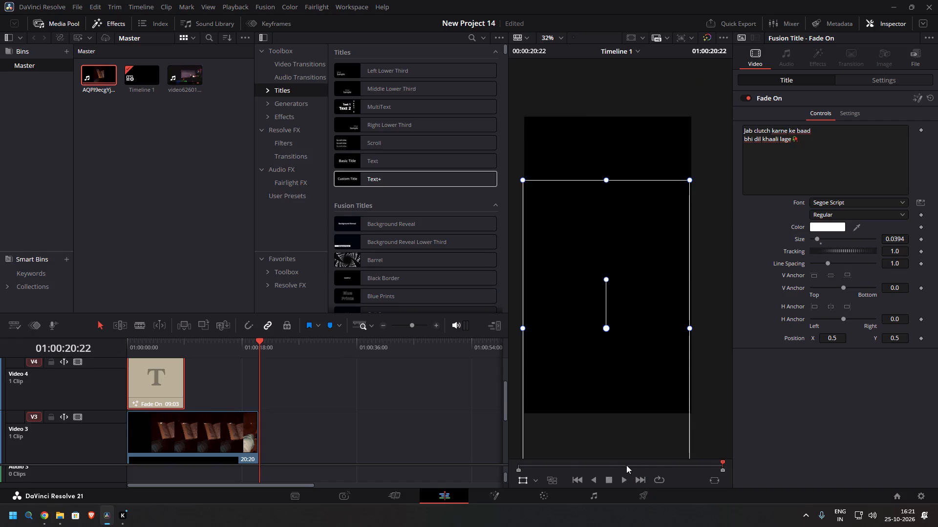
Quick-export the timeline with the YouTube preset to Downloads under the file name "Timeline 1lp,wdopkmrgopked".
{"action": "left_click", "coordinate": [746, 22]}
{"action": "left_click", "coordinate": [387, 247]}
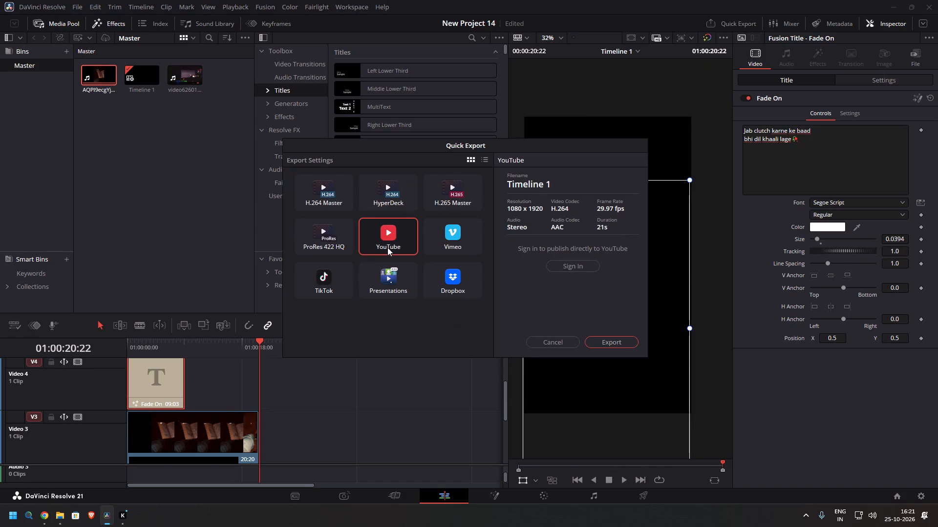
{"action": "left_click", "coordinate": [621, 341]}
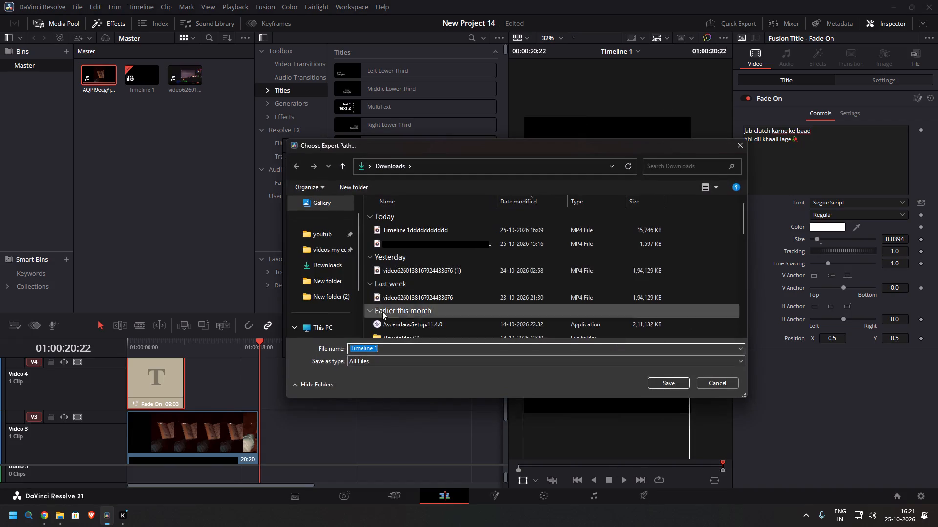
{"action": "left_click", "coordinate": [403, 343]}
{"action": "left_click", "coordinate": [403, 346]}
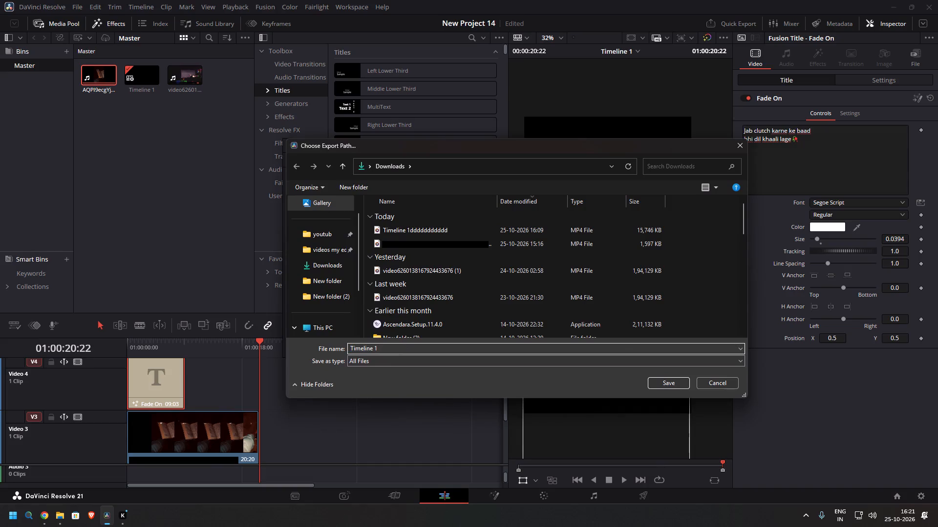
{"action": "type", "text": "pl,wdopkmrgkoped"}
{"action": "left_click", "coordinate": [669, 387]}
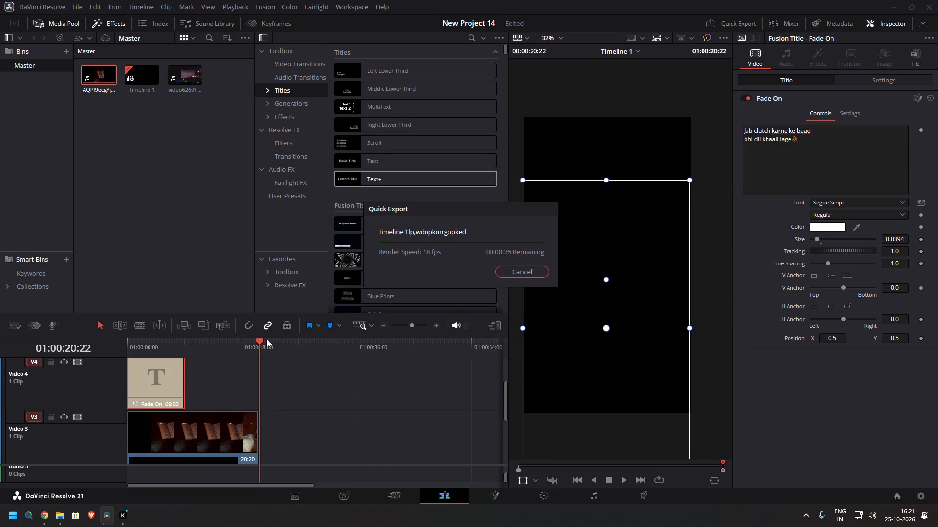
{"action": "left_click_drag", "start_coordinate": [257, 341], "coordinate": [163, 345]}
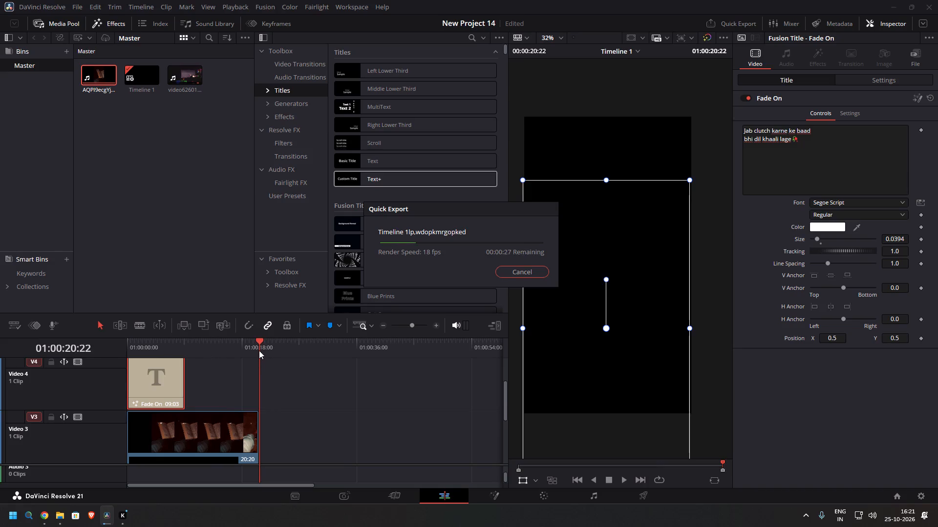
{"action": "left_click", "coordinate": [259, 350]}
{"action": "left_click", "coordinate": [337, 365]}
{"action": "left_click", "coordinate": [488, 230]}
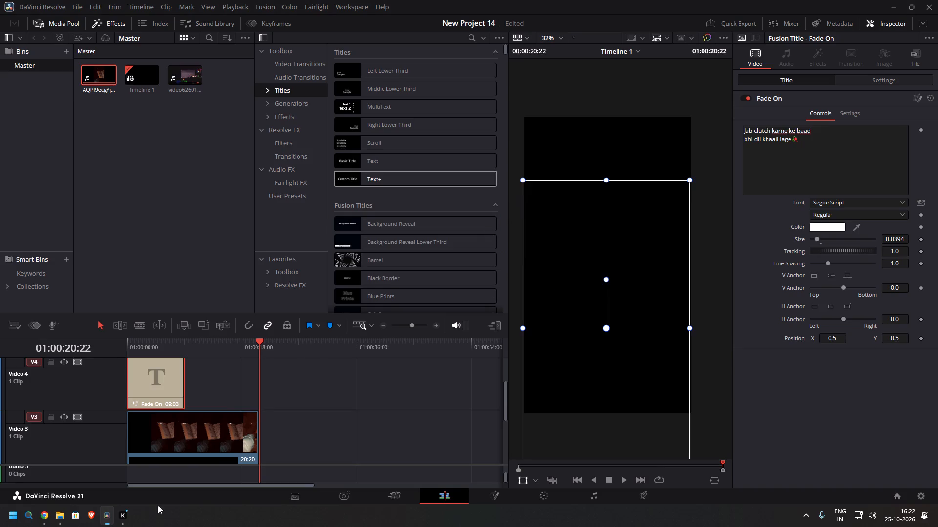
Switch to File Explorer, watch the newly exported "Timeline 1lp,wdopkmrgopked" video from Downloads in Media Player, and close both windows.
{"action": "left_click", "coordinate": [54, 516]}
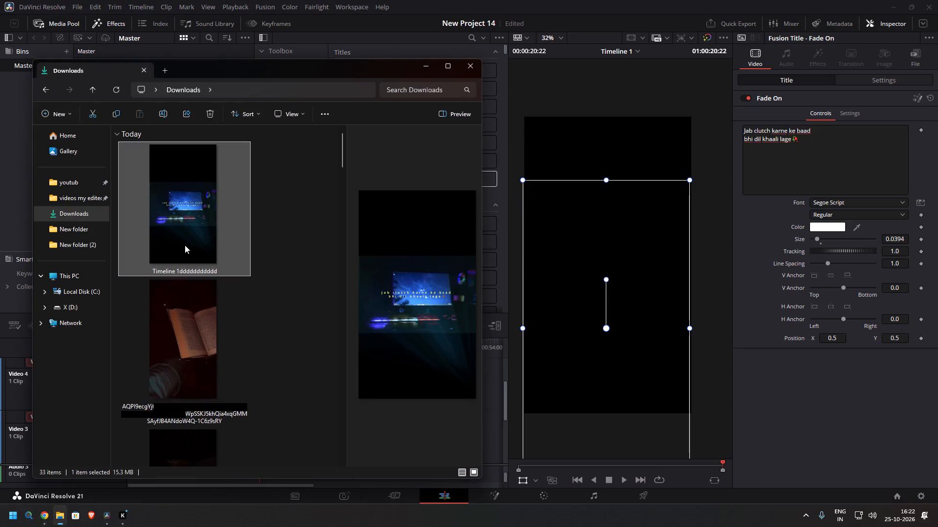
{"action": "double_click", "coordinate": [188, 231]}
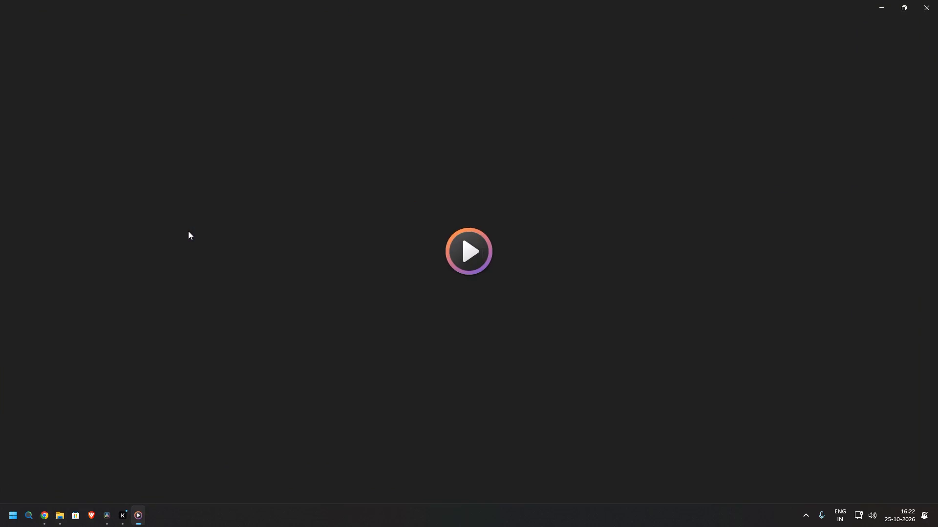
{"action": "left_click", "coordinate": [931, 7]}
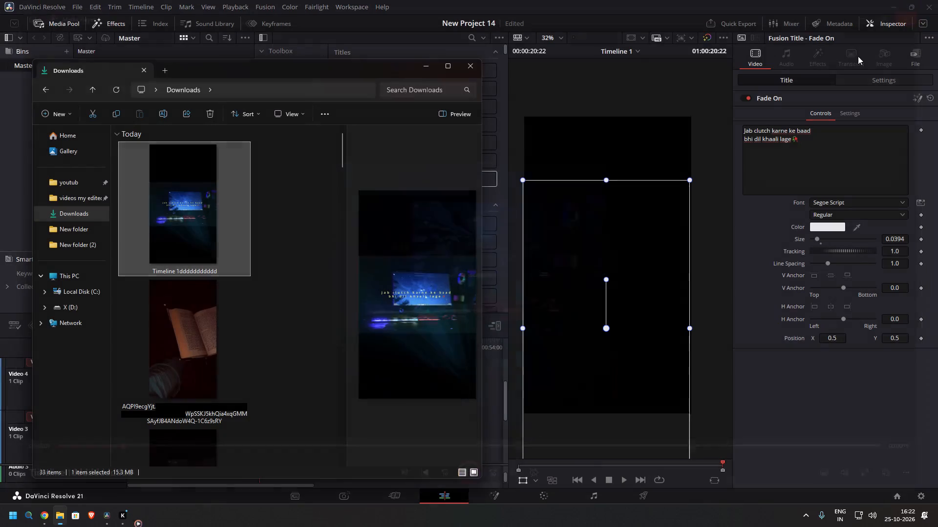
{"action": "left_click", "coordinate": [94, 217]}
{"action": "double_click", "coordinate": [199, 217]}
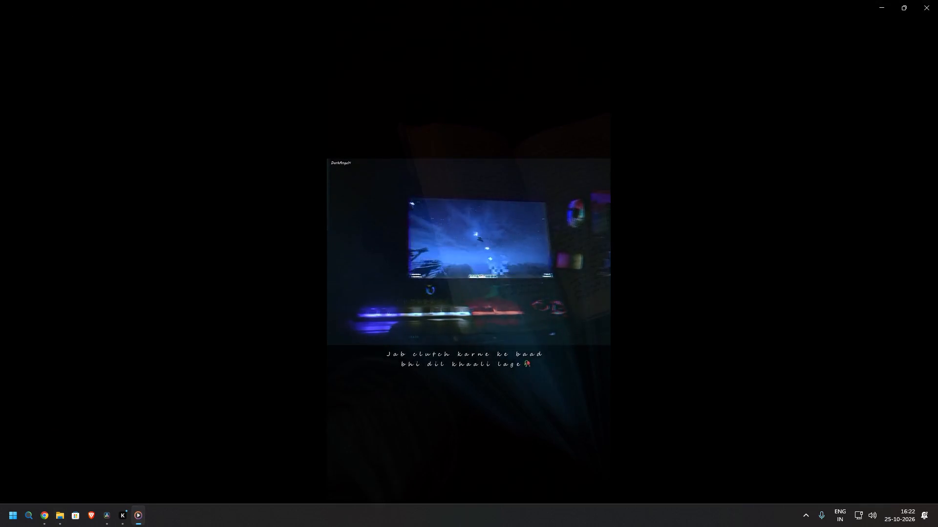
{"action": "scroll", "coordinate": [416, 264], "scroll_direction": "up", "scroll_amount": 3}
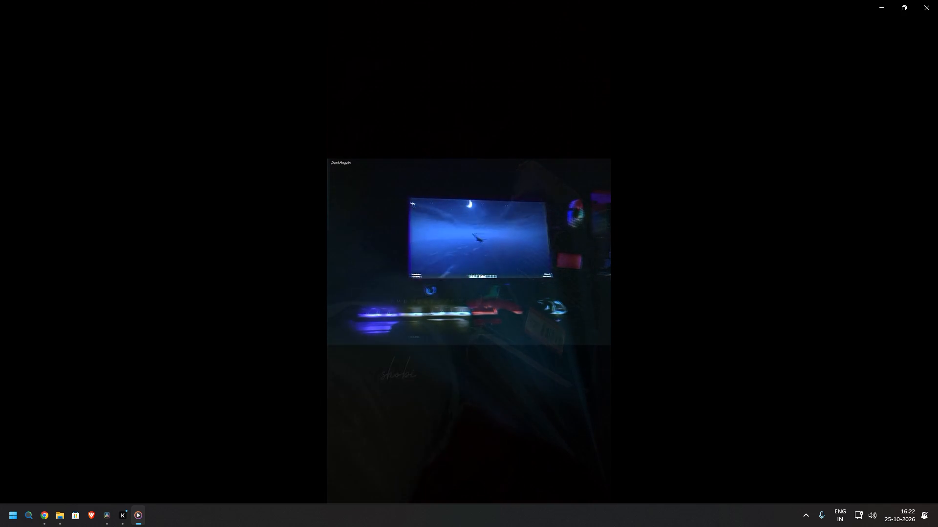
{"action": "left_click", "coordinate": [457, 478]}
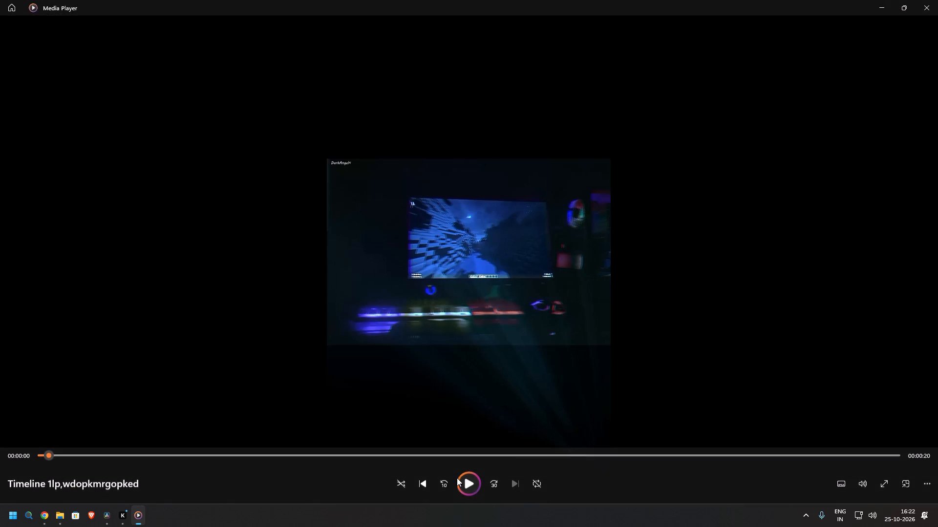
{"action": "left_click", "coordinate": [464, 485]}
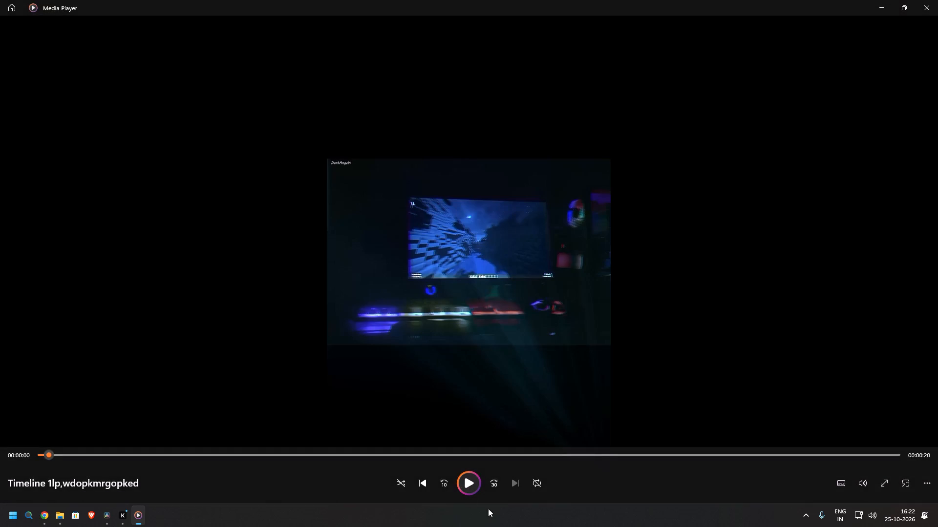
{"action": "left_click", "coordinate": [470, 480]}
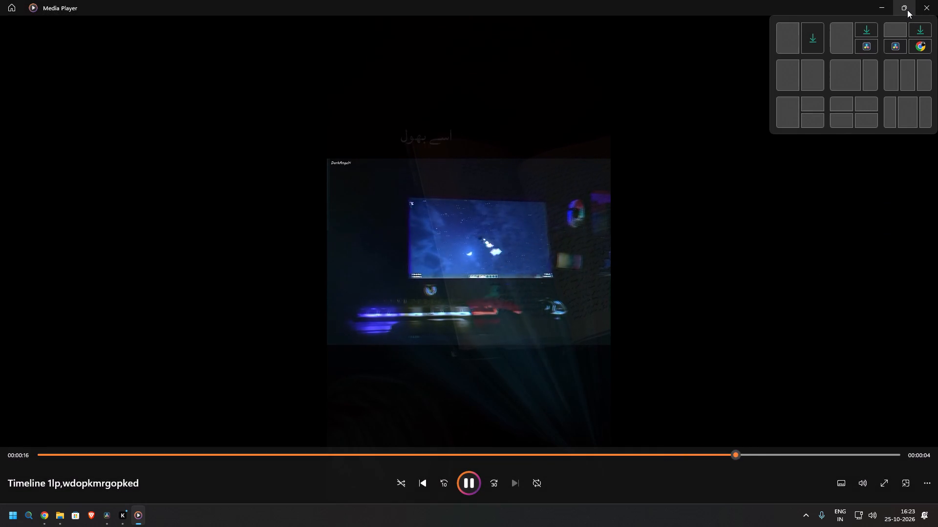
{"action": "left_click", "coordinate": [907, 10]}
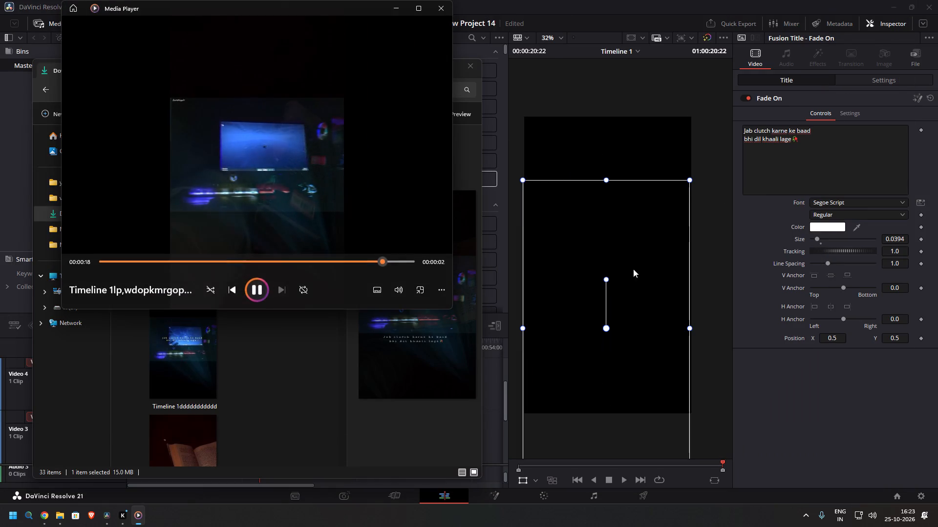
{"action": "left_click", "coordinate": [290, 439]}
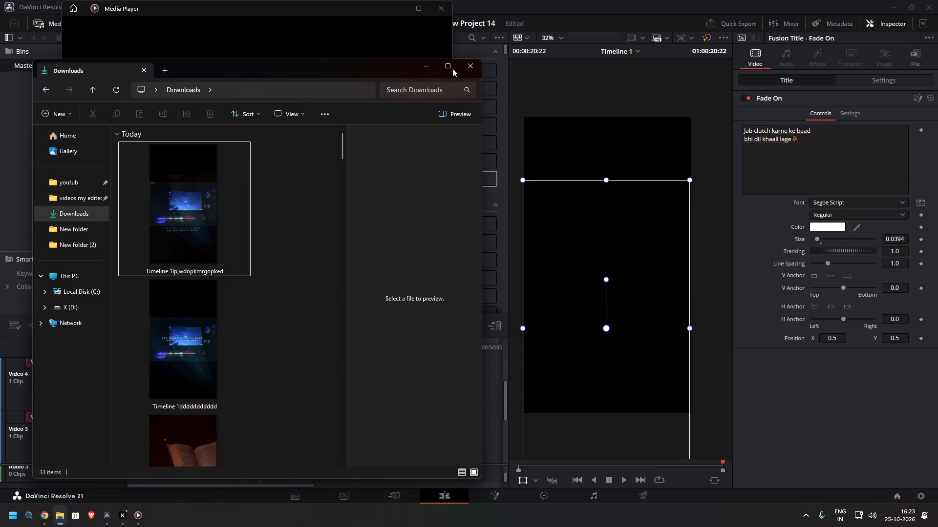
{"action": "left_click", "coordinate": [468, 67]}
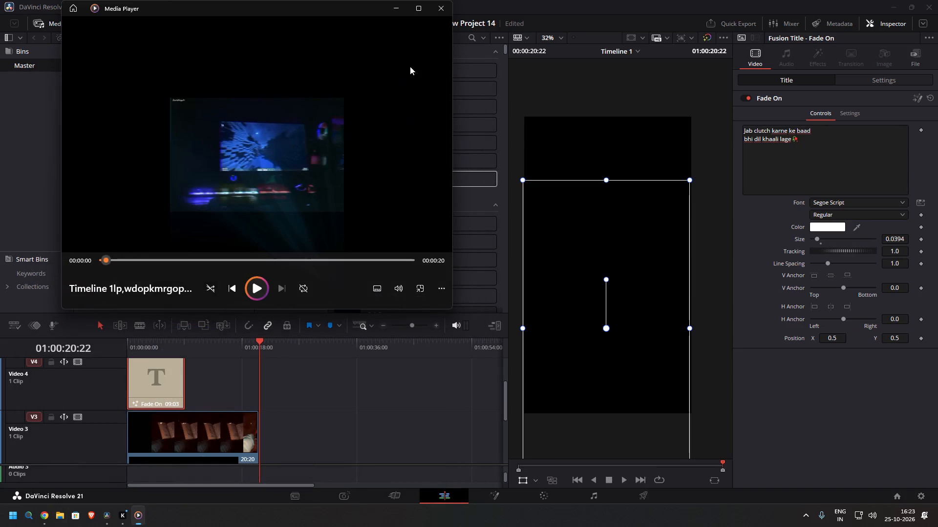
{"action": "left_click", "coordinate": [440, 12]}
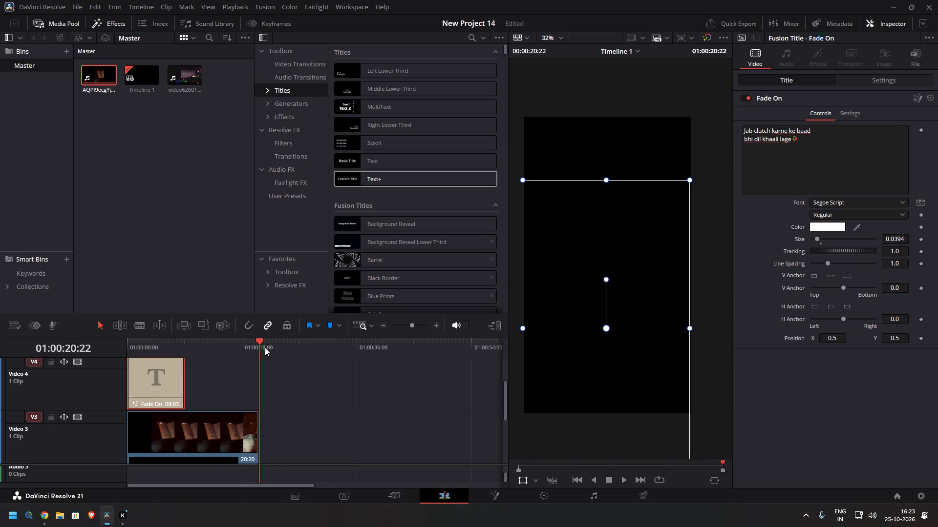
Play the timeline from the start to review how long the Fade On caption lasts.
{"action": "left_click_drag", "start_coordinate": [265, 347], "coordinate": [35, 360]}
{"action": "key", "text": "space"}
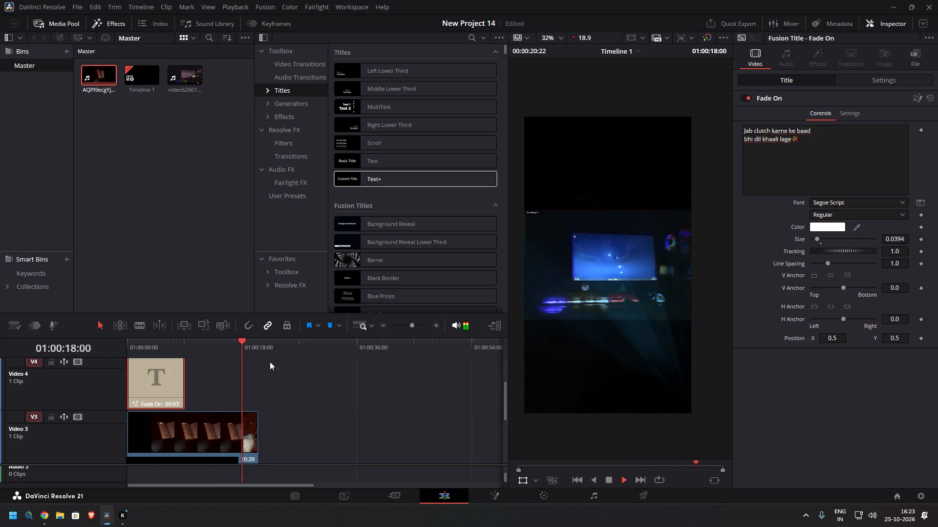
Extend the end of the Fade On title on Video 4 to a duration of 20:13, near the Video 3 clip's end.
{"action": "left_click_drag", "start_coordinate": [183, 384], "coordinate": [255, 409]}
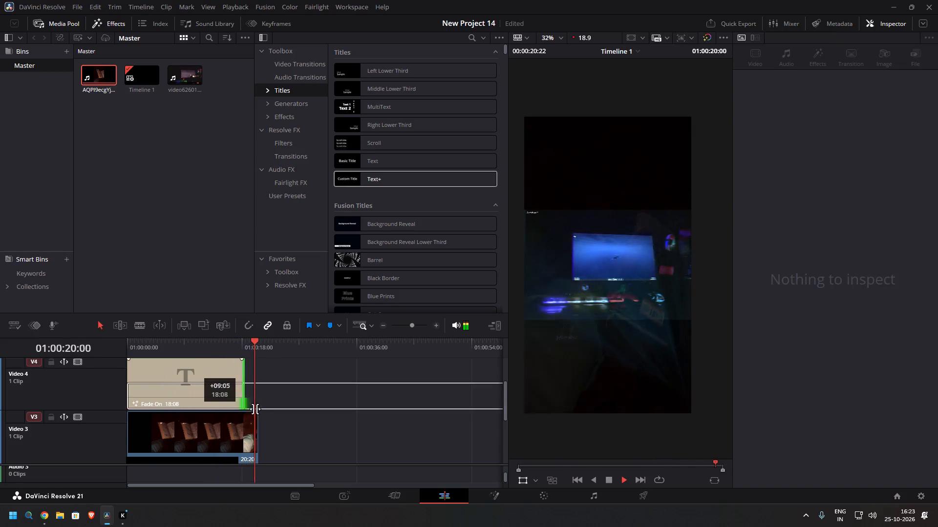
{"action": "left_click_drag", "start_coordinate": [255, 409], "coordinate": [256, 410]}
Play the timeline from the start to check the extended Fade On title.
{"action": "left_click_drag", "start_coordinate": [254, 344], "coordinate": [98, 333]}
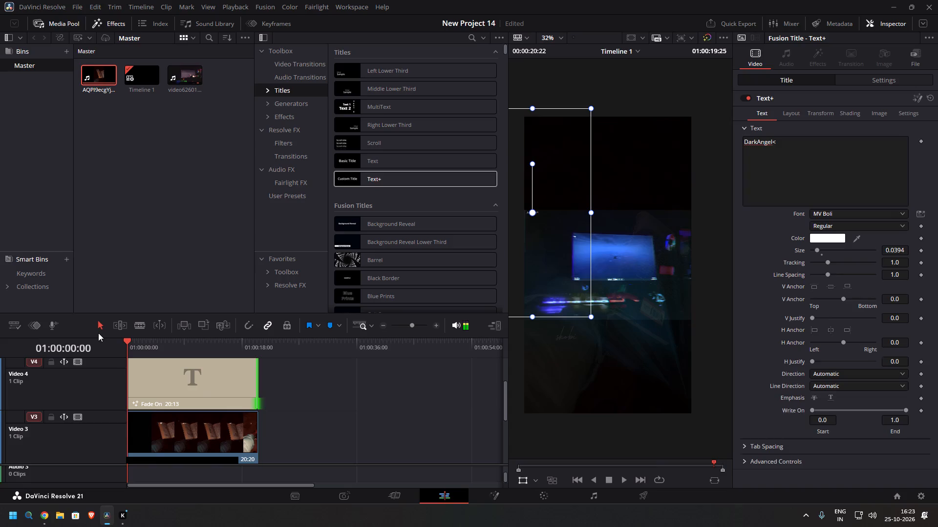
{"action": "key", "text": "space"}
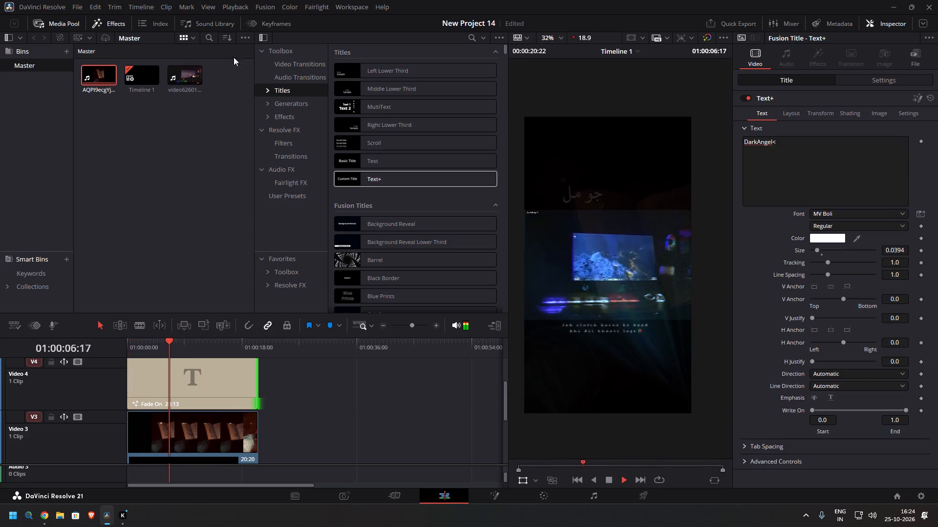
Stop playback and move the Fade On title up to just above the gameplay picture, near the frame's right edge.
{"action": "left_click", "coordinate": [207, 395]}
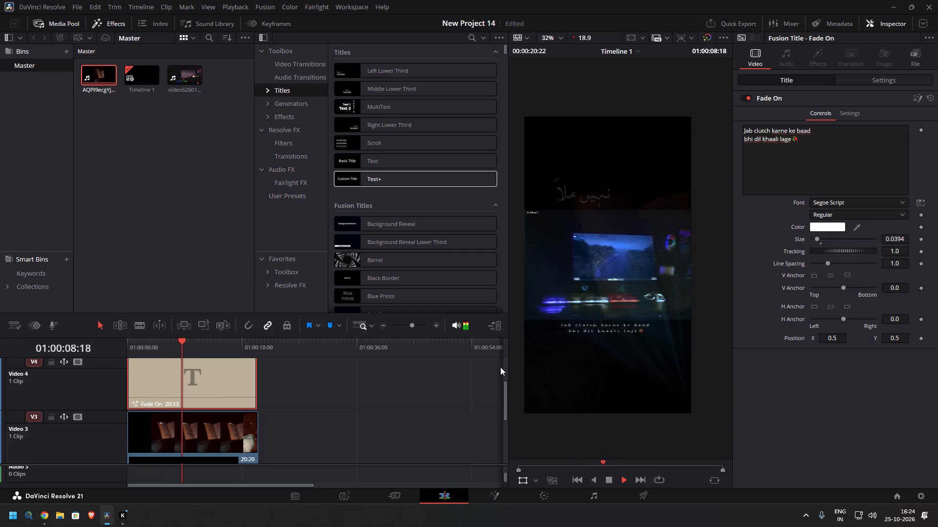
{"action": "key", "text": "space"}
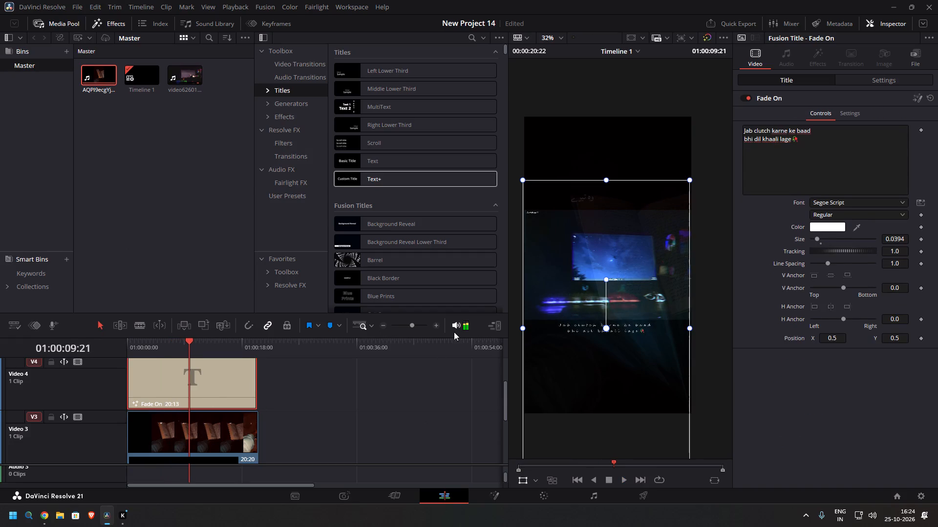
{"action": "left_click_drag", "start_coordinate": [656, 374], "coordinate": [640, 255]}
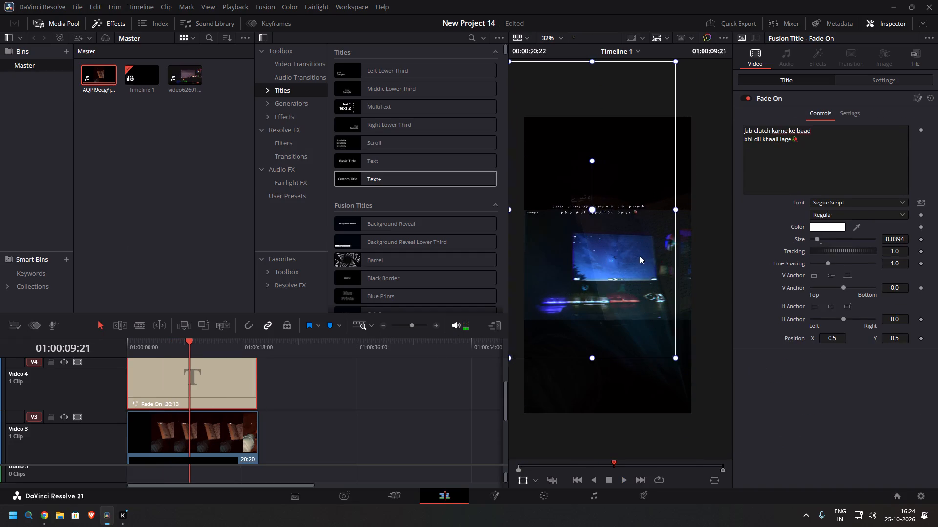
{"action": "left_click_drag", "start_coordinate": [640, 255], "coordinate": [617, 232]}
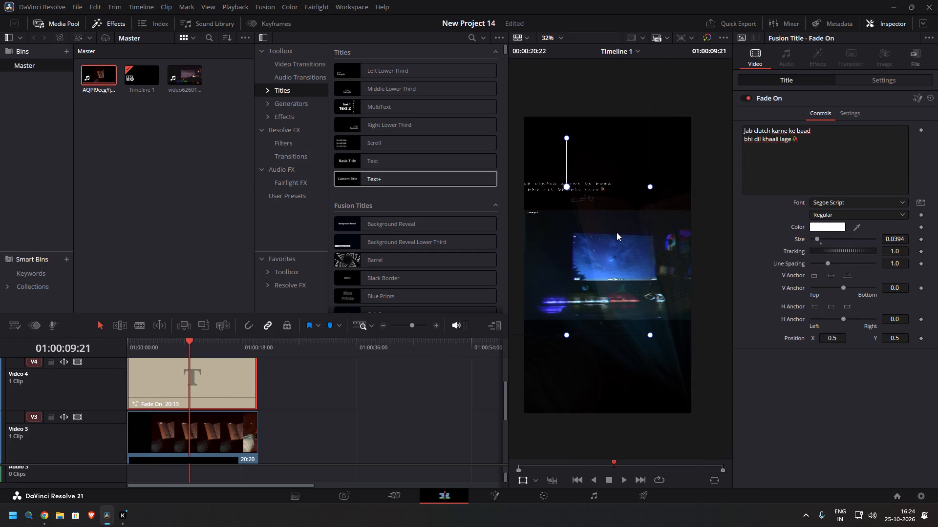
{"action": "left_click_drag", "start_coordinate": [617, 232], "coordinate": [696, 230]}
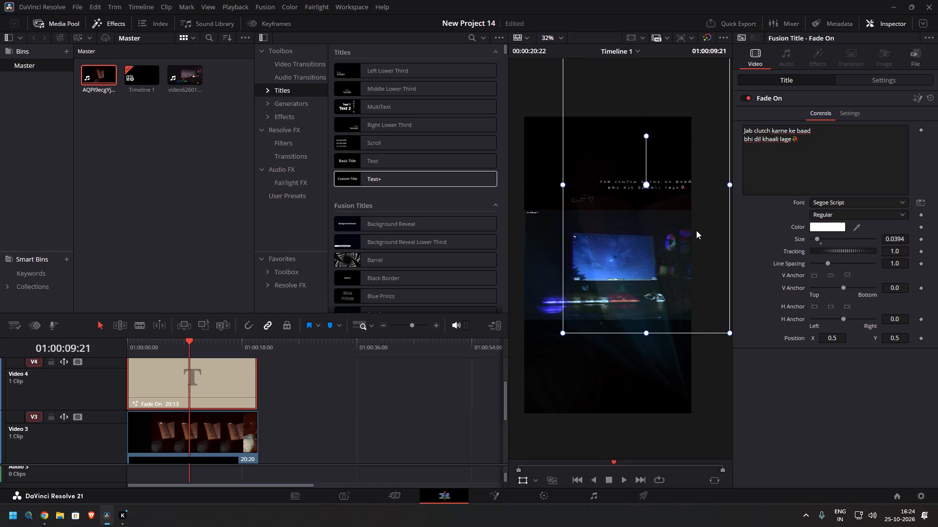
{"action": "left_click_drag", "start_coordinate": [696, 230], "coordinate": [694, 238]}
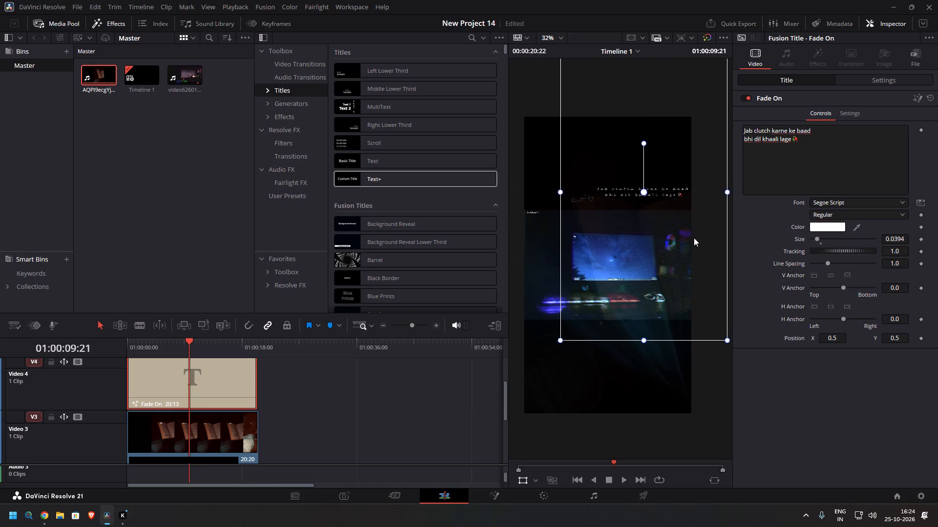
{"action": "left_click_drag", "start_coordinate": [694, 238], "coordinate": [693, 242]}
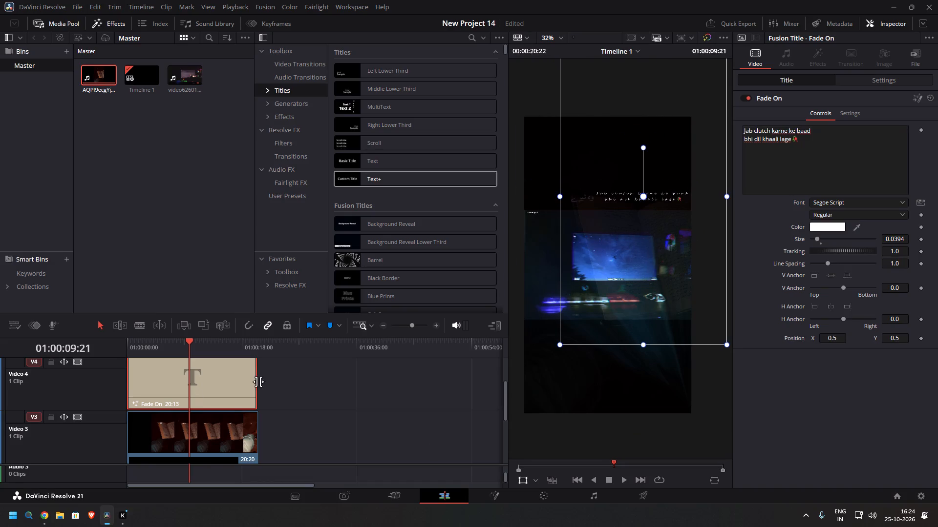
Shorten the Fade On title on Video 4 by trimming its end back to about 4.5 seconds.
{"action": "left_click_drag", "start_coordinate": [257, 383], "coordinate": [157, 413]}
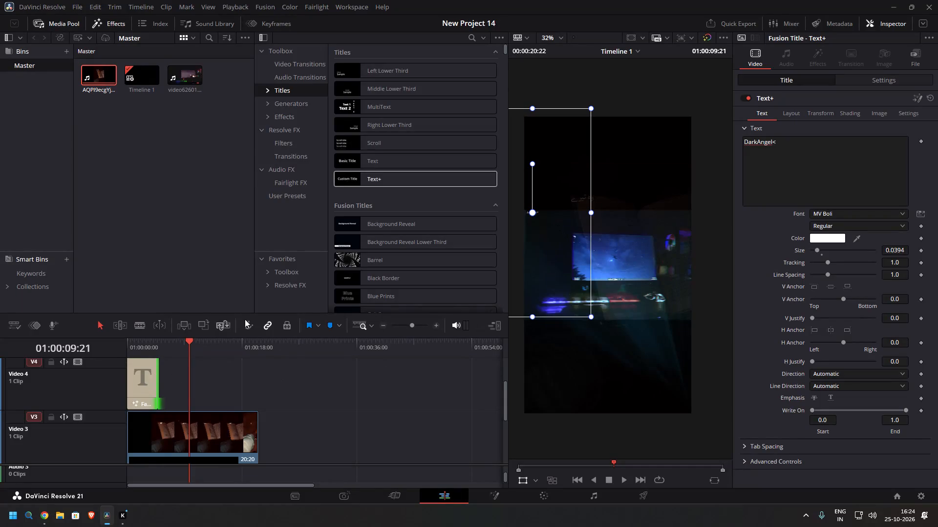
Move the Fade On title down over the middle of the gameplay picture, near the frame's centre.
{"action": "left_click", "coordinate": [145, 393]}
{"action": "left_click_drag", "start_coordinate": [637, 199], "coordinate": [612, 265]}
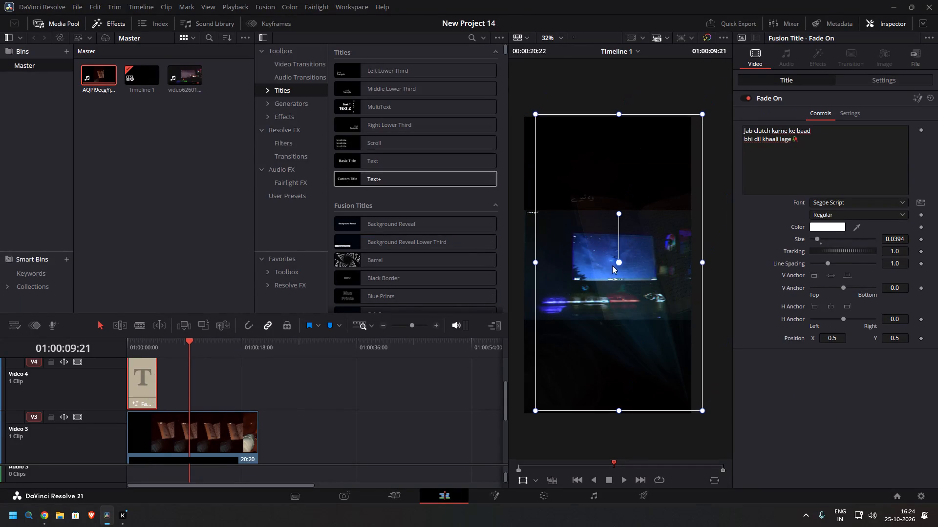
{"action": "left_click_drag", "start_coordinate": [612, 265], "coordinate": [608, 272]}
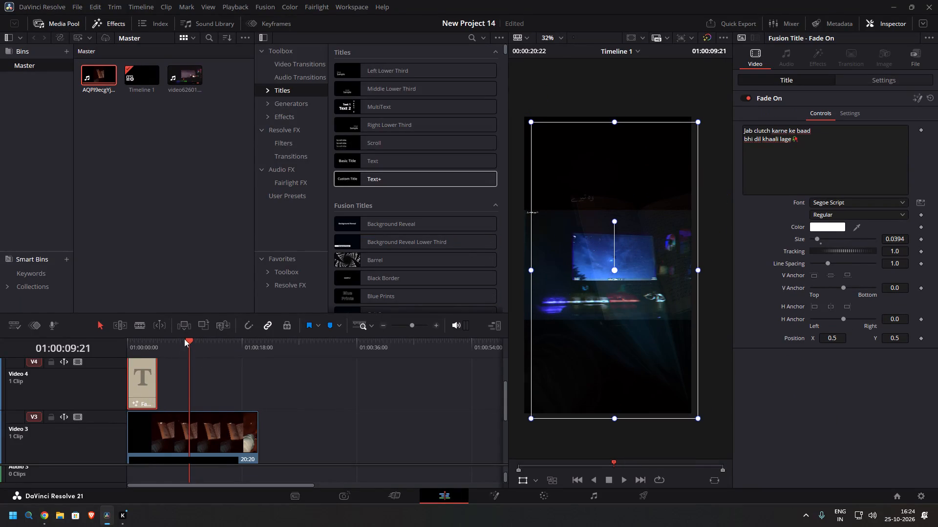
Play the timeline from the start twice to check the shortened and repositioned Fade On title.
{"action": "left_click_drag", "start_coordinate": [184, 339], "coordinate": [93, 357]}
{"action": "key", "text": "space"}
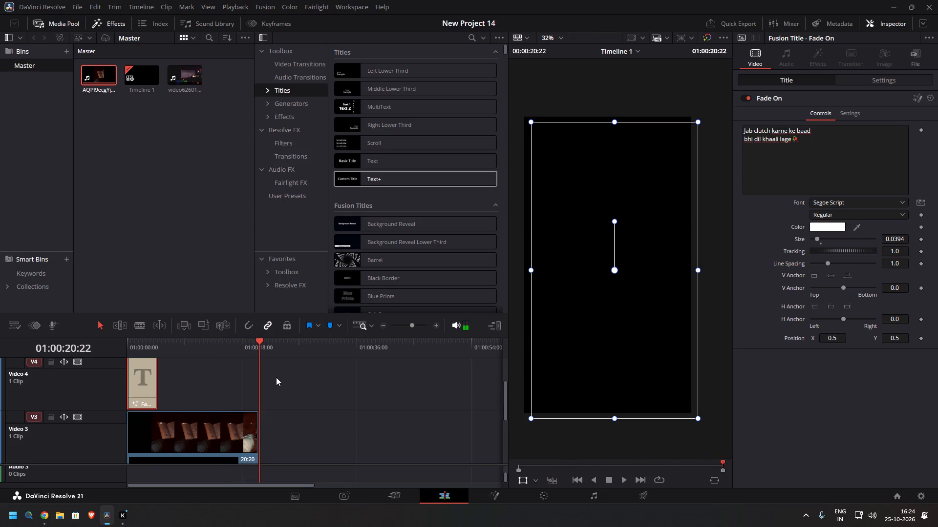
{"action": "left_click_drag", "start_coordinate": [264, 345], "coordinate": [34, 344]}
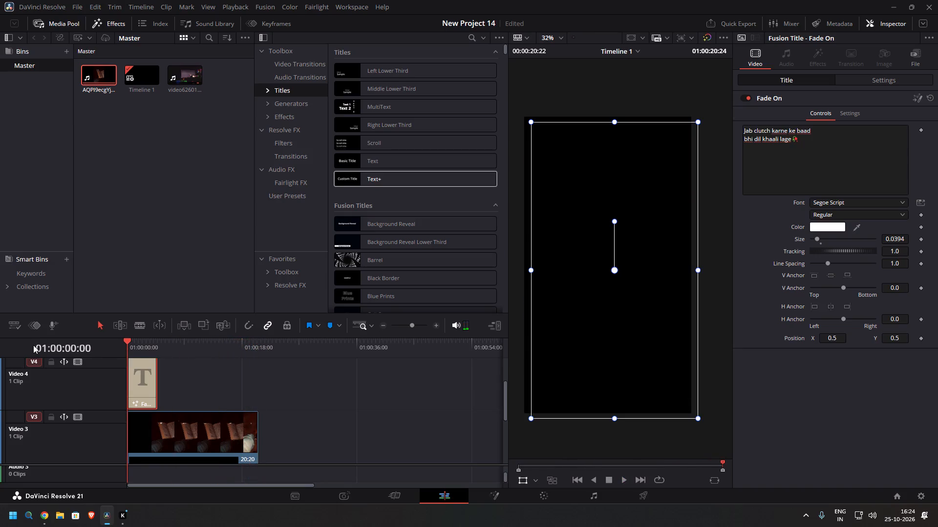
{"action": "key", "text": "space"}
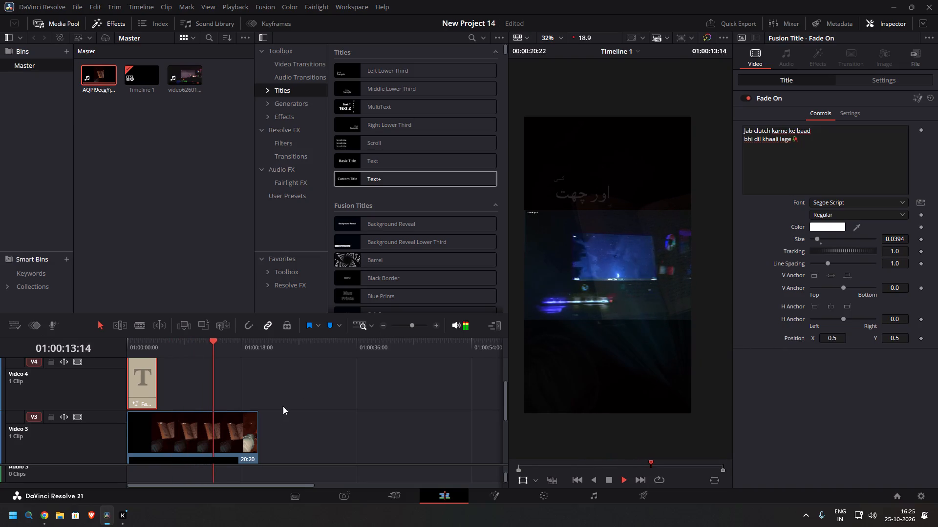
{"action": "scroll", "coordinate": [280, 403], "scroll_direction": "down", "scroll_amount": 3}
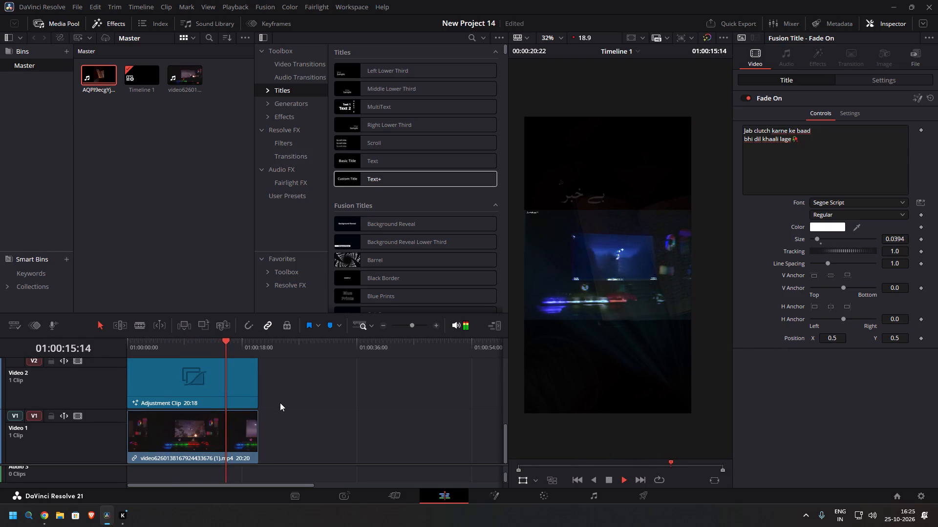
{"action": "scroll", "coordinate": [280, 403], "scroll_direction": "down", "scroll_amount": 5}
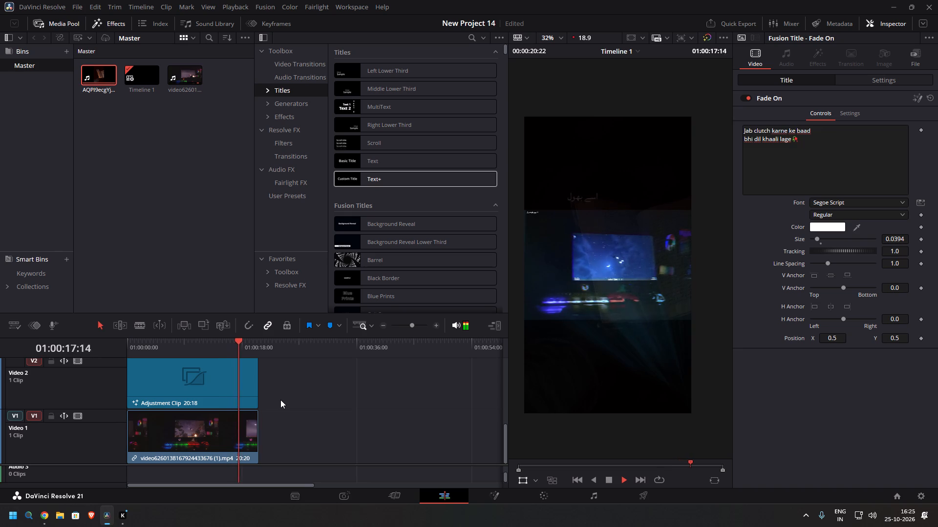
{"action": "scroll", "coordinate": [280, 395], "scroll_direction": "down", "scroll_amount": 1}
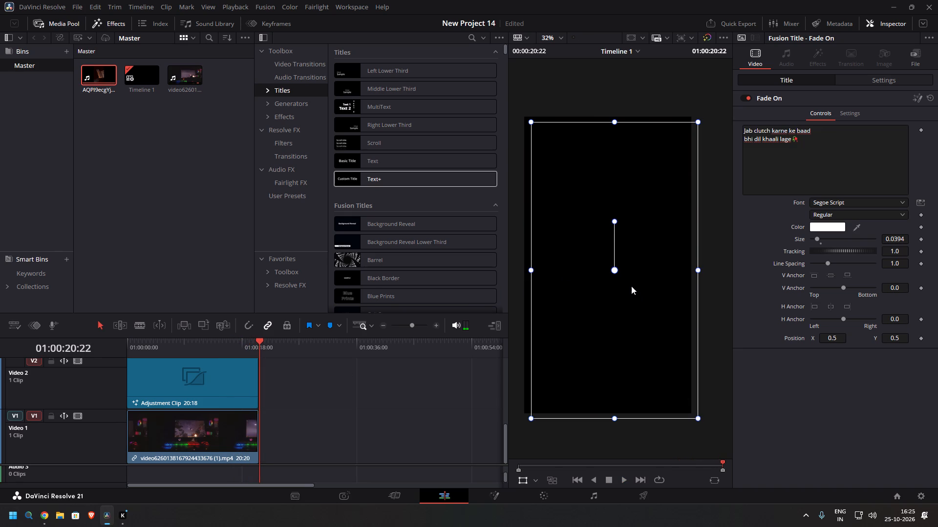
Nudge the Fade On title slightly left to line its box up horizontally with the frame.
{"action": "left_click_drag", "start_coordinate": [660, 292], "coordinate": [654, 292]}
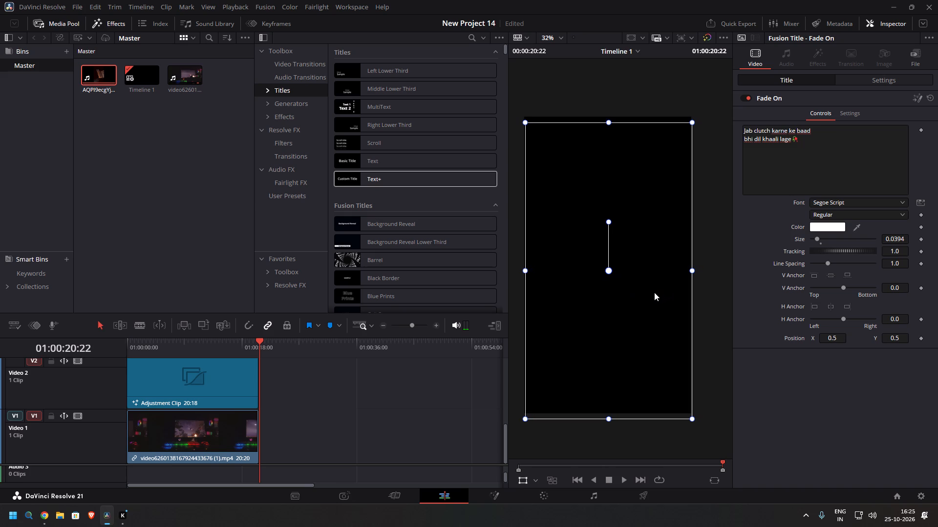
{"action": "left_click_drag", "start_coordinate": [654, 292], "coordinate": [652, 292]}
Play the timeline from the start to check the Fade On title's new placement.
{"action": "left_click_drag", "start_coordinate": [258, 341], "coordinate": [0, 277]}
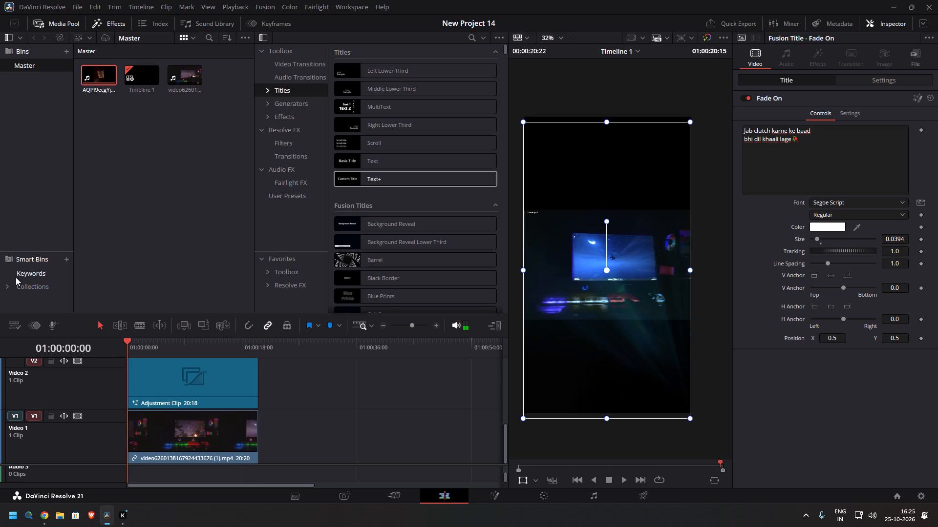
{"action": "key", "text": "space"}
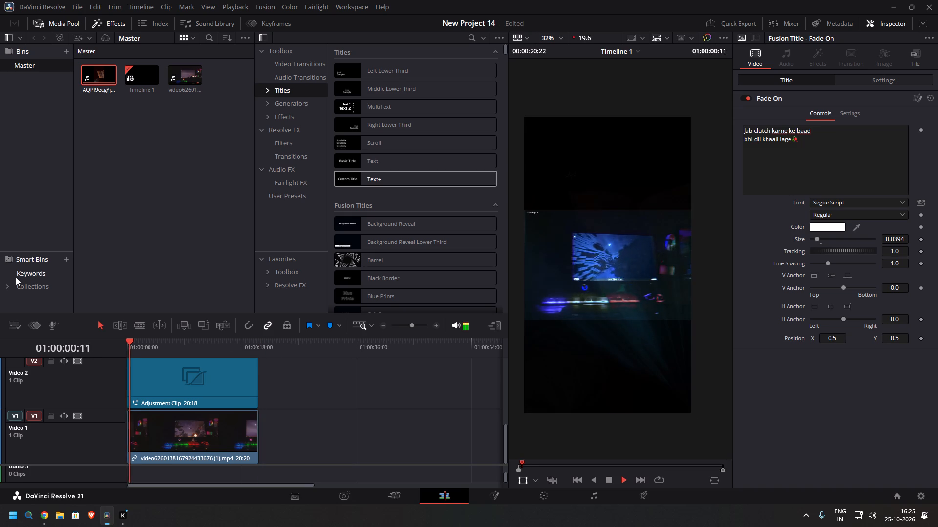
{"action": "scroll", "coordinate": [298, 437], "scroll_direction": "up", "scroll_amount": 3}
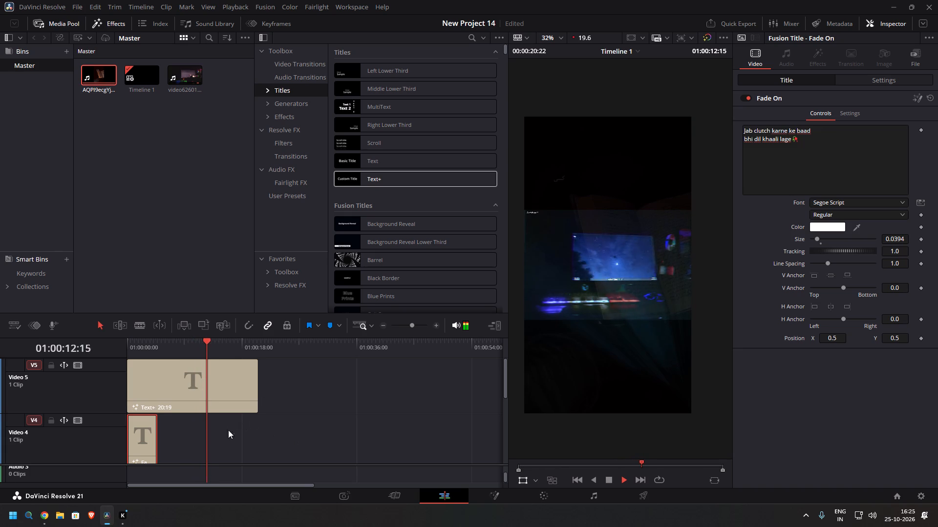
Nudge the Fade On title on Video 4 slightly up so its box matches the frame's edges.
{"action": "left_click_drag", "start_coordinate": [144, 443], "coordinate": [136, 442]}
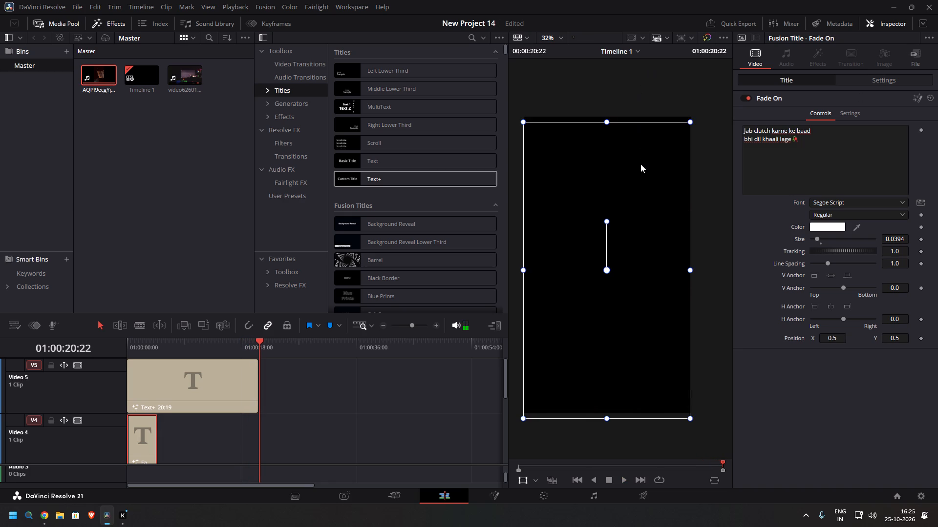
{"action": "left_click_drag", "start_coordinate": [640, 164], "coordinate": [641, 161]}
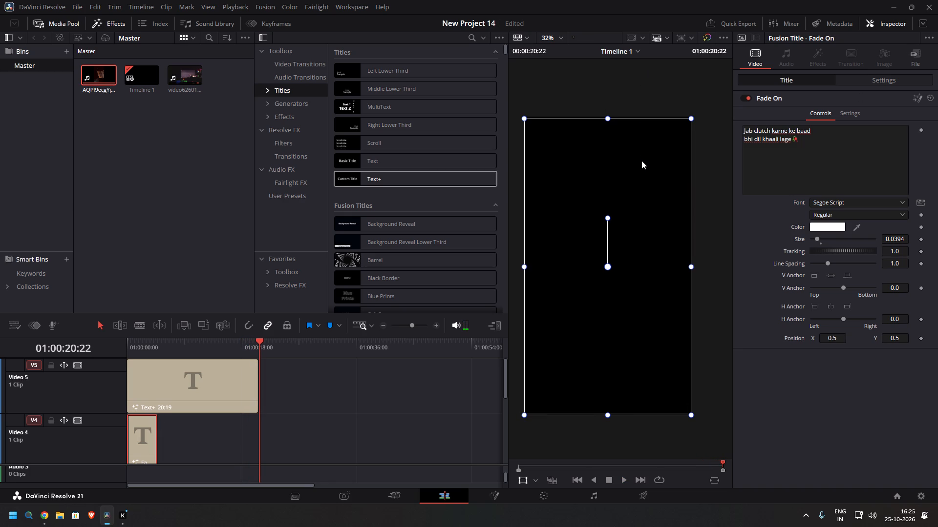
{"action": "left_click_drag", "start_coordinate": [641, 161], "coordinate": [641, 159]}
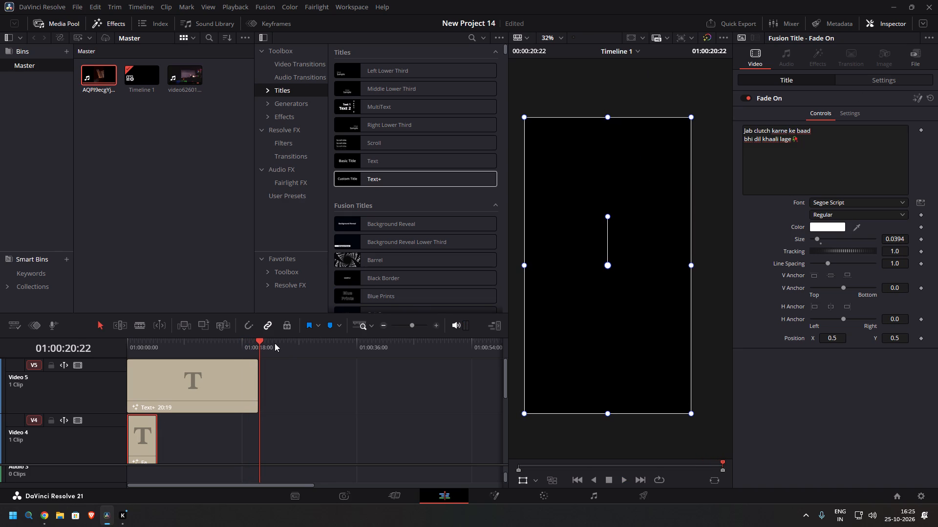
Play the timeline from the start to review the centred Fade On title.
{"action": "left_click_drag", "start_coordinate": [268, 345], "coordinate": [66, 320]}
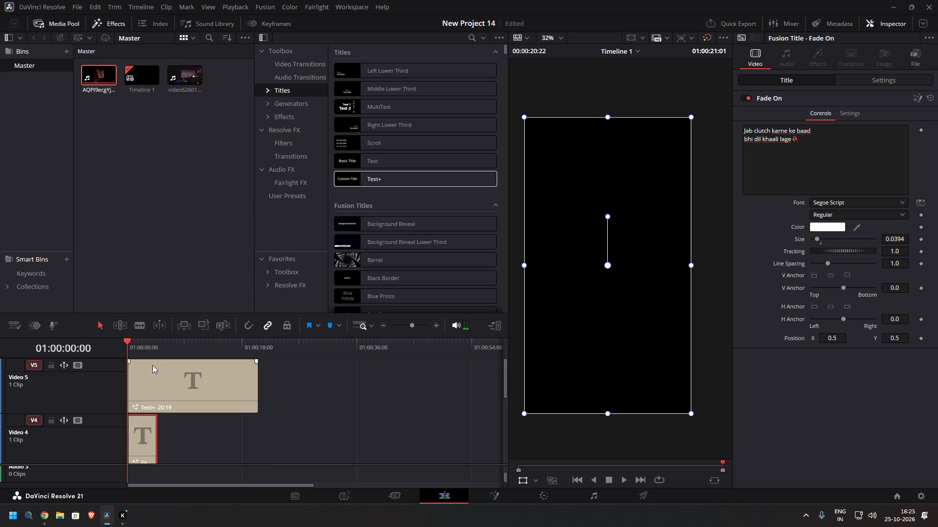
{"action": "key", "text": "space"}
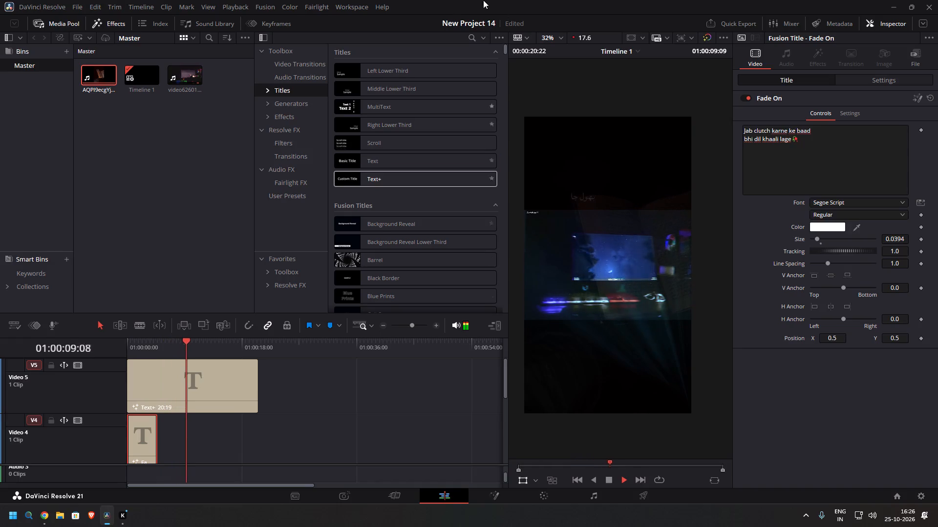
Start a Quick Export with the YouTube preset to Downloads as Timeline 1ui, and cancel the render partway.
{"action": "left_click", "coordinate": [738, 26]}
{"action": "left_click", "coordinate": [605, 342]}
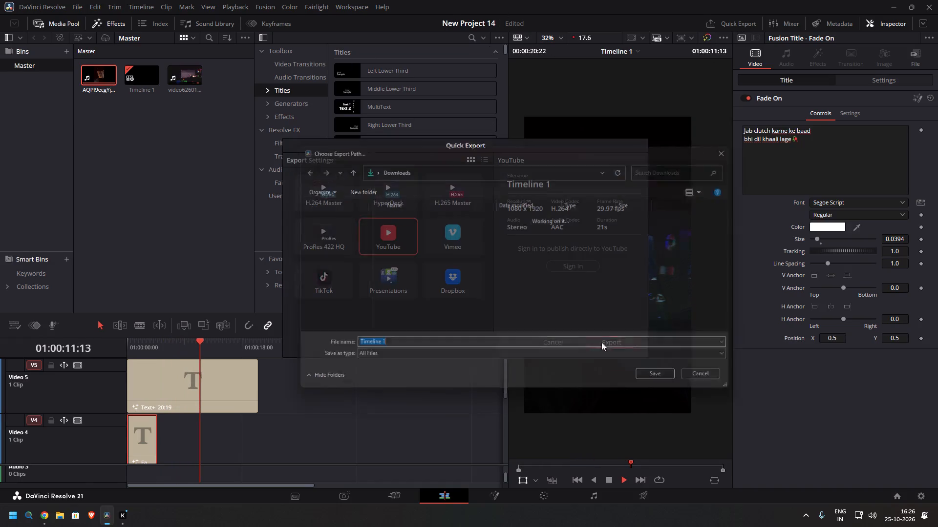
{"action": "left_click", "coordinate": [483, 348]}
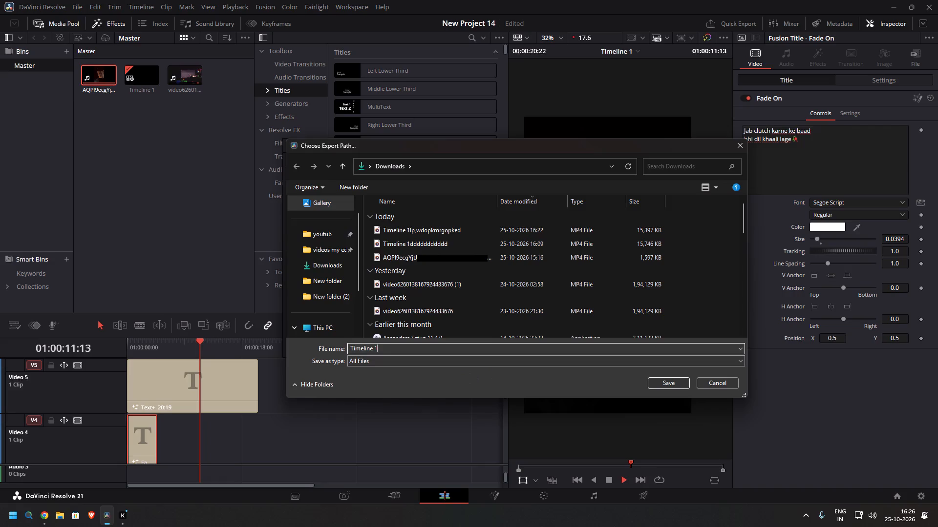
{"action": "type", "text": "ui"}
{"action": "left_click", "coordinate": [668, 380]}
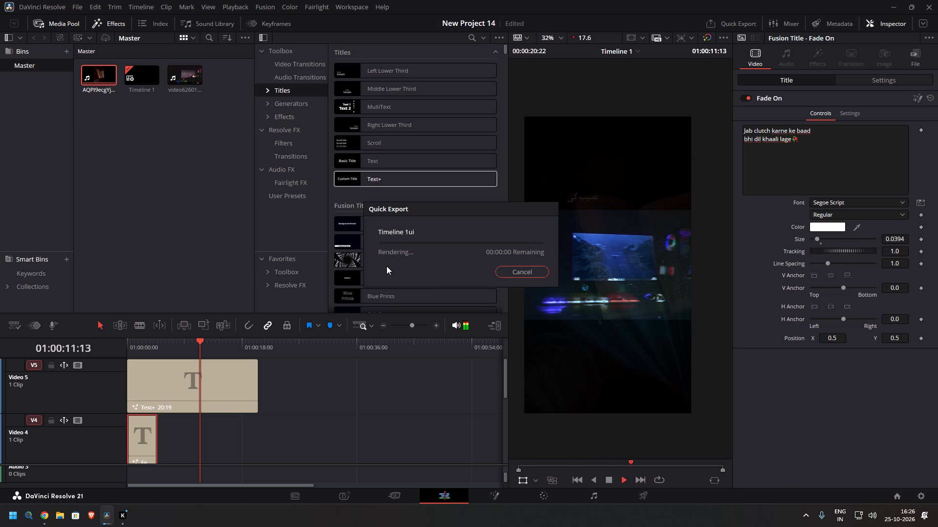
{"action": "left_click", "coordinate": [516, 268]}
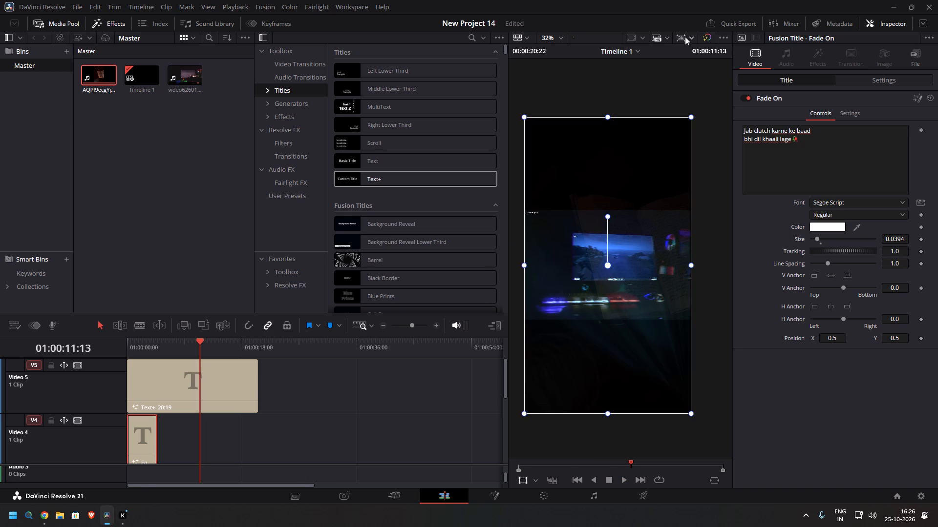
Quick Export the timeline with the YouTube preset to the Downloads folder as Timeline 1kkkkkkkkkkkk.
{"action": "left_click", "coordinate": [721, 23]}
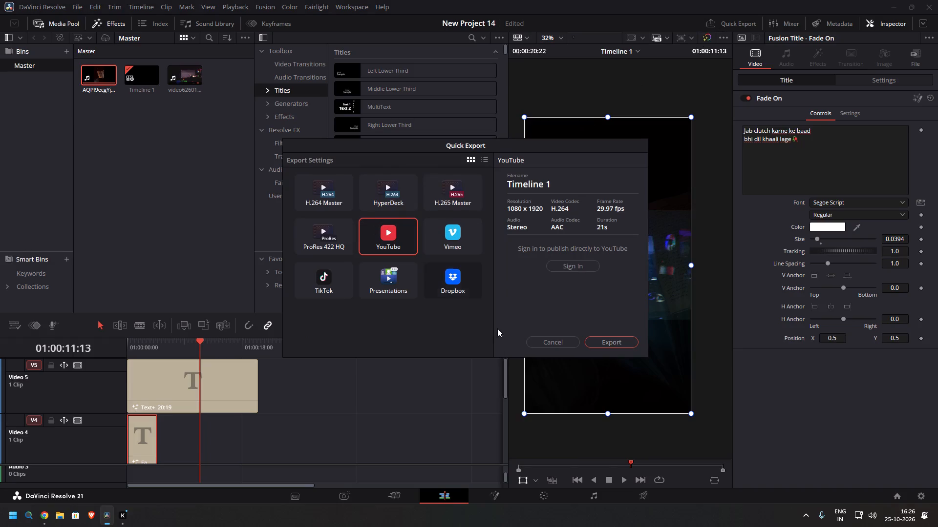
{"action": "left_click", "coordinate": [625, 343]}
{"action": "left_click", "coordinate": [461, 348]}
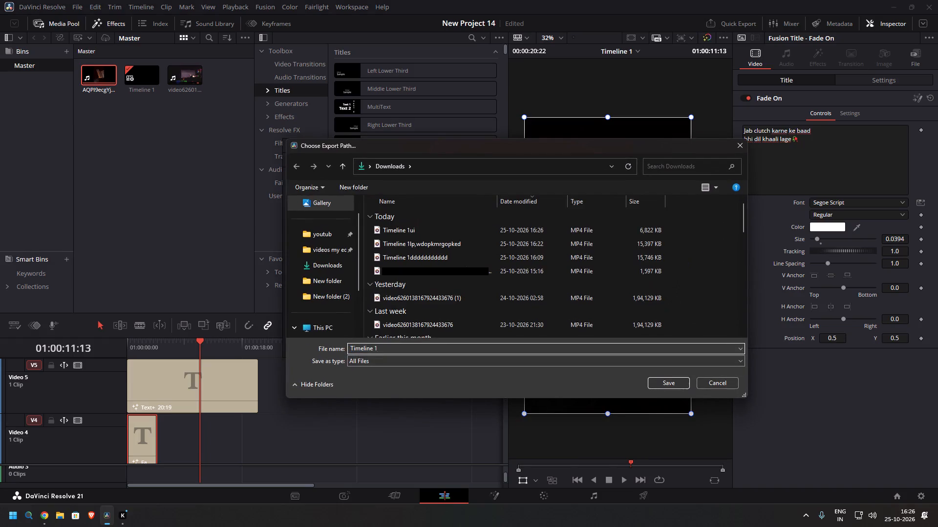
{"action": "key", "text": "k"}
{"action": "key", "text": "k"}
{"action": "key", "text": "k"}
{"action": "key", "text": "k"}
{"action": "key", "text": "k"}
{"action": "key", "text": "k"}
{"action": "key", "text": "k"}
{"action": "key", "text": "k"}
{"action": "key", "text": "k"}
{"action": "key", "text": "k"}
{"action": "key", "text": "k"}
{"action": "key", "text": "k"}
{"action": "left_click", "coordinate": [666, 382]}
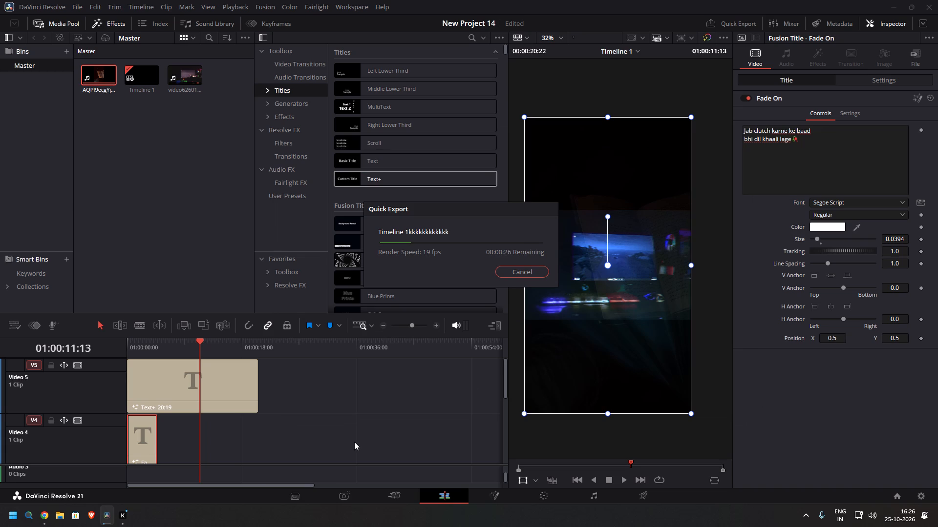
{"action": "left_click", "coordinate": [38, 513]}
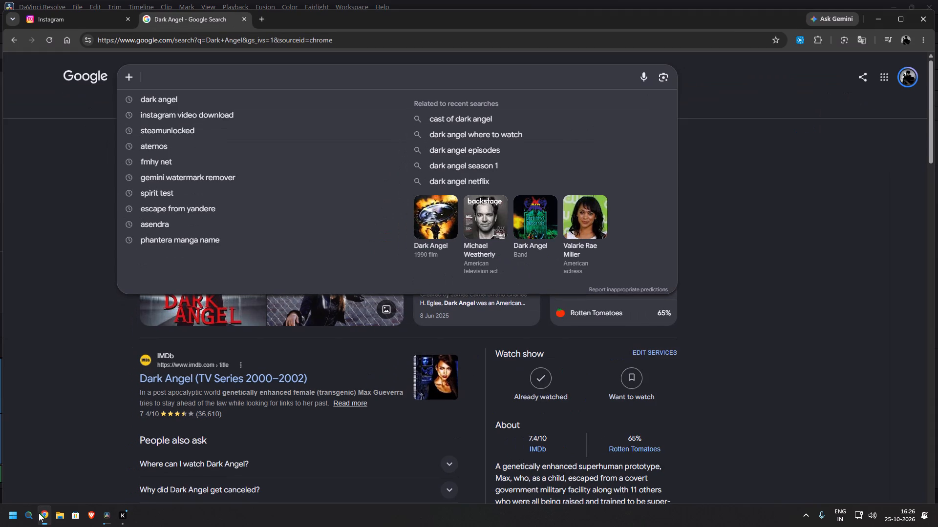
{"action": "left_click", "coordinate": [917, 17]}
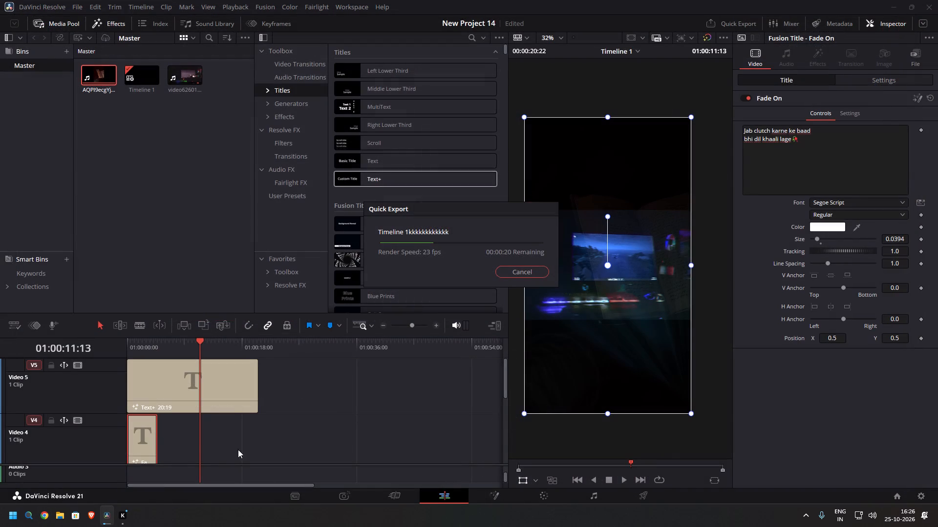
Open the Downloads folder in File Explorer and play the Timeline 1ui video twice to check the caption.
{"action": "double_click", "coordinate": [62, 515]}
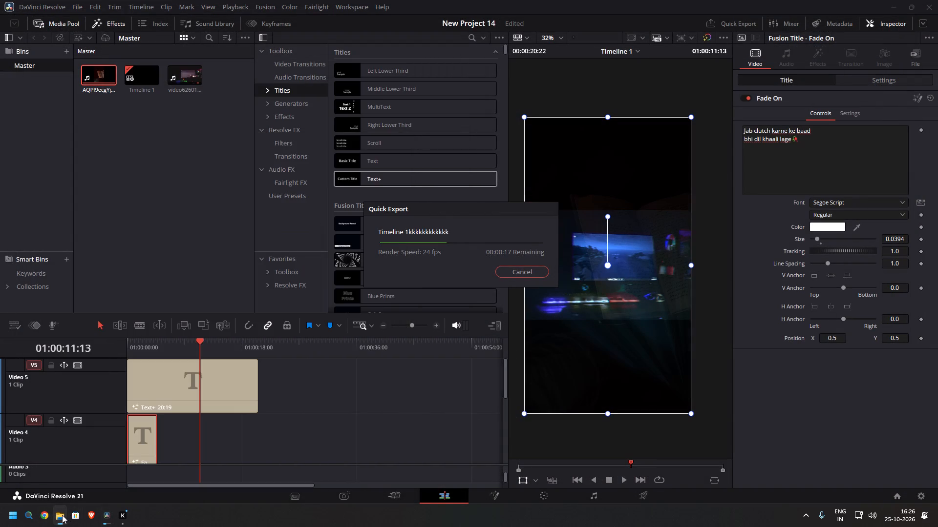
{"action": "left_click", "coordinate": [54, 517]}
{"action": "left_click", "coordinate": [75, 214]}
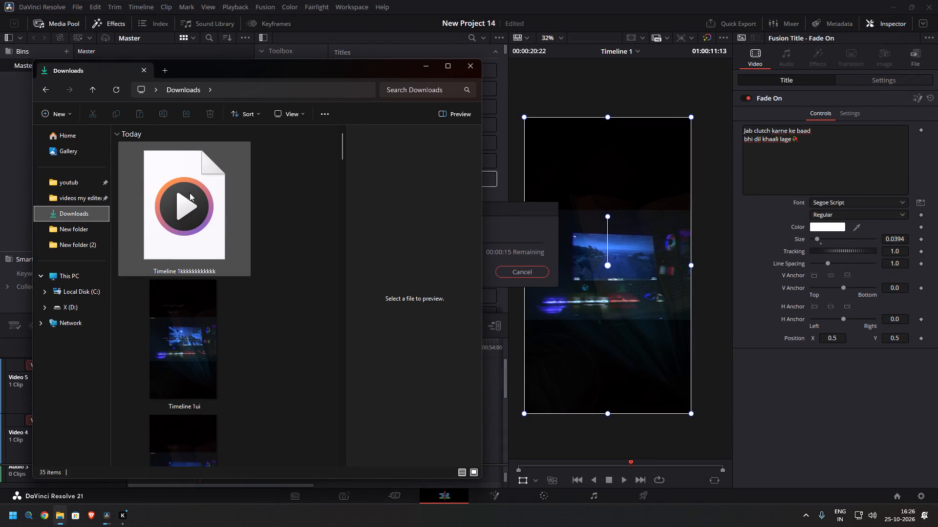
{"action": "double_click", "coordinate": [187, 317]}
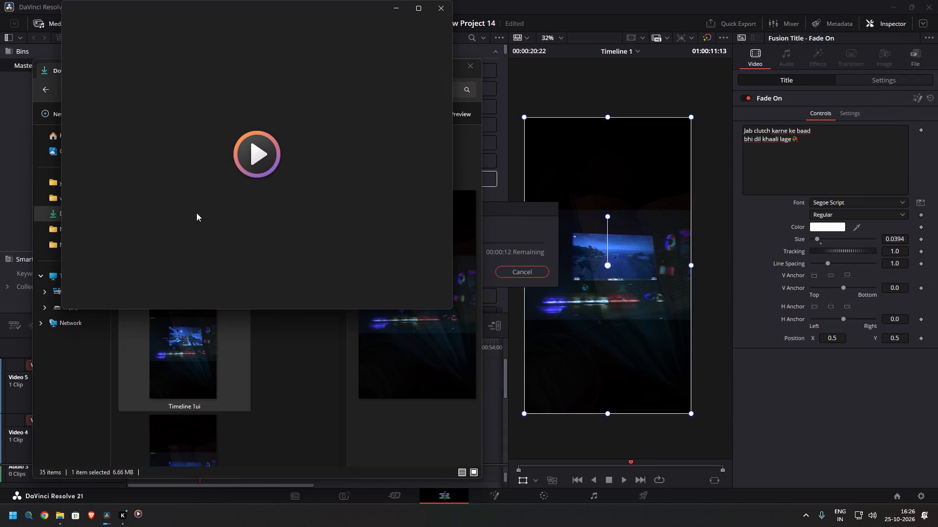
{"action": "left_click", "coordinate": [263, 161]}
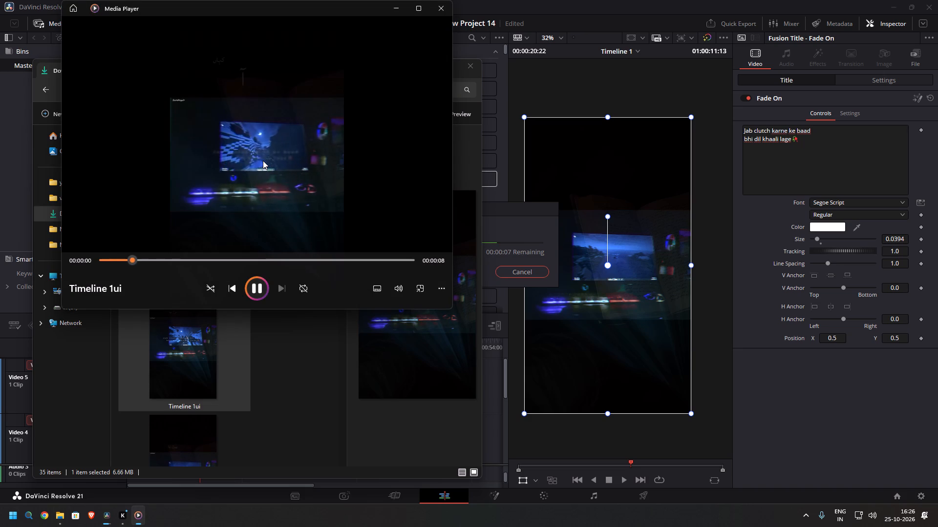
{"action": "left_click", "coordinate": [443, 10]}
{"action": "double_click", "coordinate": [175, 333]}
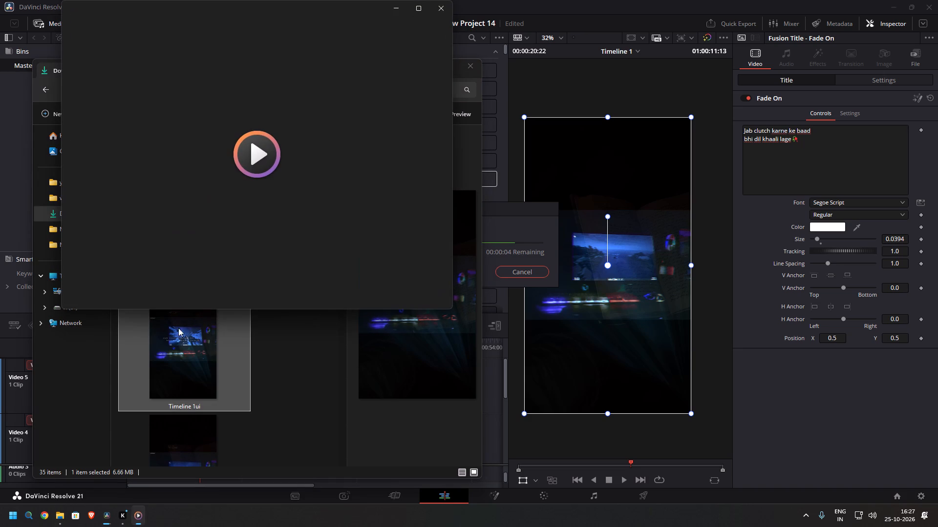
{"action": "left_click", "coordinate": [256, 156]}
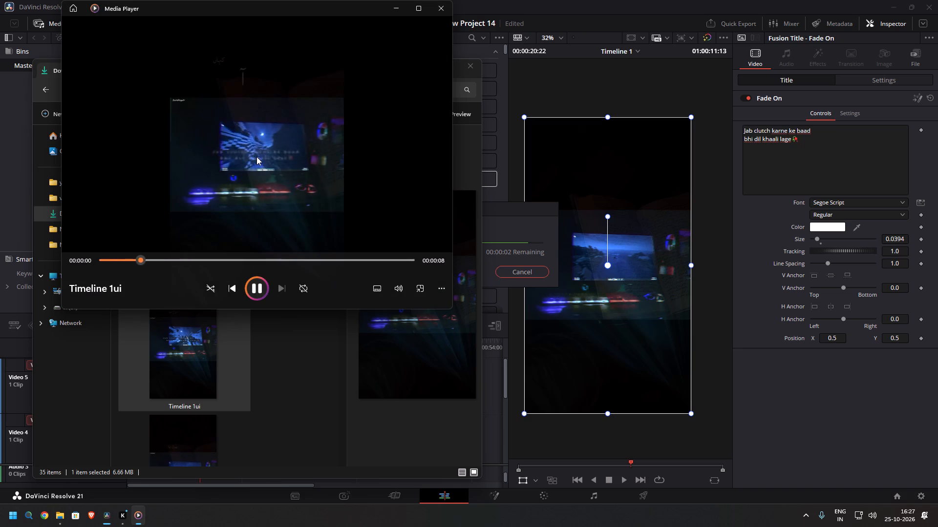
Close the Timeline 1ui playback and briefly play the Timeline 1lp,wdopkmrgopked video from the Downloads folder.
{"action": "left_click", "coordinate": [441, 7]}
{"action": "scroll", "coordinate": [183, 410], "scroll_direction": "down", "scroll_amount": 1}
{"action": "double_click", "coordinate": [185, 400]}
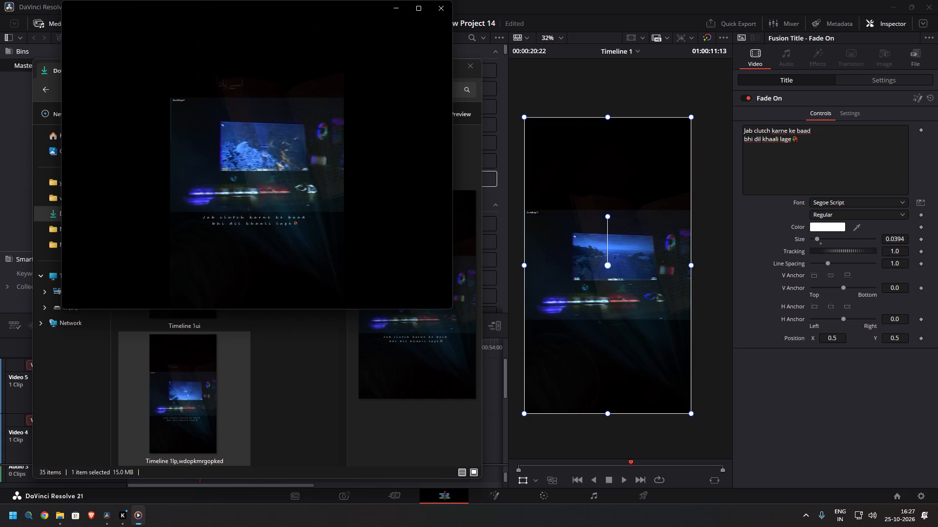
{"action": "left_click", "coordinate": [439, 10]}
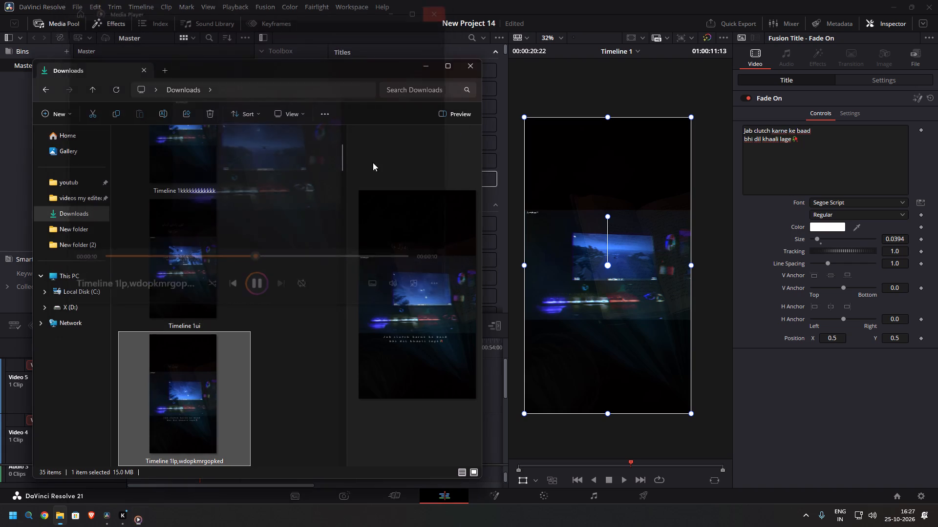
Delete the Timeline 1ui video from the Downloads folder.
{"action": "left_click", "coordinate": [205, 278]}
{"action": "left_click", "coordinate": [205, 119]}
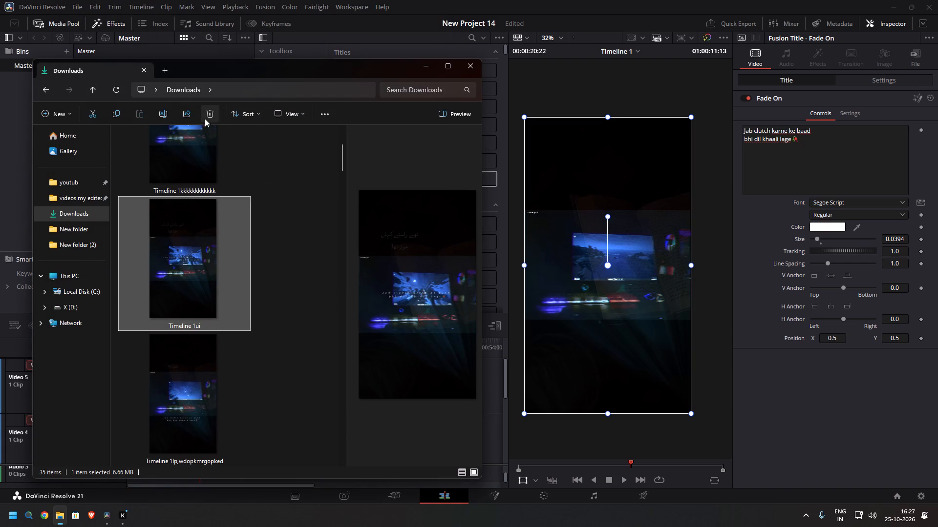
Play the exported Timeline 1kkkkkkkkkkkk video several times to review it, and close the player and the Downloads folder.
{"action": "double_click", "coordinate": [190, 154]}
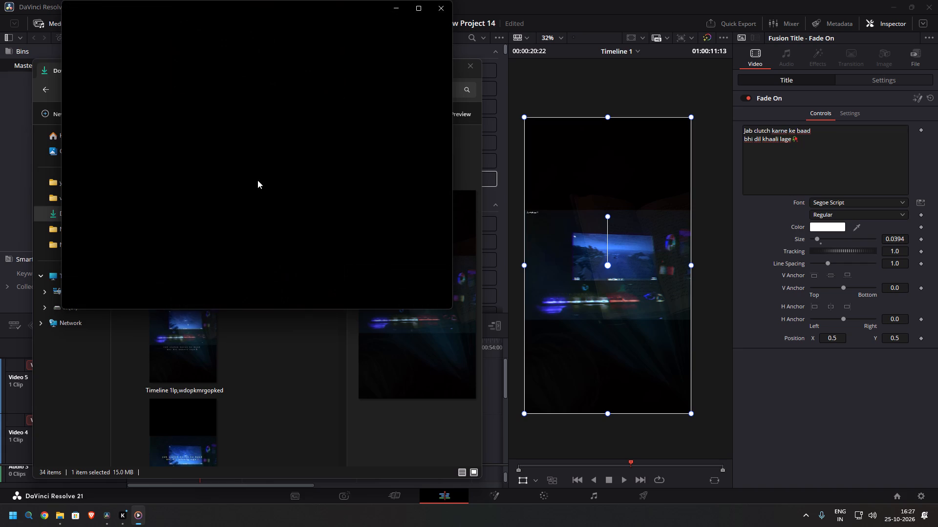
{"action": "left_click", "coordinate": [257, 288]}
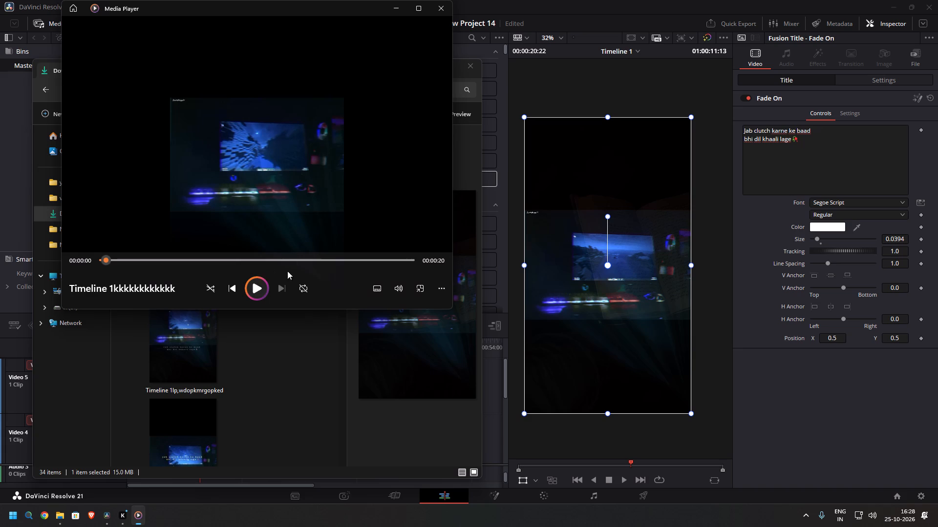
{"action": "left_click", "coordinate": [254, 284]}
{"action": "left_click", "coordinate": [260, 289]}
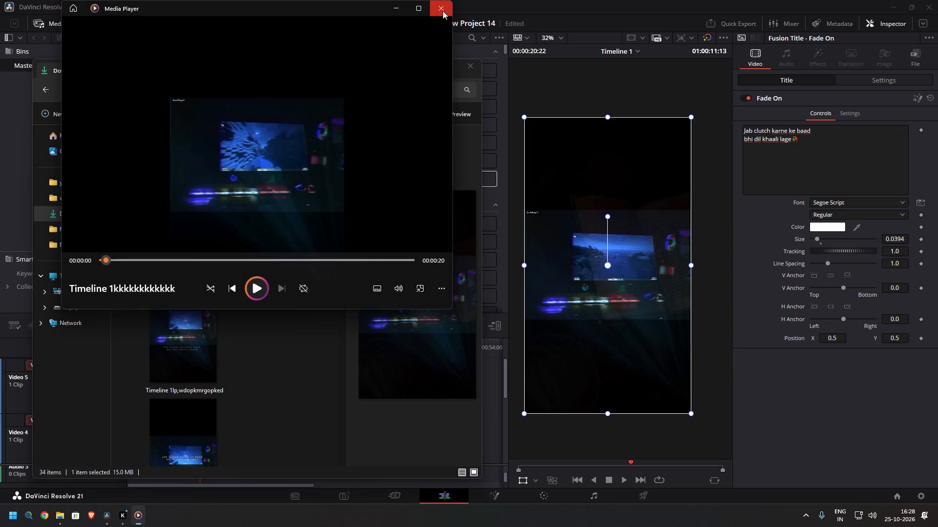
{"action": "left_click", "coordinate": [443, 11]}
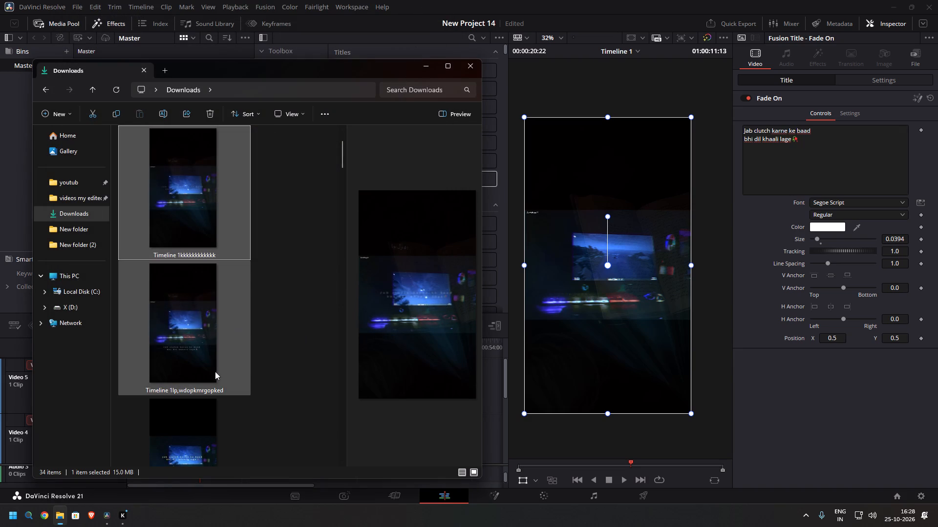
{"action": "scroll", "coordinate": [204, 379], "scroll_direction": "down", "scroll_amount": 1}
{"action": "scroll", "coordinate": [204, 379], "scroll_direction": "up", "scroll_amount": 5}
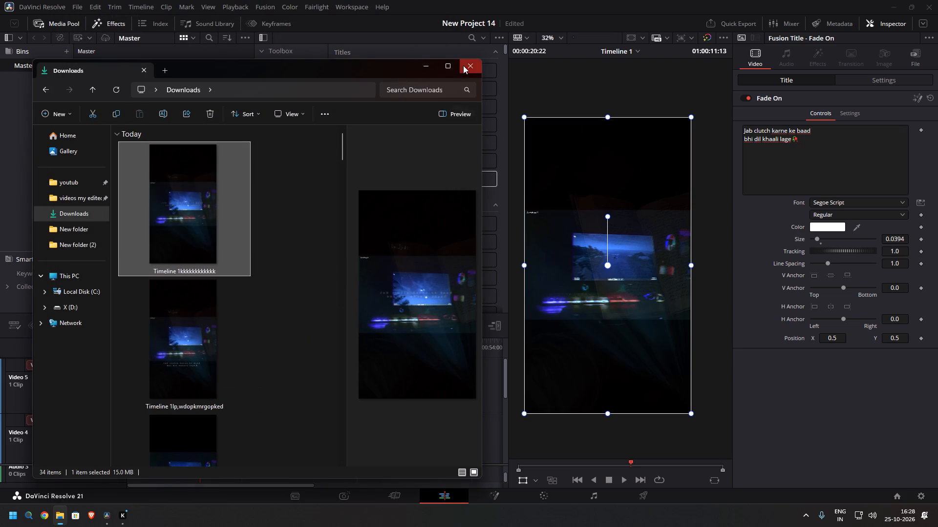
{"action": "left_click", "coordinate": [464, 65]}
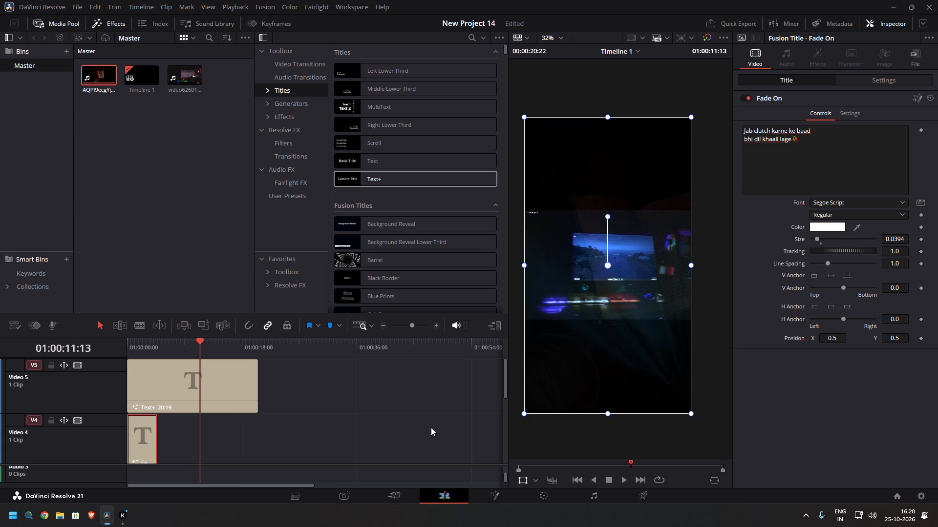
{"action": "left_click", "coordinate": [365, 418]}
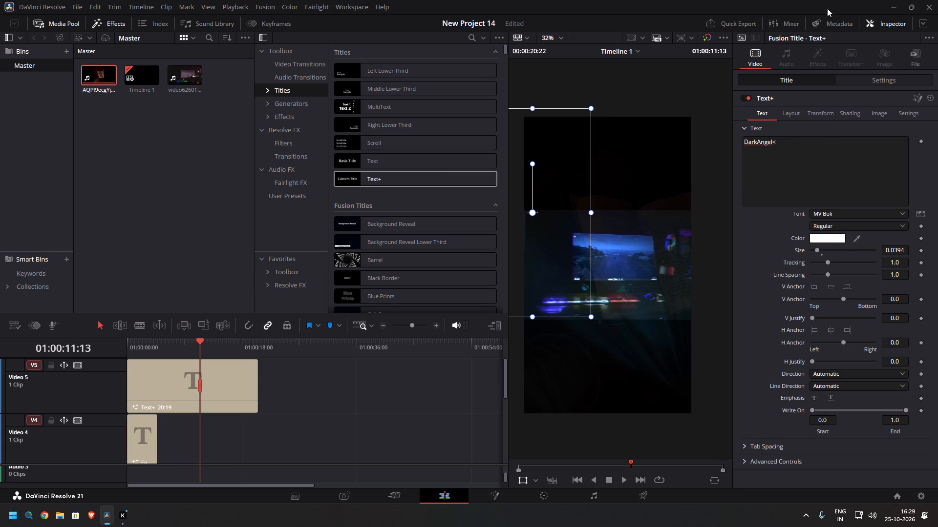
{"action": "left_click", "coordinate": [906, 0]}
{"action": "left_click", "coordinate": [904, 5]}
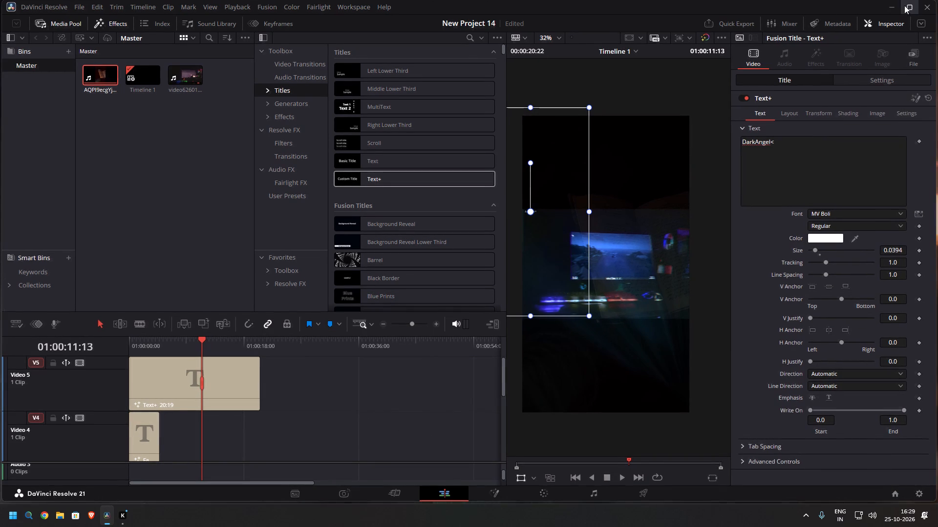